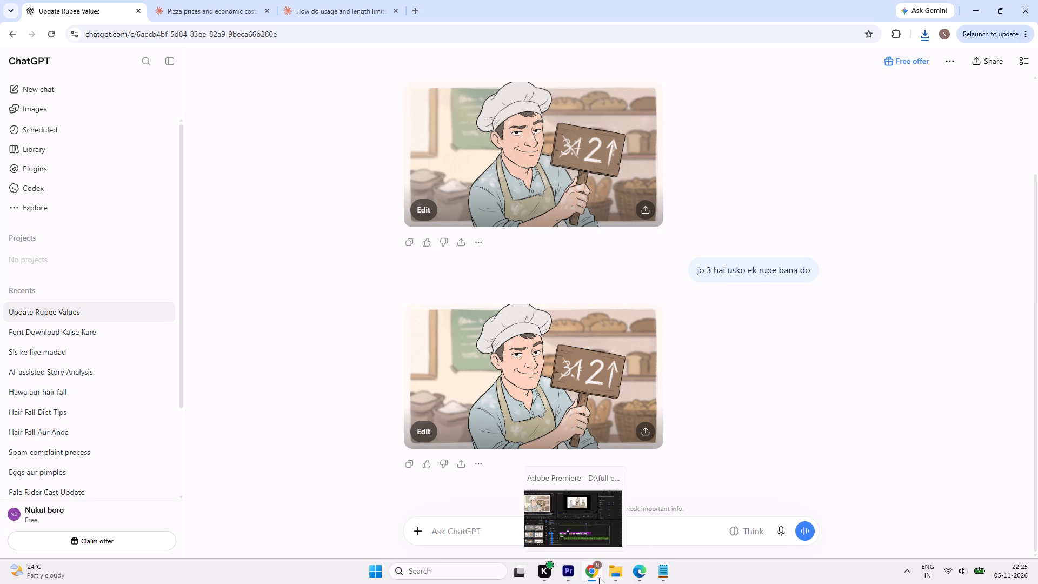
# Switch to Adobe Premiere and play back the first intro sequence from the Villagers_paying_baker clip into the Shopper_paying clip.
pyautogui.click(569, 572)
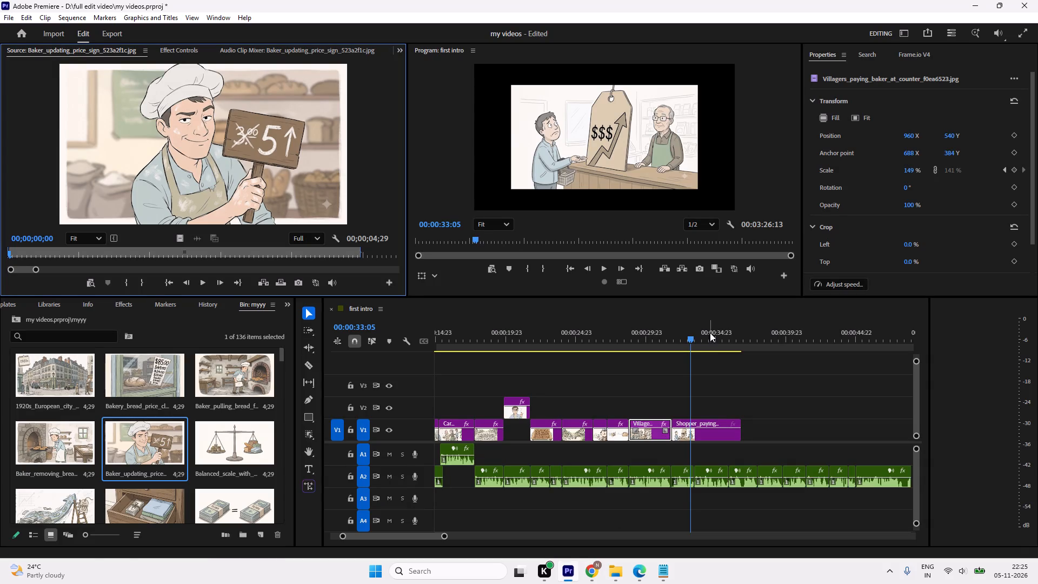
pyautogui.press('space')
pyautogui.moveTo(697, 343); pyautogui.dragTo(649, 348)
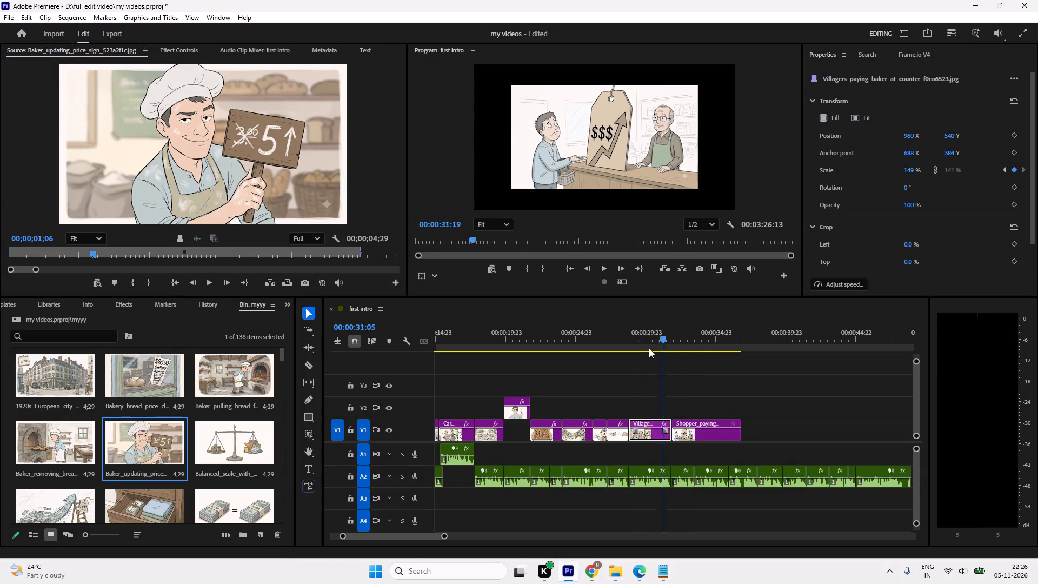
pyautogui.moveTo(649, 348); pyautogui.dragTo(633, 352)
pyautogui.press('space')
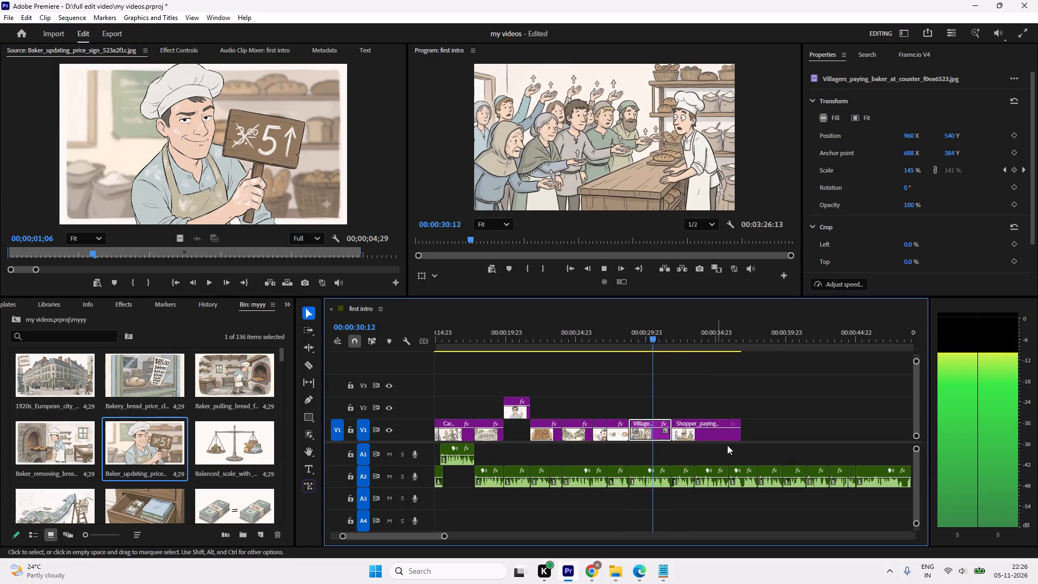
pyautogui.press('space')
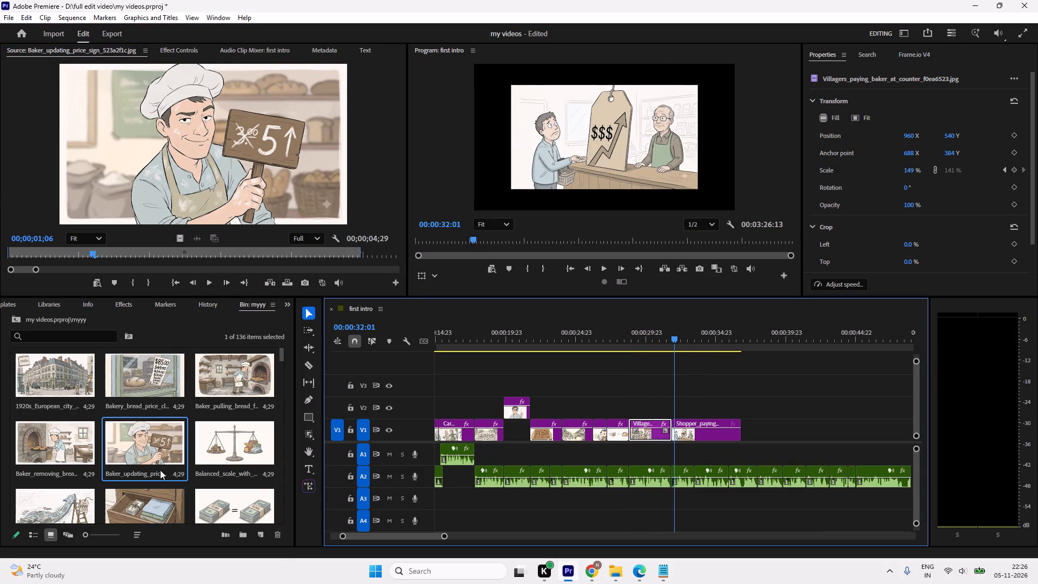
# Browse the image thumbnails in the myyy bin for pictures that could suit the sequence.
pyautogui.scroll(-2, 160, 470)
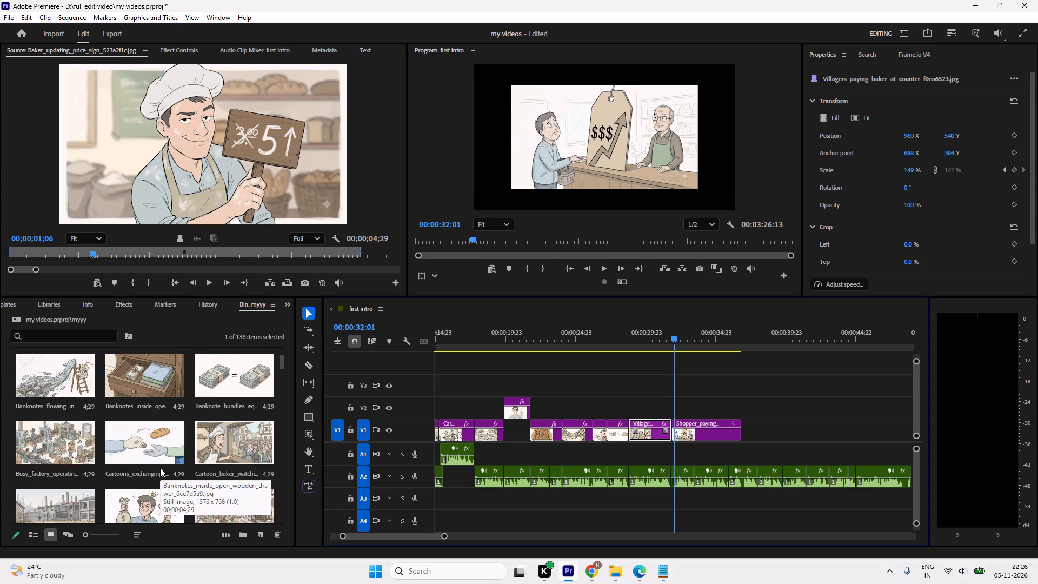
pyautogui.scroll(-2, 160, 468)
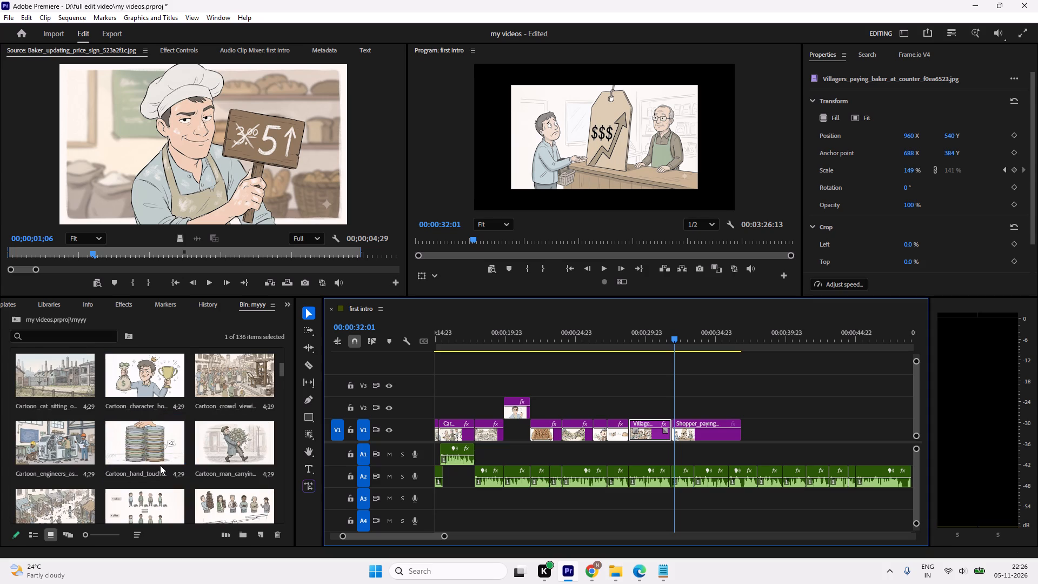
pyautogui.scroll(-3, 160, 465)
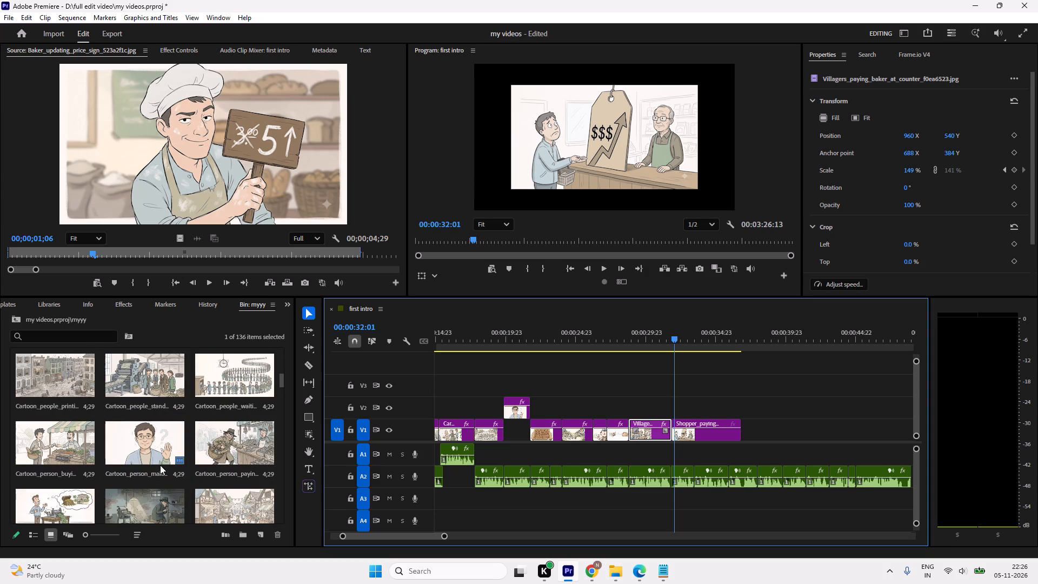
pyautogui.scroll(-6, 160, 465)
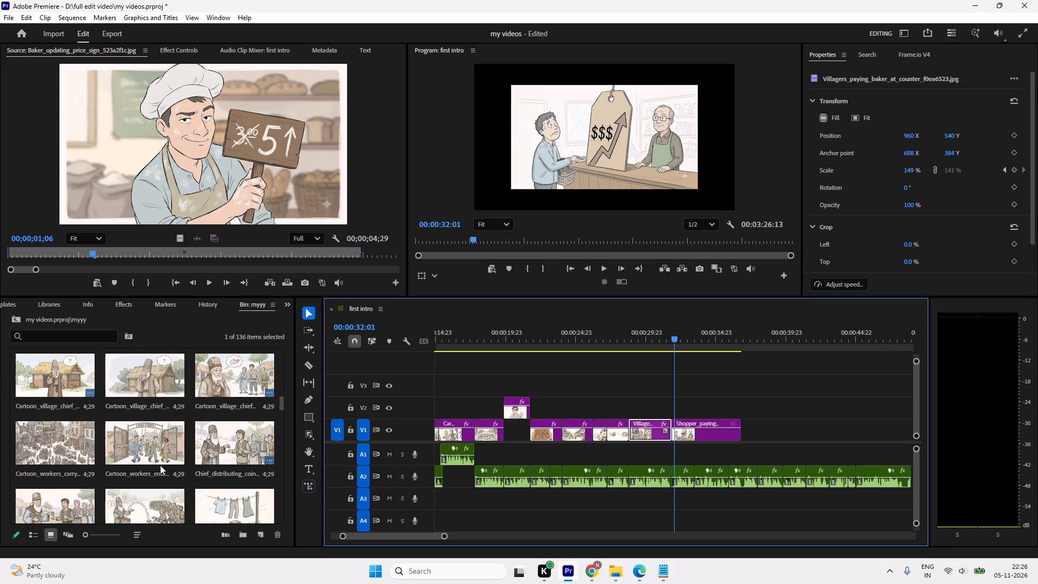
pyautogui.scroll(1, 160, 465)
pyautogui.scroll(-5, 160, 465)
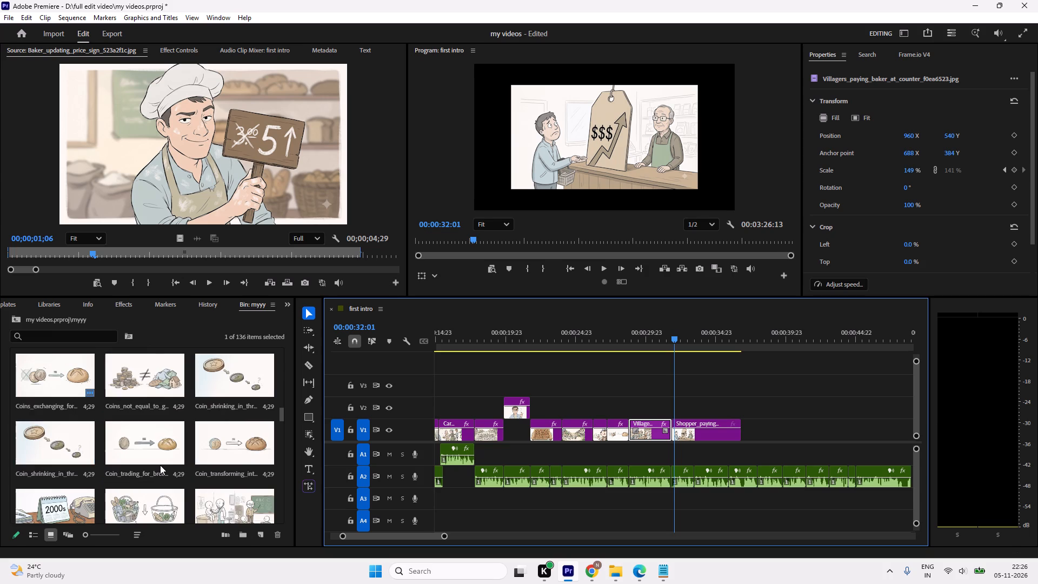
pyautogui.scroll(1, 160, 465)
# Place the downloaded Baker Holding Updated Price Sign image from Chrome on track V2, past the end of the Shopper_paying clip.
pyautogui.press('space')
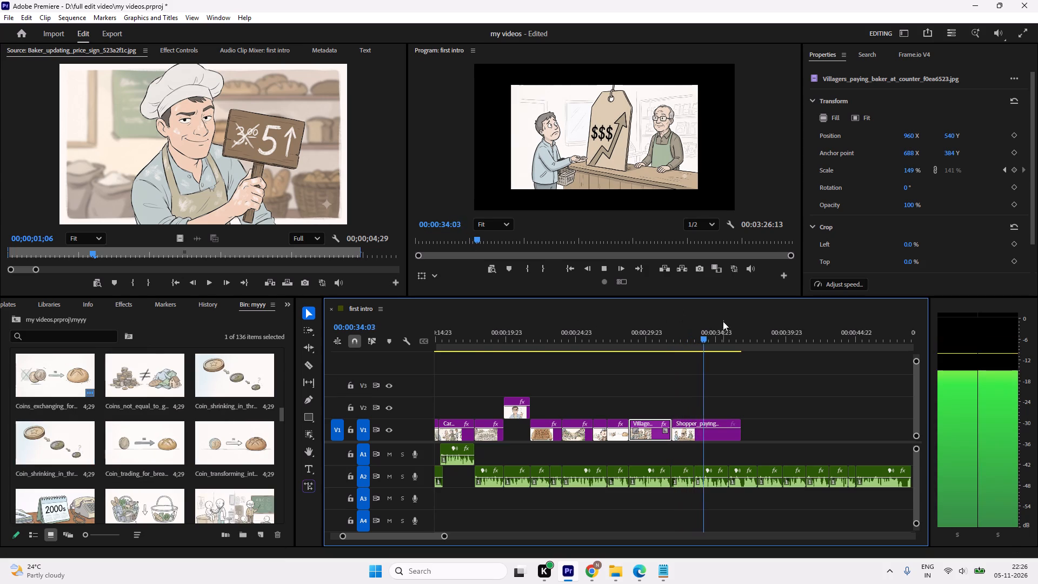
pyautogui.press('space')
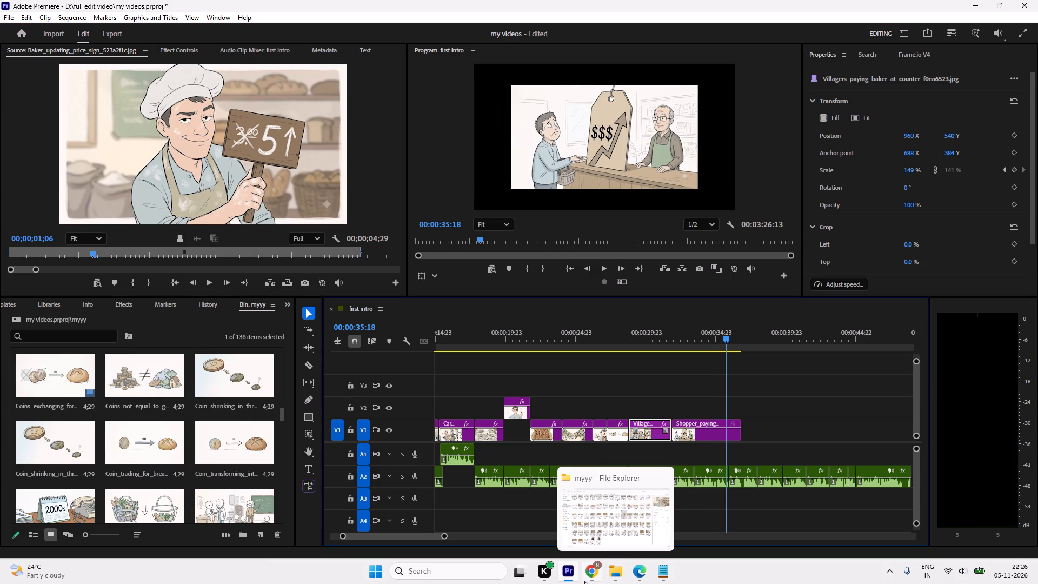
pyautogui.click(599, 574)
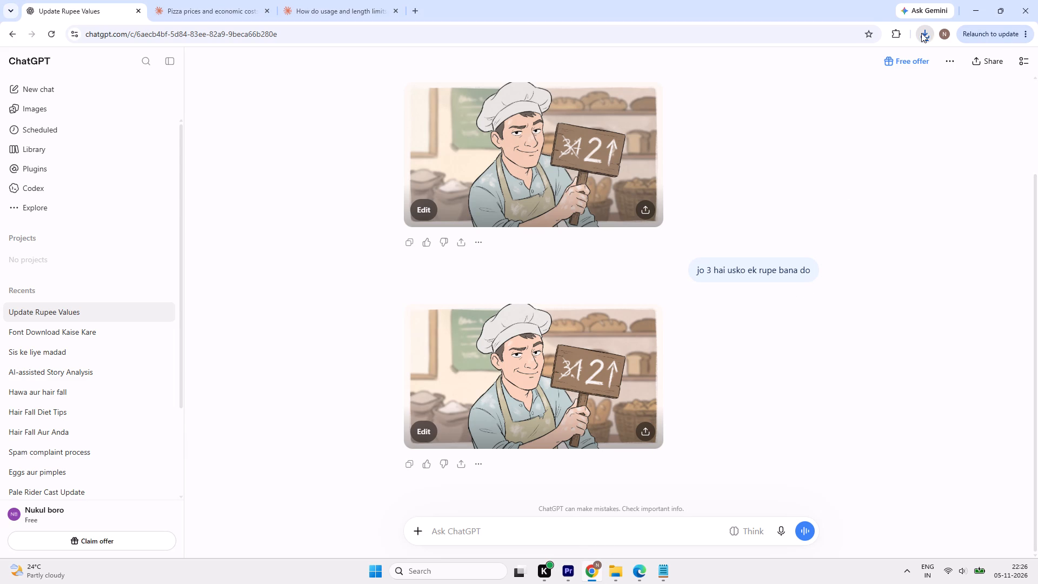
pyautogui.click(921, 33)
pyautogui.moveTo(842, 82); pyautogui.dragTo(558, 578)
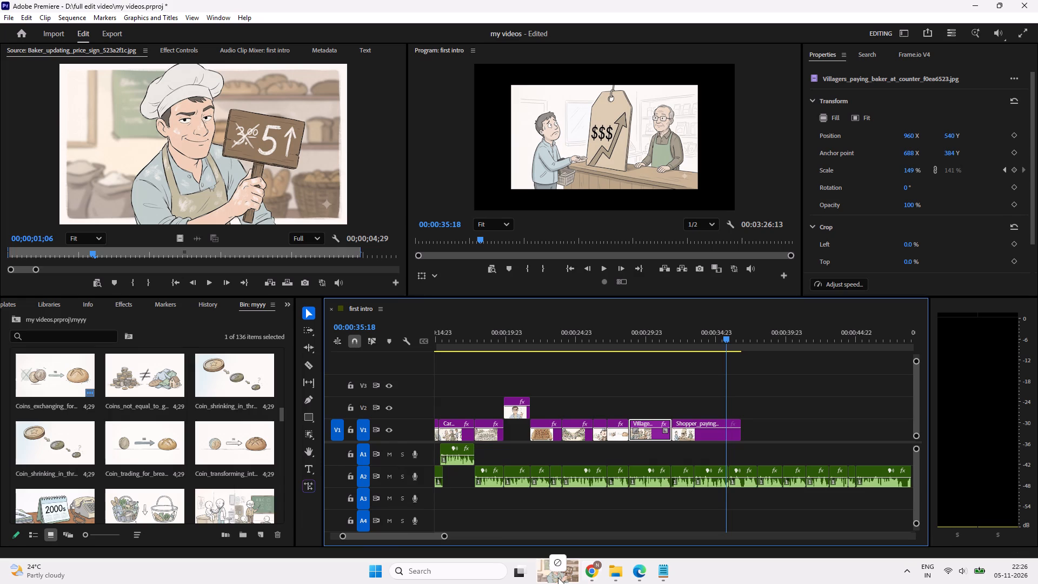
pyautogui.moveTo(558, 578); pyautogui.dragTo(770, 419)
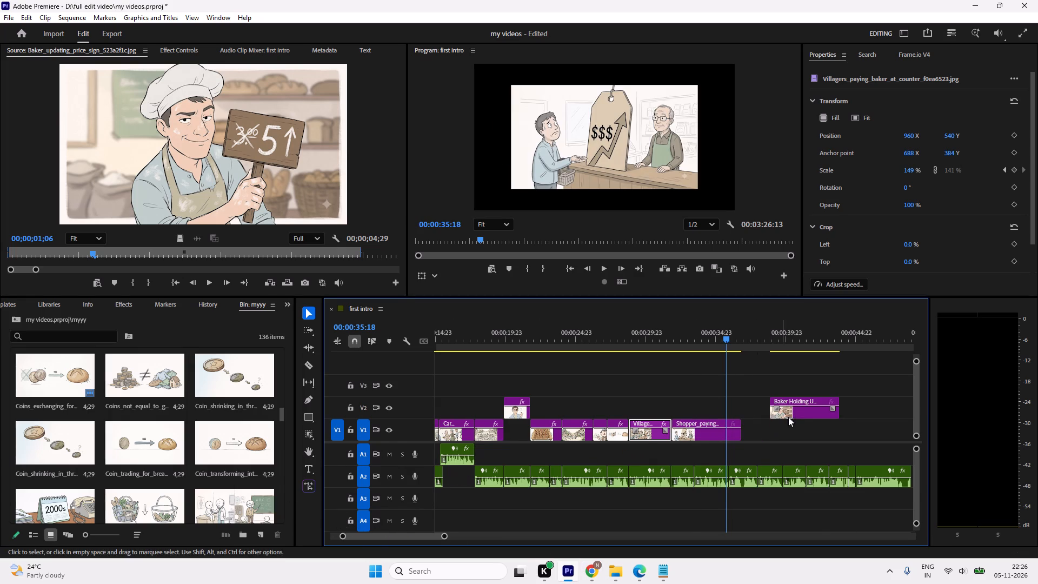
# Move the Baker Holding Updated Price Sign clip down to track V1, directly against the end of the Shopper_paying clip.
pyautogui.scroll(-5, 801, 403)
pyautogui.moveTo(643, 333); pyautogui.dragTo(712, 339)
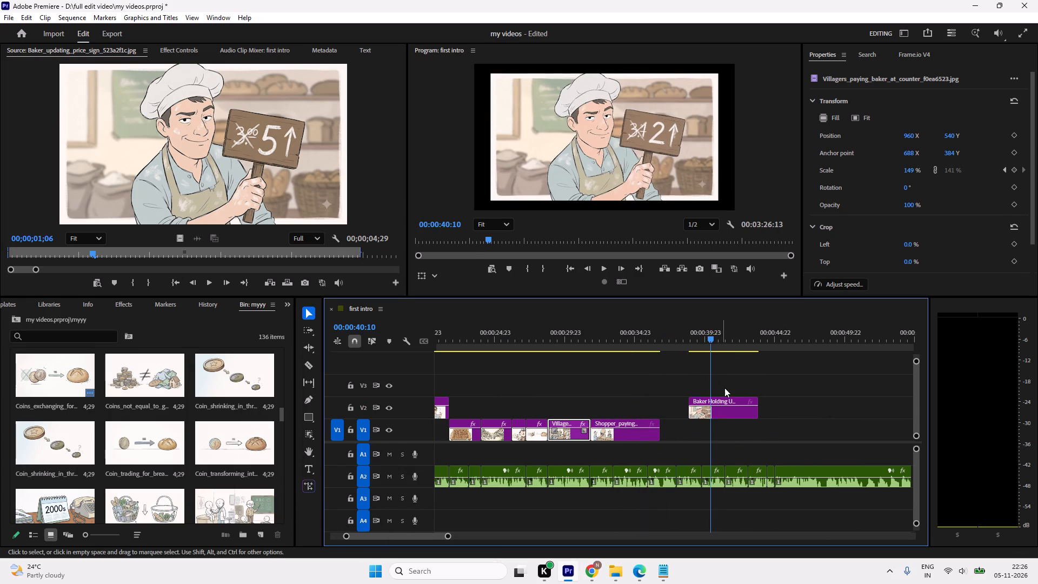
pyautogui.moveTo(717, 419); pyautogui.dragTo(684, 432)
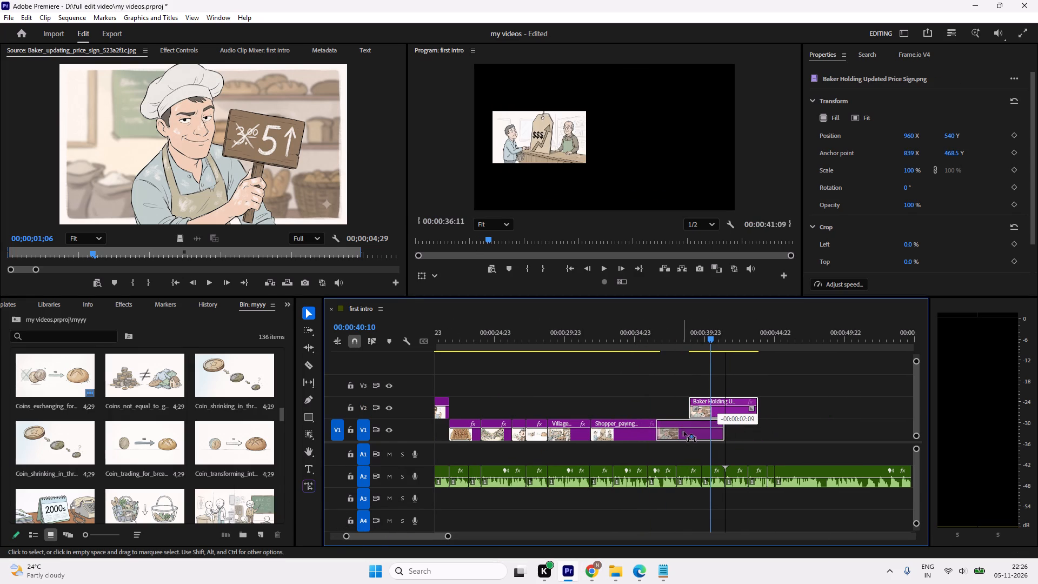
pyautogui.moveTo(684, 432); pyautogui.dragTo(695, 432)
pyautogui.scroll(-5, 709, 379)
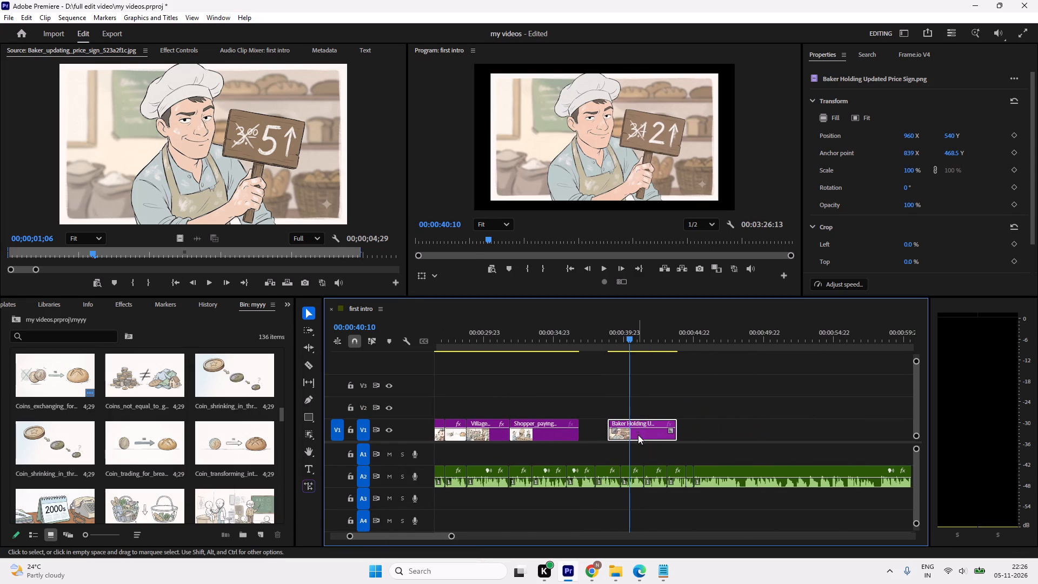
pyautogui.moveTo(637, 435); pyautogui.dragTo(610, 435)
# Delete the Shopper_paying clip between the Villagers_paying_baker and Baker Holding Updated Price Sign clips on V1.
pyautogui.moveTo(630, 333); pyautogui.dragTo(550, 334)
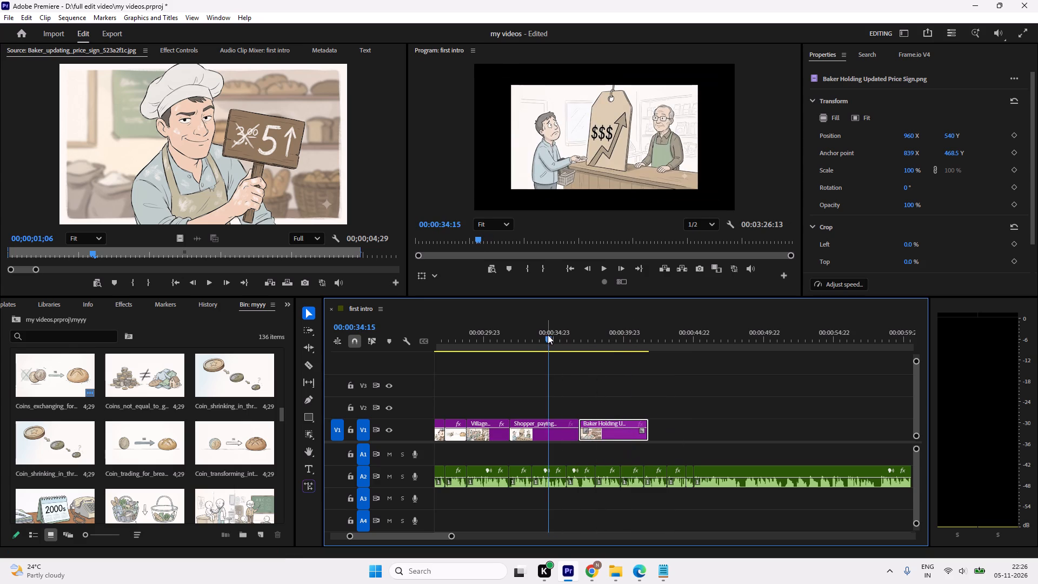
pyautogui.press('space')
pyautogui.click(557, 436)
pyautogui.press('Delete')
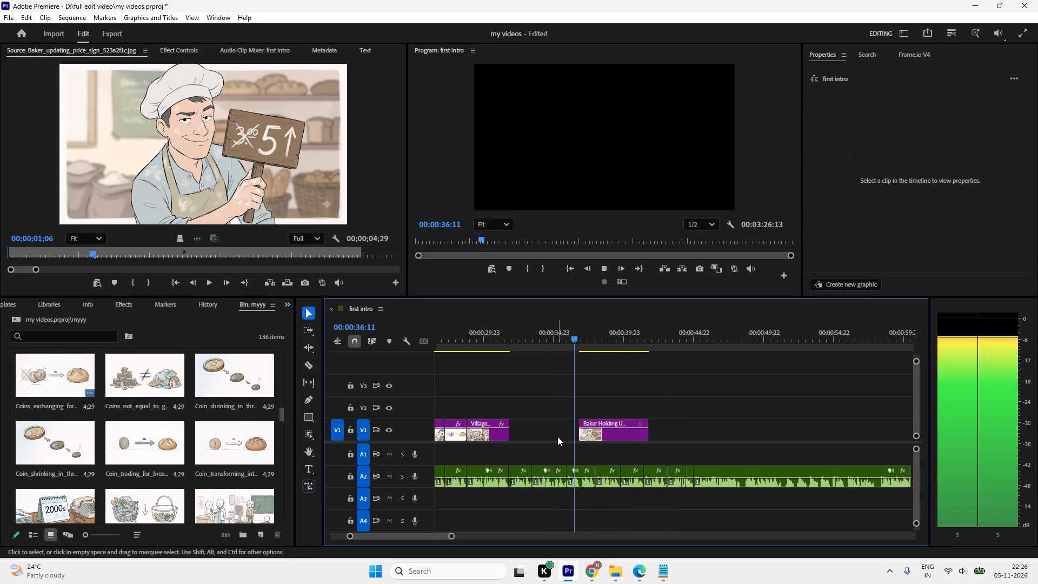
# Move the Baker Holding Updated Price Sign clip on V1 directly against the end of the Villagers_paying_baker clip.
pyautogui.moveTo(609, 432); pyautogui.dragTo(542, 436)
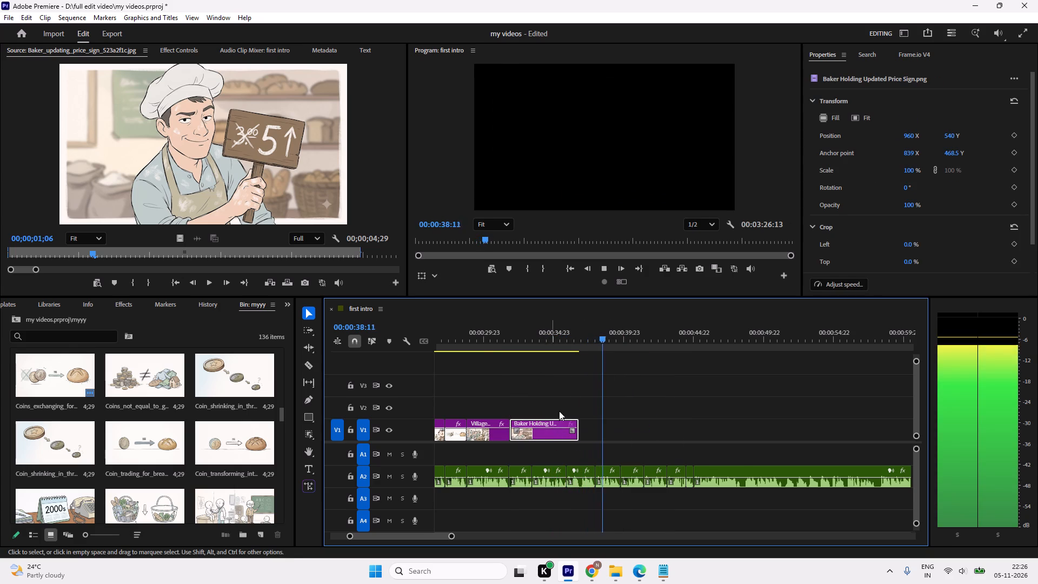
# Find the cut point against the narration and trim the end of the Baker Holding Updated Price Sign clip to 00:00:33:08.
pyautogui.moveTo(626, 342); pyautogui.dragTo(491, 346)
pyautogui.scroll(7, 548, 385)
pyautogui.moveTo(609, 335); pyautogui.dragTo(474, 342)
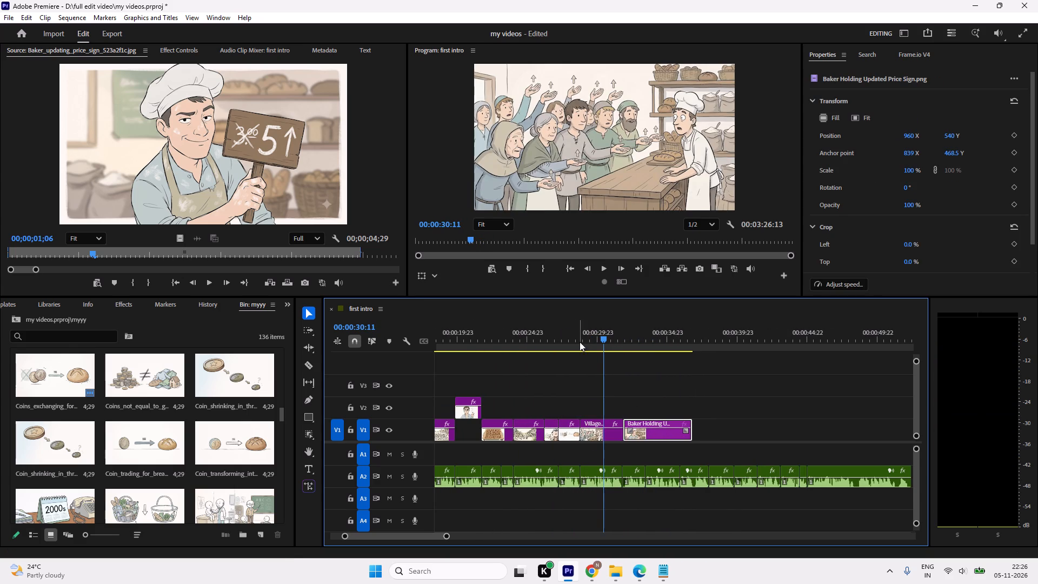
pyautogui.moveTo(636, 341); pyautogui.dragTo(552, 345)
pyautogui.press('space')
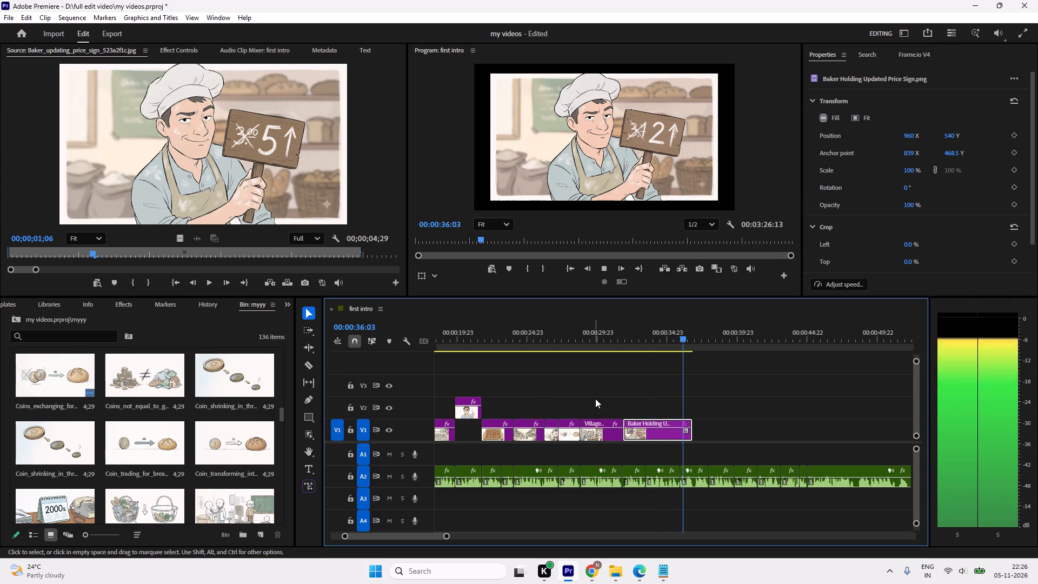
pyautogui.moveTo(696, 333); pyautogui.dragTo(646, 349)
pyautogui.press('space')
pyautogui.moveTo(665, 349); pyautogui.dragTo(574, 365)
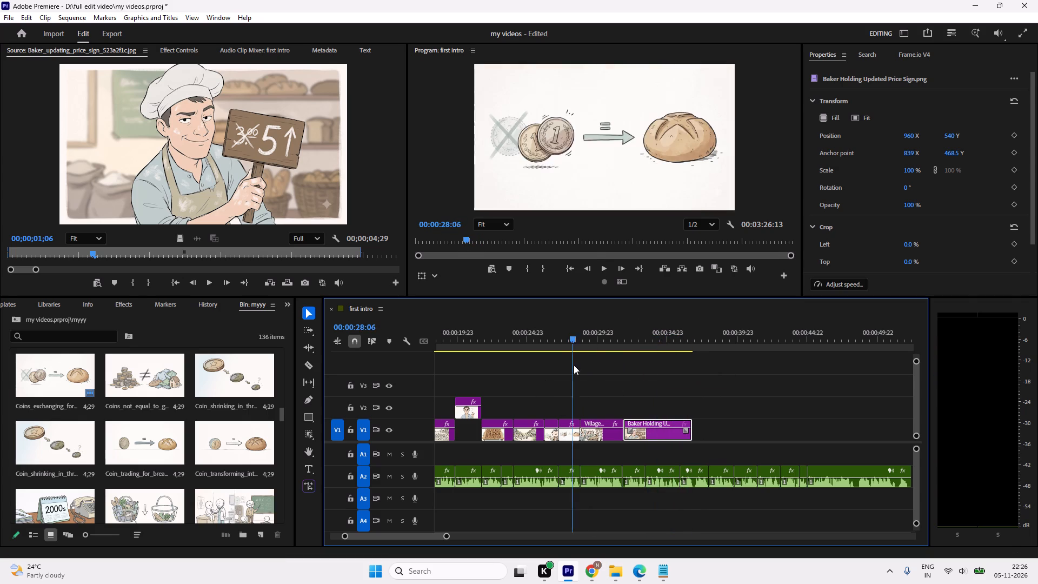
pyautogui.moveTo(574, 365); pyautogui.dragTo(573, 365)
pyautogui.press('space')
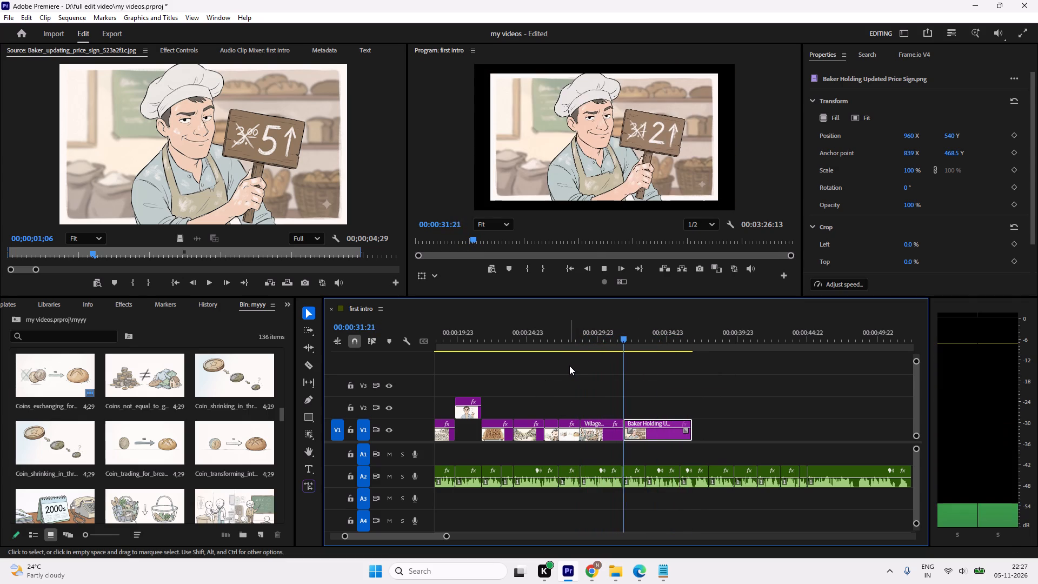
pyautogui.press('space')
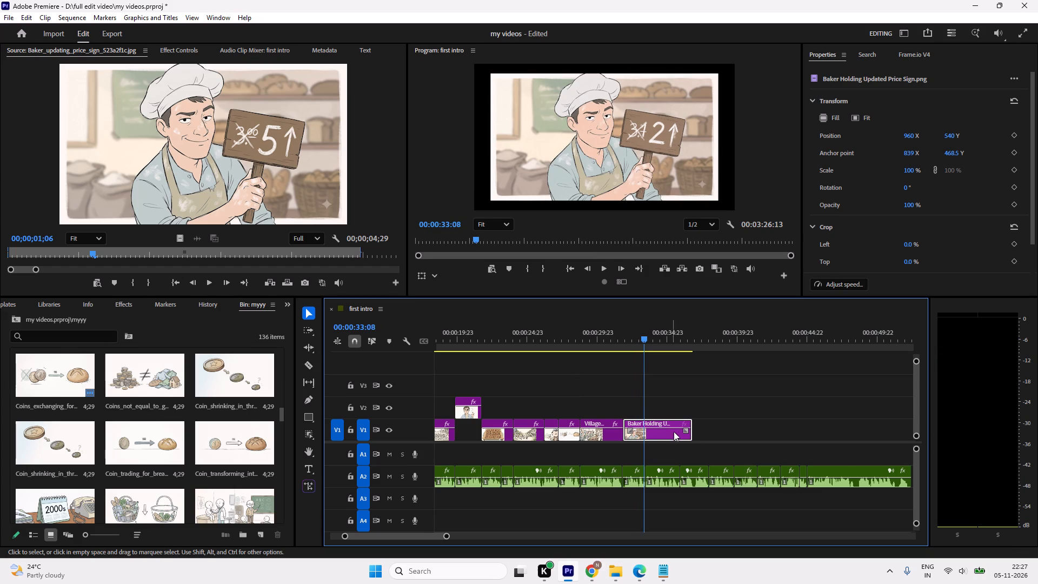
pyautogui.moveTo(689, 420); pyautogui.dragTo(645, 428)
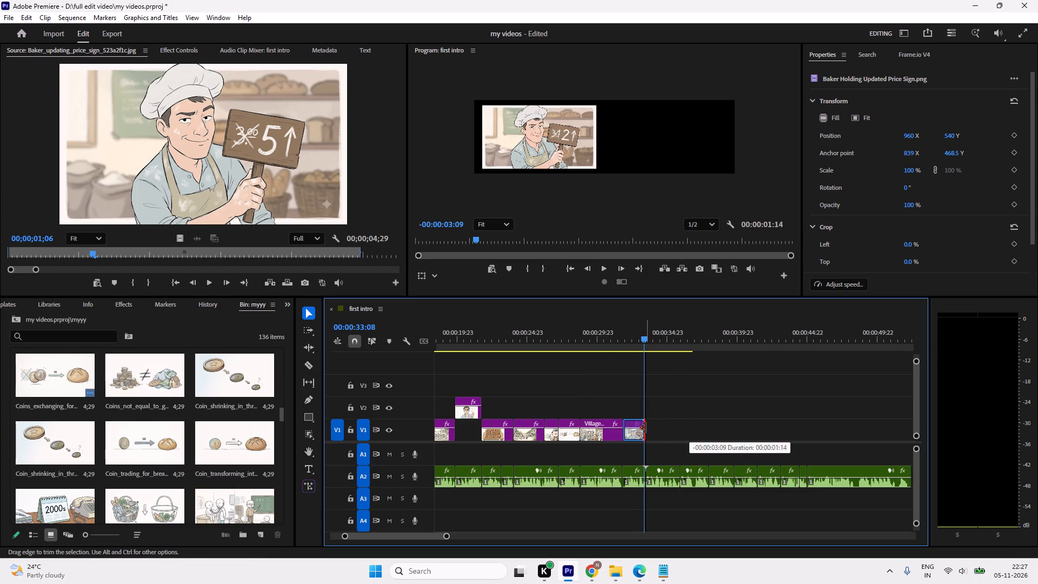
pyautogui.moveTo(645, 428); pyautogui.dragTo(644, 428)
# Play the sequence across the trimmed Baker Holding Updated Price Sign clip and on into the empty section after it.
pyautogui.moveTo(629, 353); pyautogui.dragTo(582, 353)
pyautogui.moveTo(636, 331); pyautogui.dragTo(601, 337)
pyautogui.press('space')
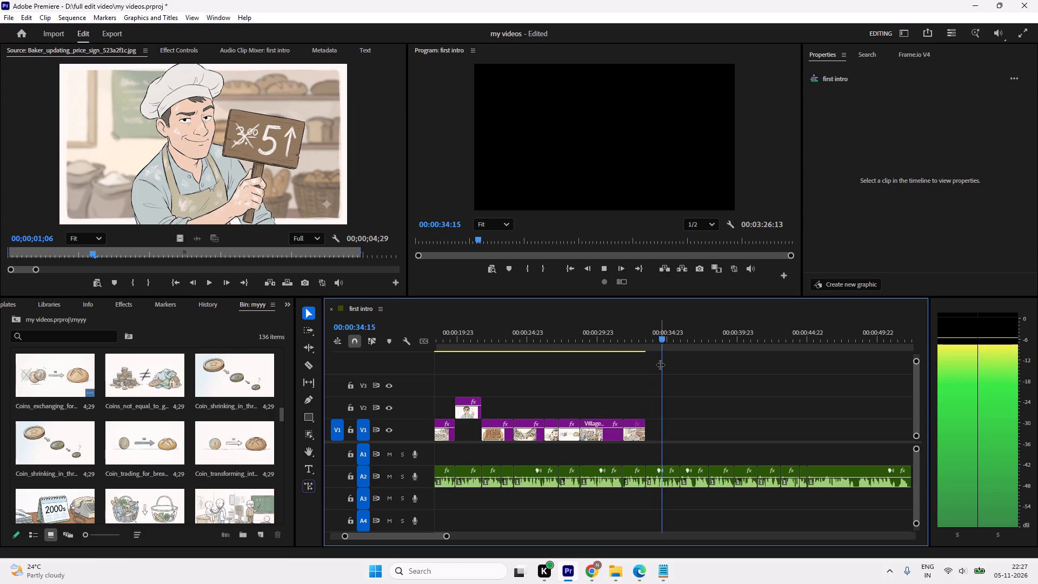
pyautogui.press('space')
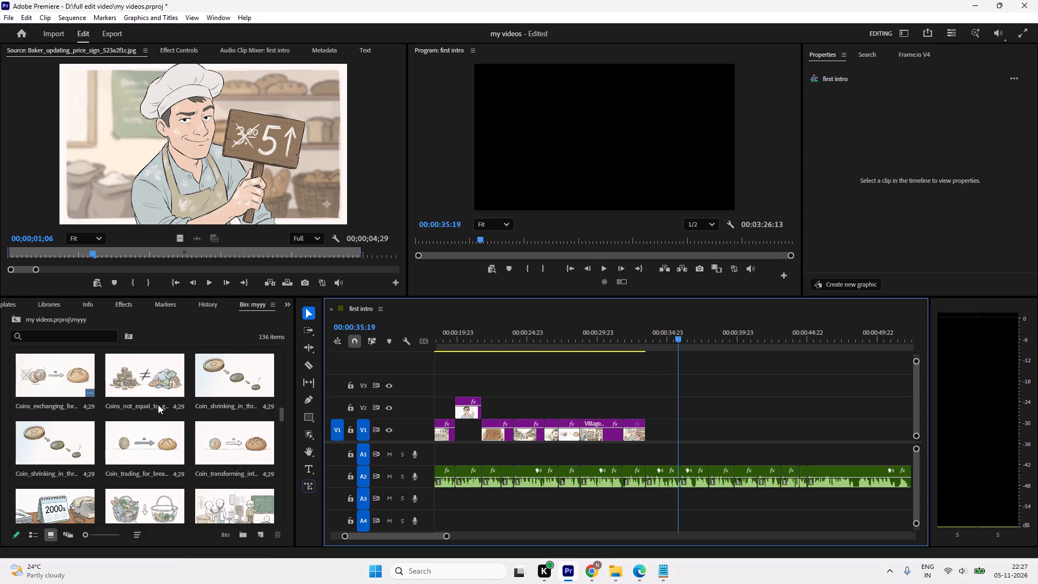
# Browse the whole myyy bin for an image to follow the baker clip, previewing Price_doubling_diagram_with_bread and checking the voices bin.
pyautogui.click(56, 364)
pyautogui.click(56, 365)
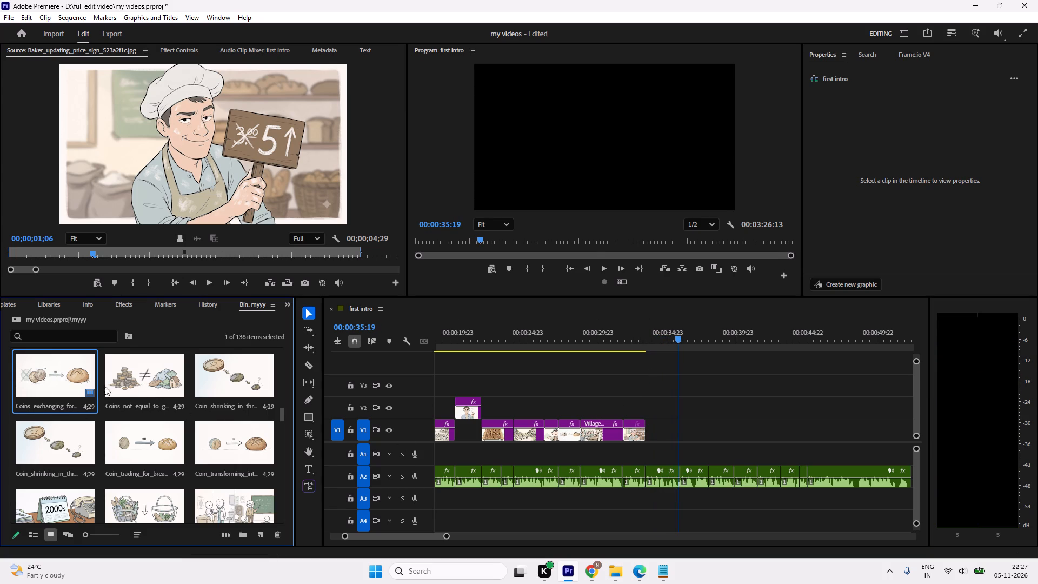
pyautogui.scroll(1, 115, 392)
pyautogui.scroll(2, 135, 465)
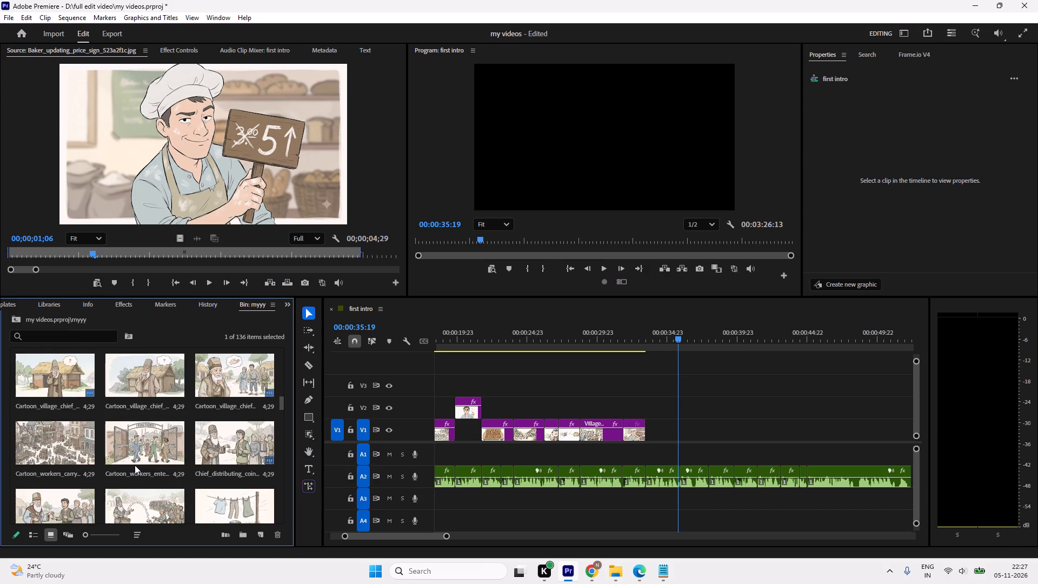
pyautogui.scroll(4, 135, 465)
pyautogui.scroll(-11, 135, 463)
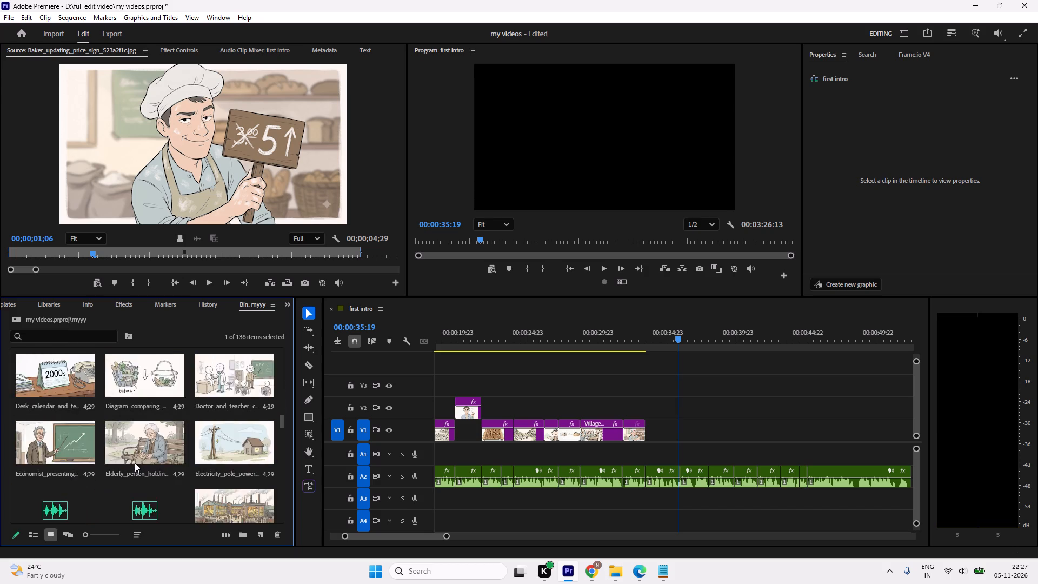
pyautogui.scroll(-5, 135, 463)
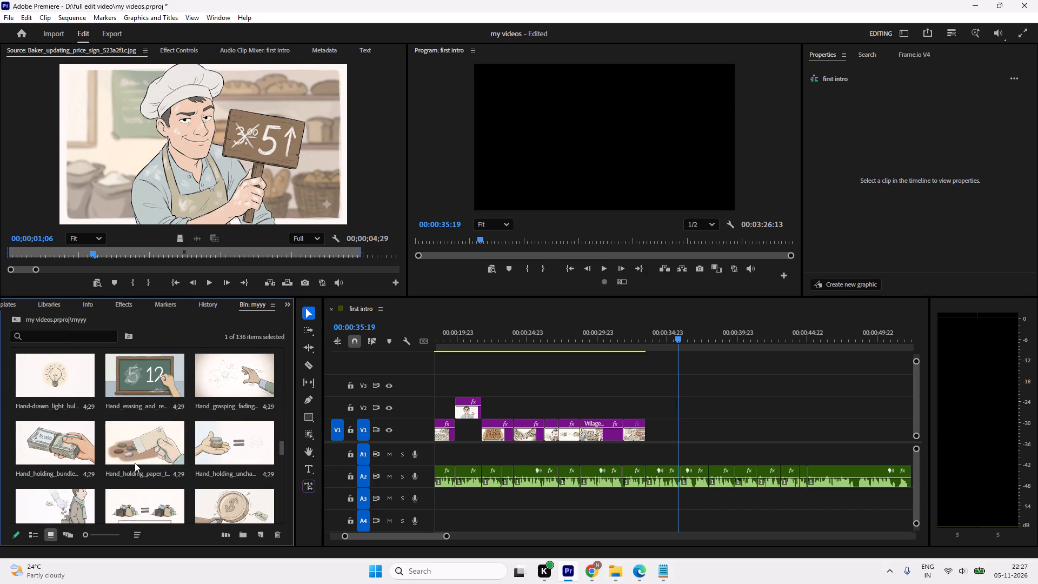
pyautogui.scroll(-6, 135, 463)
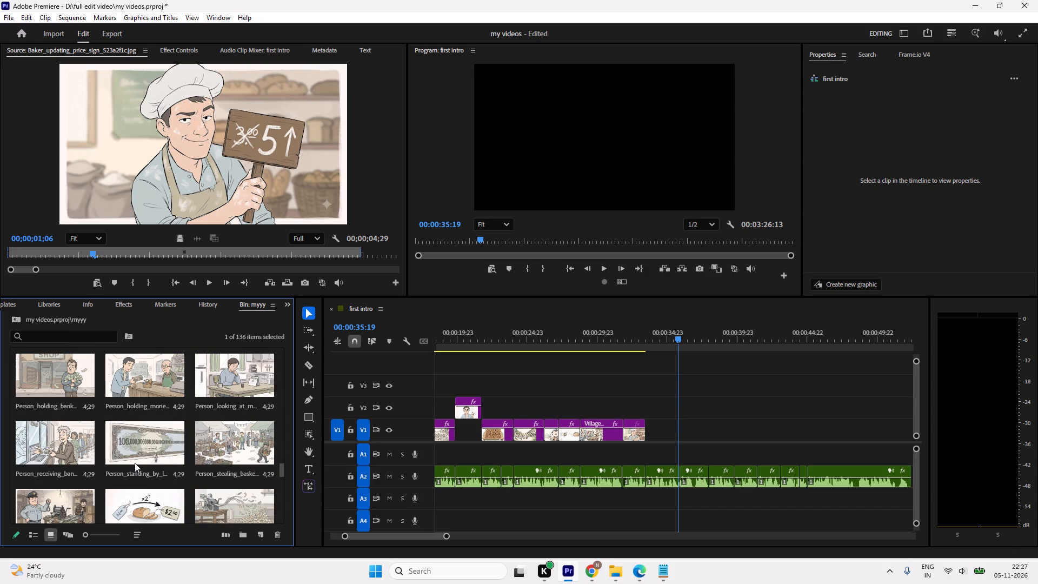
pyautogui.scroll(-1, 135, 463)
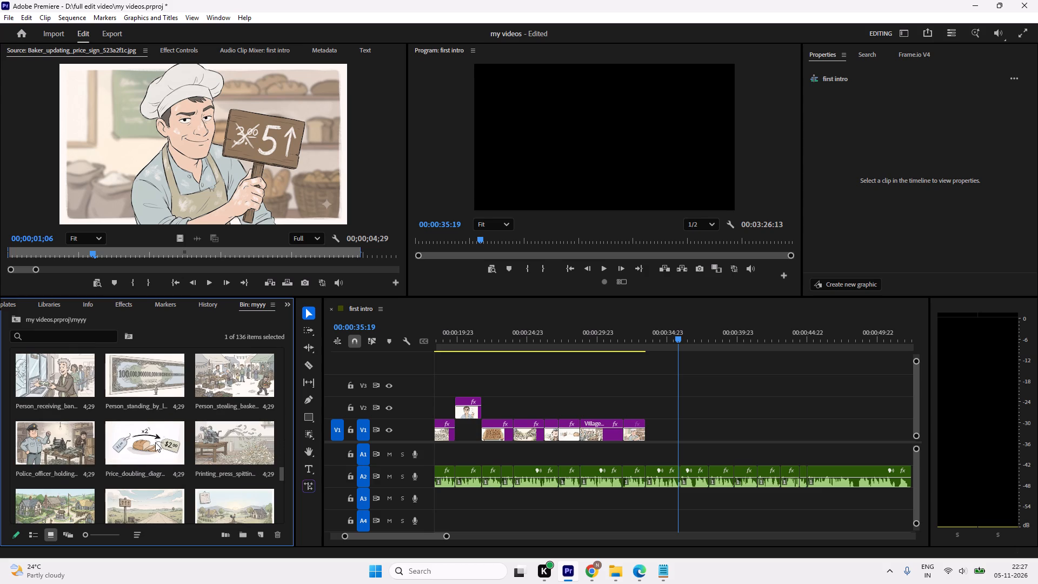
pyautogui.doubleClick(155, 440)
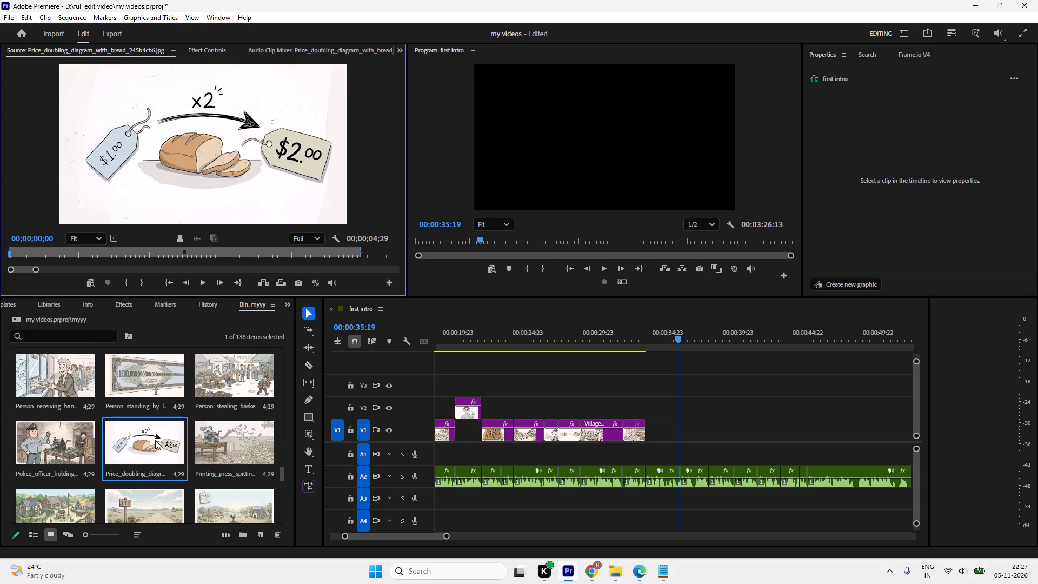
pyautogui.scroll(-3, 155, 440)
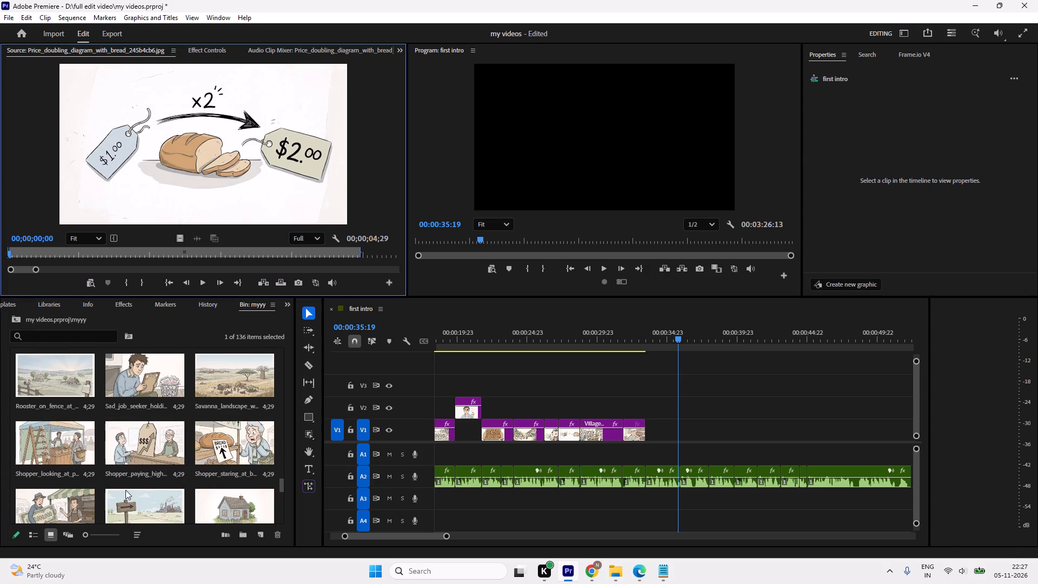
pyautogui.scroll(-9, 129, 487)
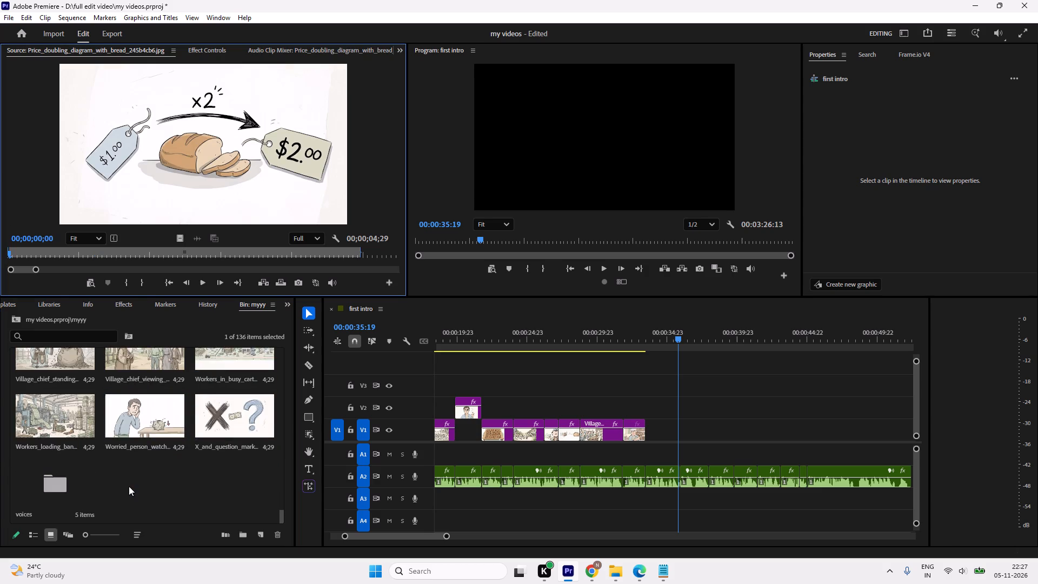
pyautogui.scroll(2, 129, 486)
pyautogui.scroll(-3, 153, 471)
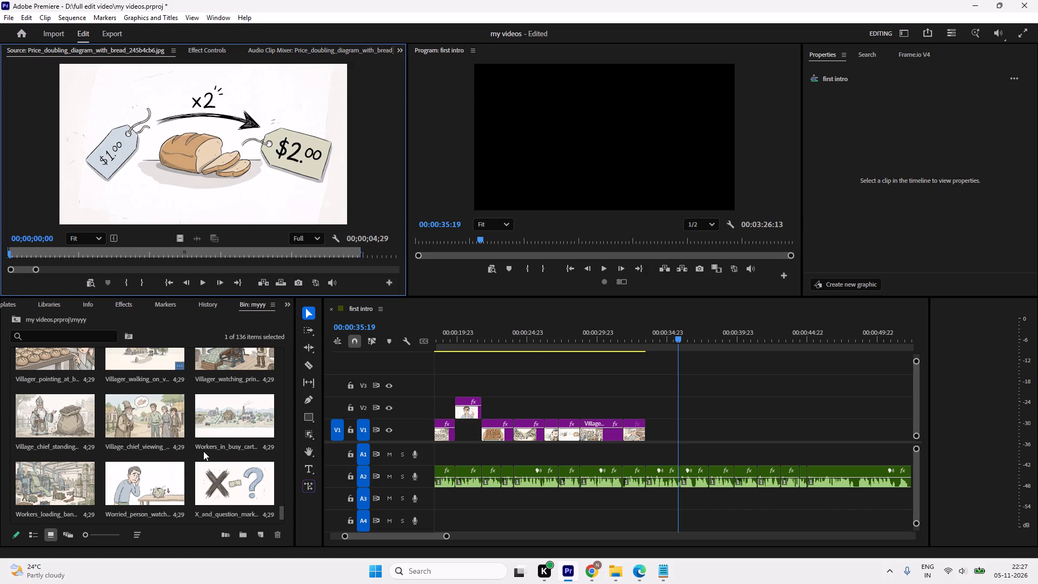
pyautogui.scroll(2, 148, 429)
pyautogui.scroll(-4, 148, 429)
pyautogui.doubleClick(64, 477)
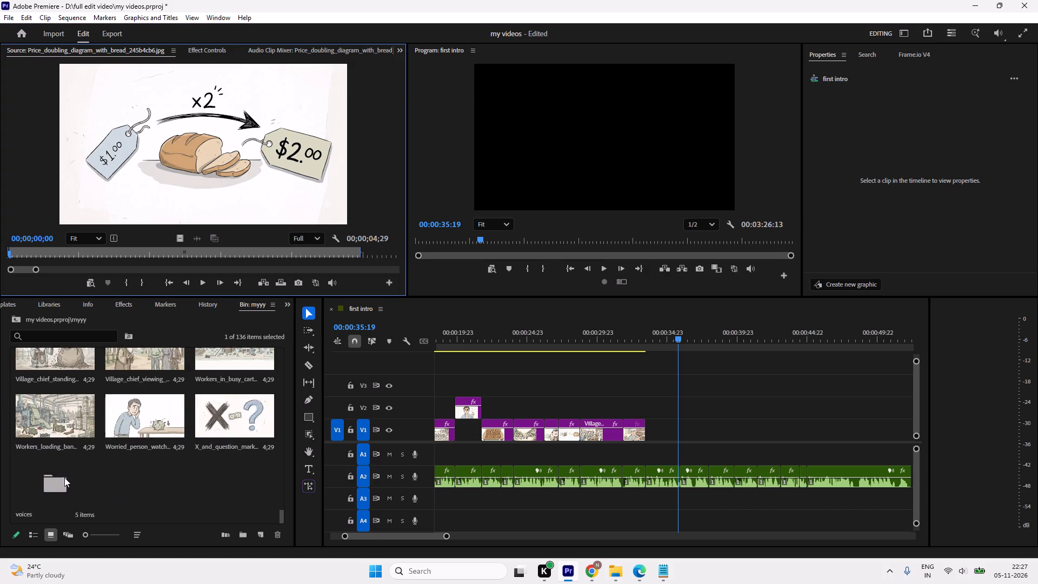
pyautogui.click(17, 320)
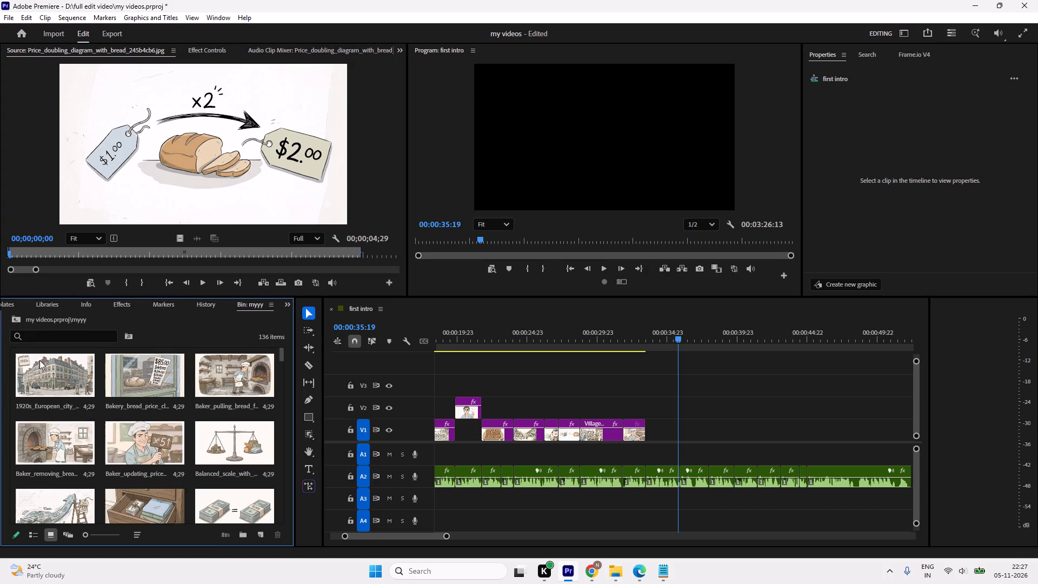
# Preview the first images in the myyy bin, including the bakery pictures and the 1920s European city street.
pyautogui.doubleClick(81, 448)
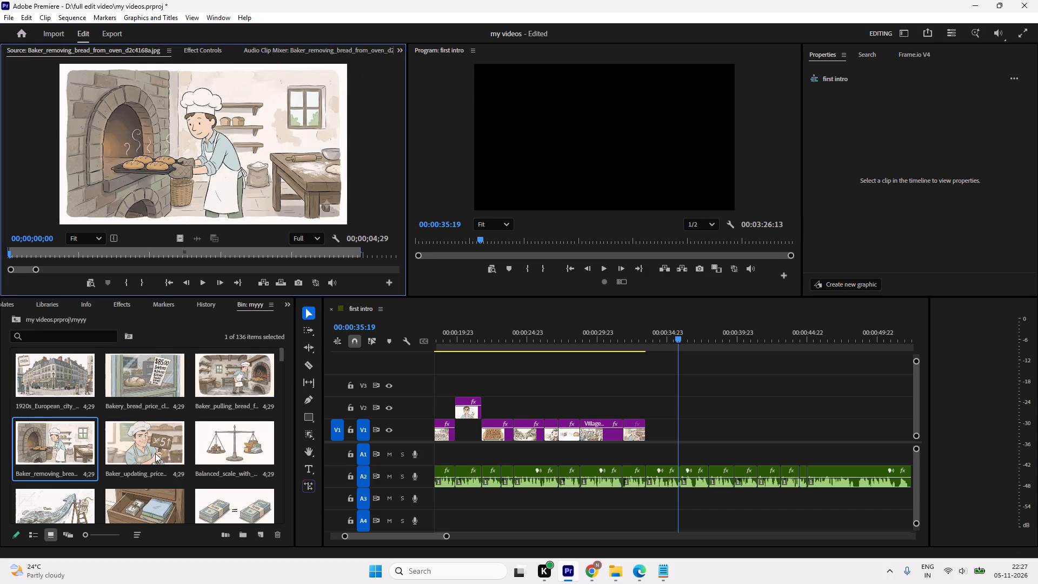
pyautogui.doubleClick(155, 453)
pyautogui.doubleClick(158, 379)
pyautogui.click(69, 361)
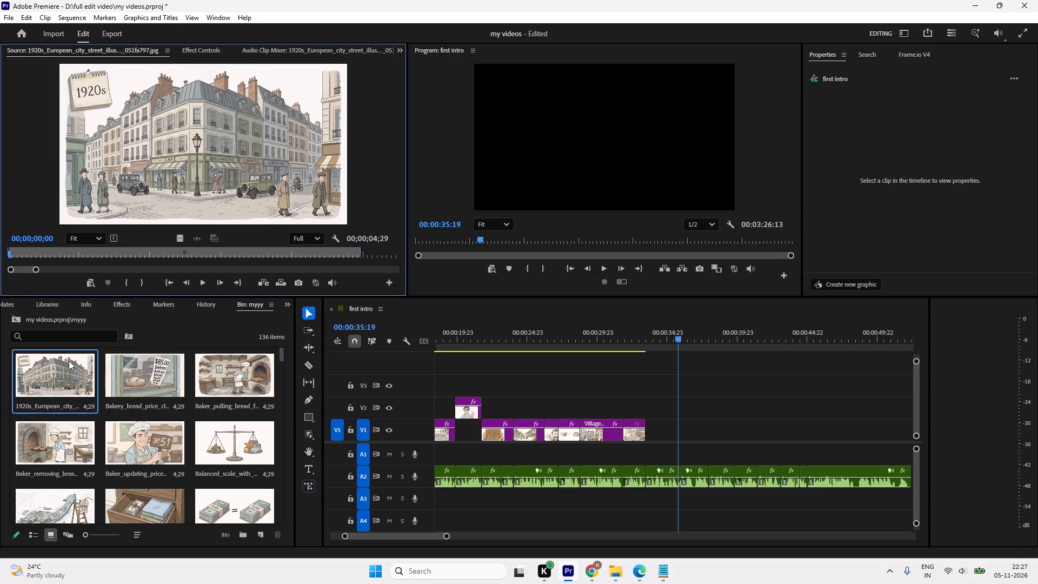
pyautogui.scroll(6, 134, 386)
pyautogui.scroll(-2, 134, 423)
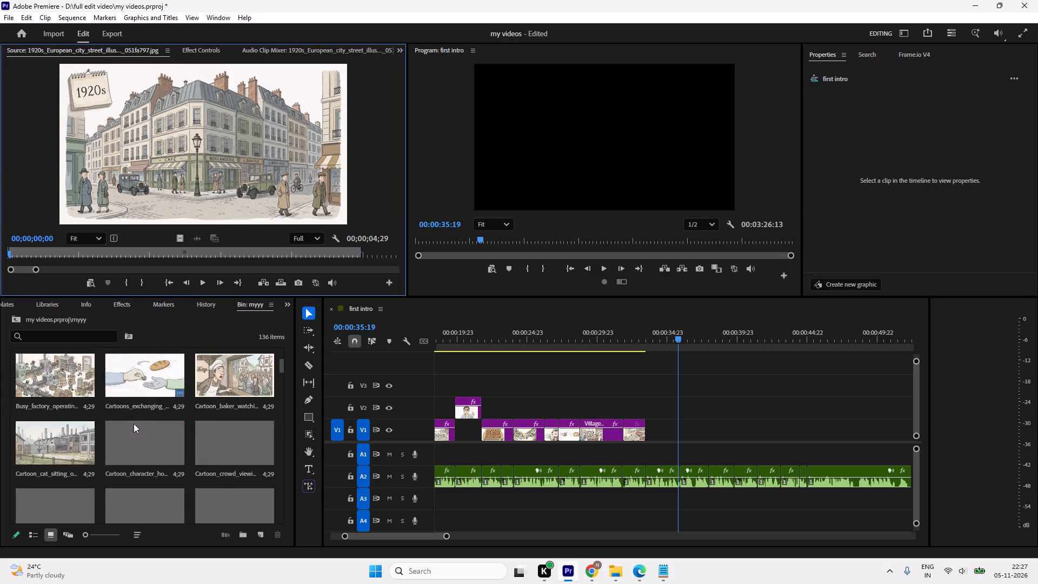
pyautogui.scroll(-2, 134, 423)
pyautogui.scroll(8, 134, 423)
pyautogui.doubleClick(158, 384)
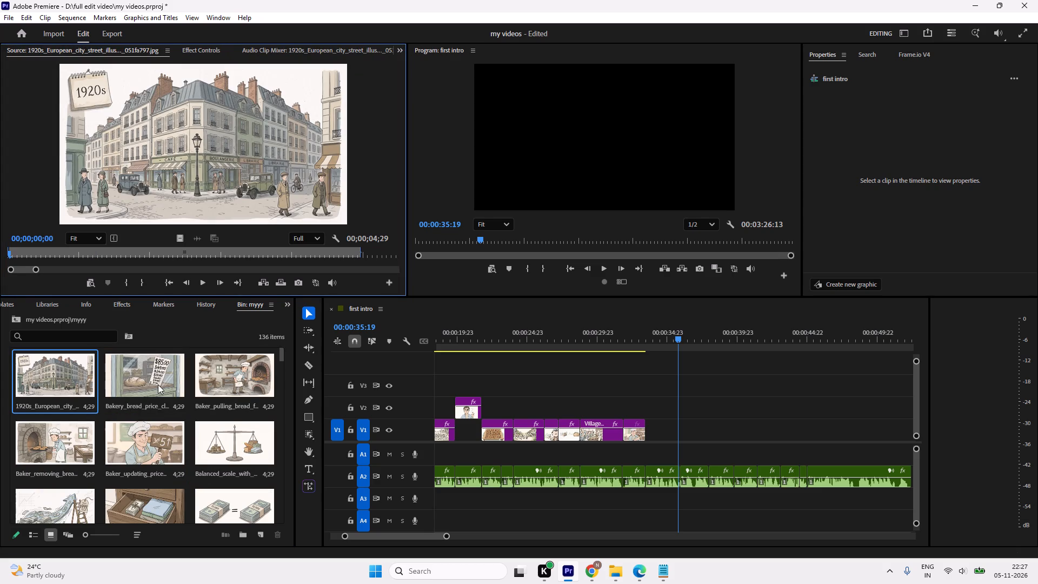
pyautogui.click(213, 382)
pyautogui.click(237, 442)
pyautogui.click(142, 441)
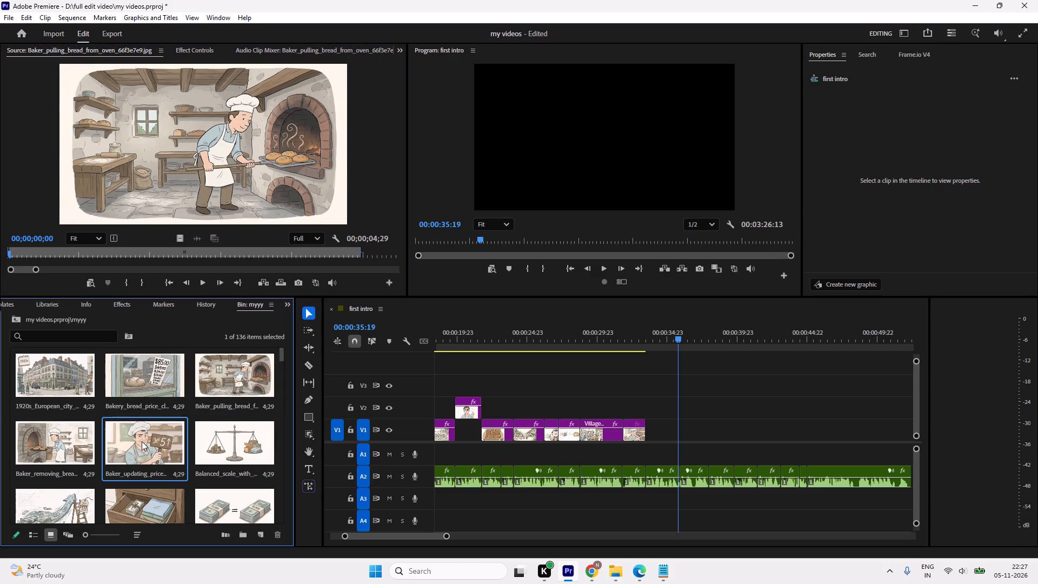
pyautogui.doubleClick(68, 448)
# Examine the Cartoon images in the myyy bin, previewing the coin-for-bread exchange, the printing press crowd and the money comparison.
pyautogui.scroll(-3, 122, 438)
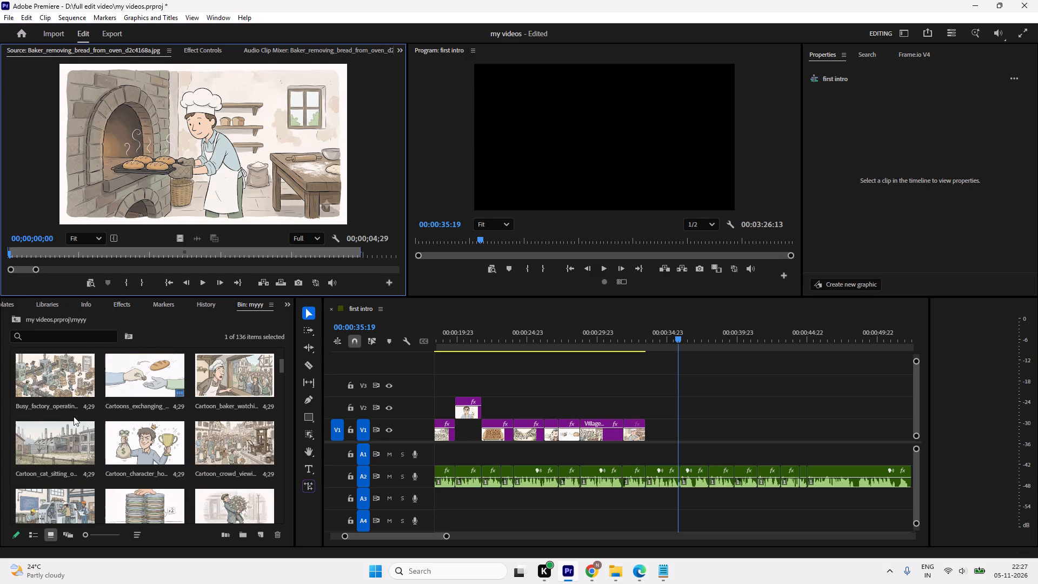
pyautogui.doubleClick(136, 373)
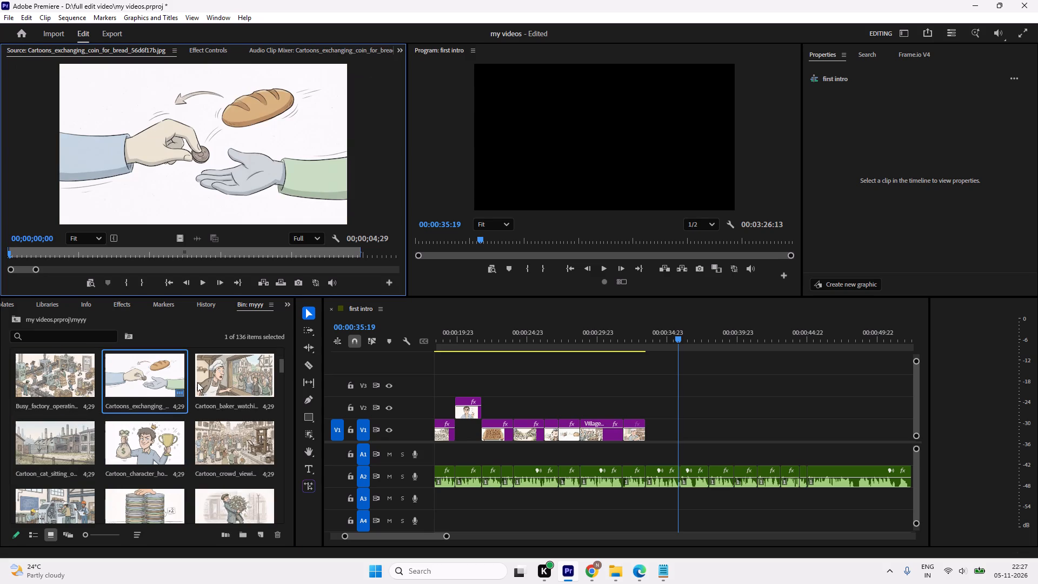
pyautogui.doubleClick(238, 448)
pyautogui.scroll(-2, 238, 448)
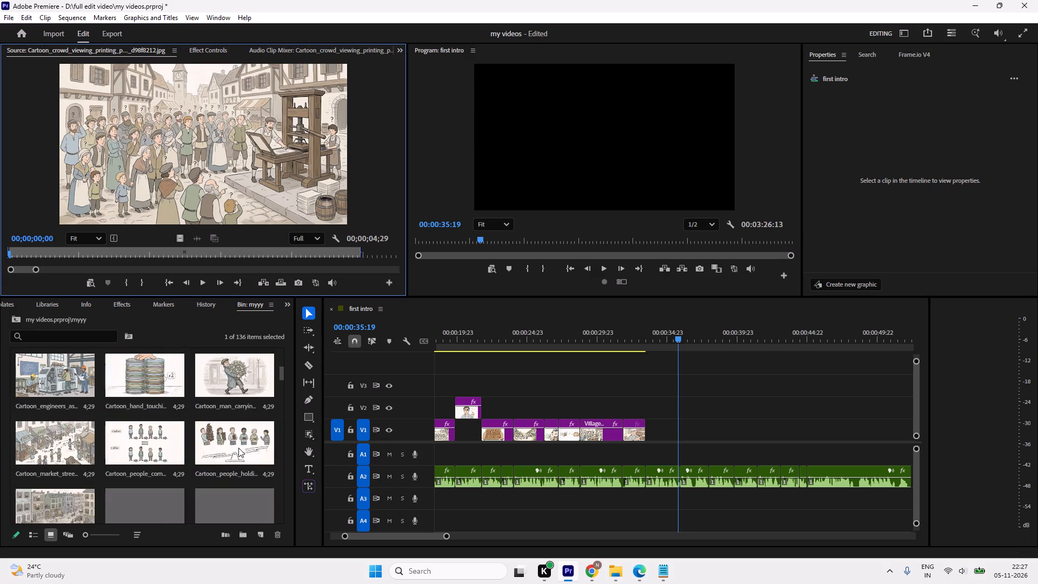
pyautogui.doubleClick(171, 447)
pyautogui.scroll(-3, 171, 458)
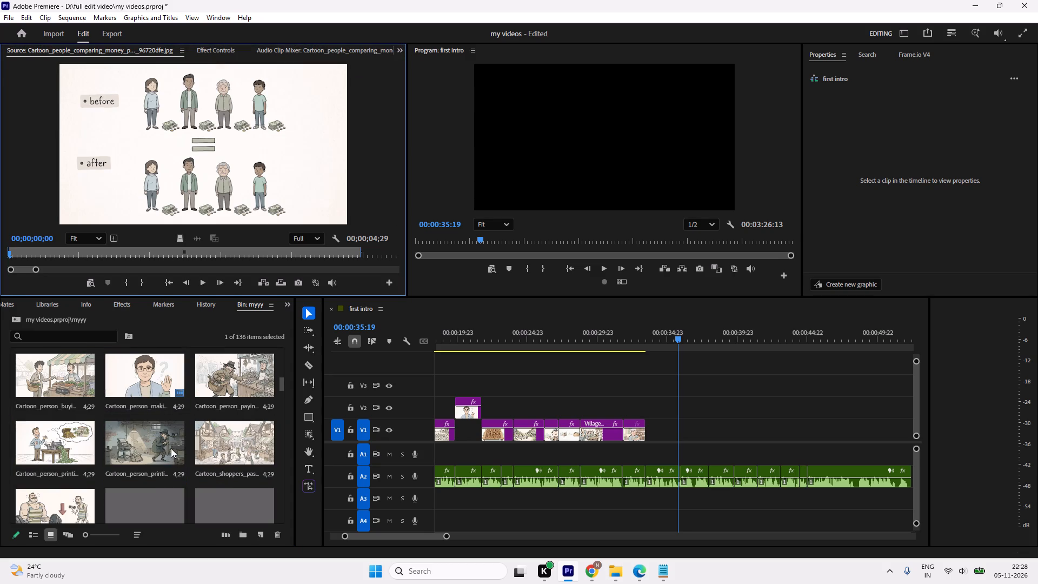
pyautogui.scroll(-2, 169, 448)
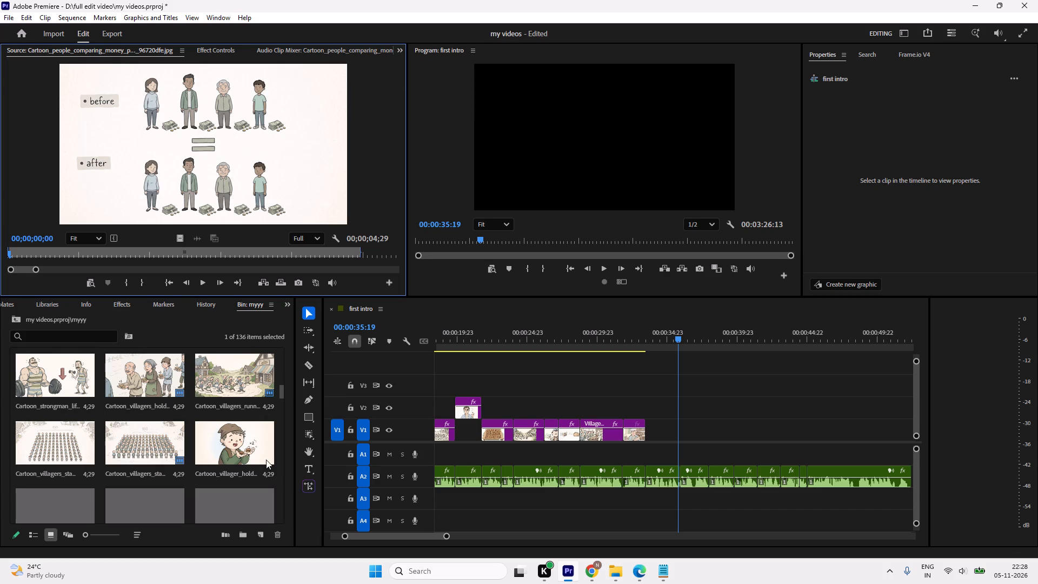
pyautogui.click(246, 450)
pyautogui.scroll(-2, 186, 465)
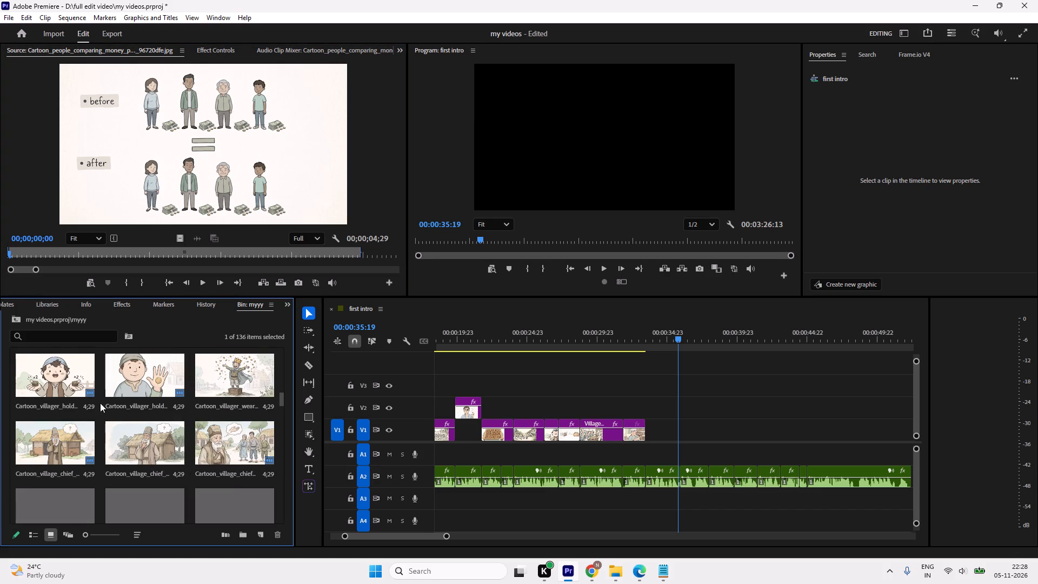
pyautogui.scroll(-1, 161, 436)
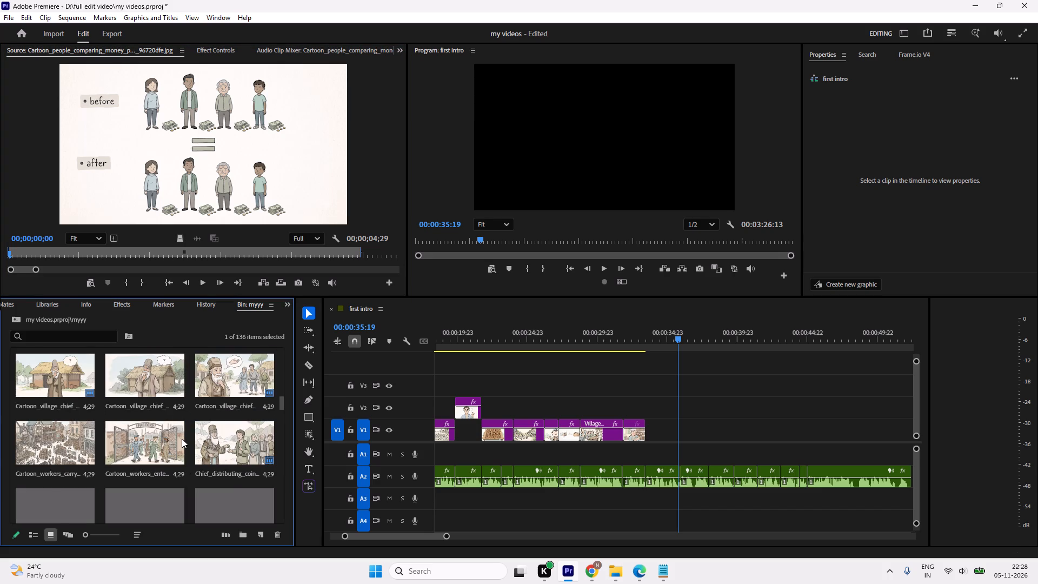
pyautogui.scroll(-2, 182, 439)
# Place Coins_exchanging_for_bread from the myyy bin on V1 directly after the baker price sign clip.
pyautogui.doubleClick(58, 446)
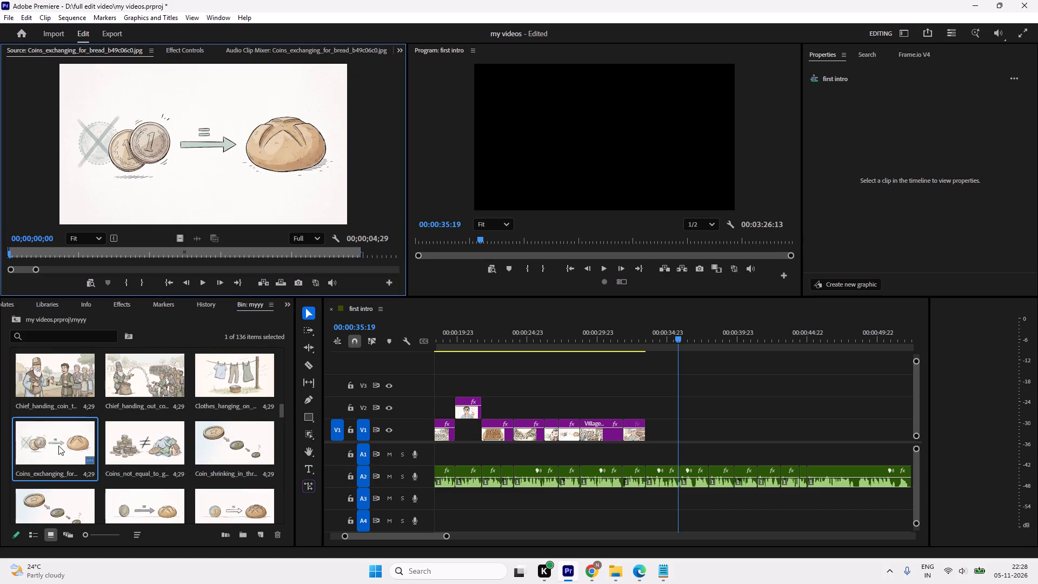
pyautogui.moveTo(58, 445); pyautogui.dragTo(666, 435)
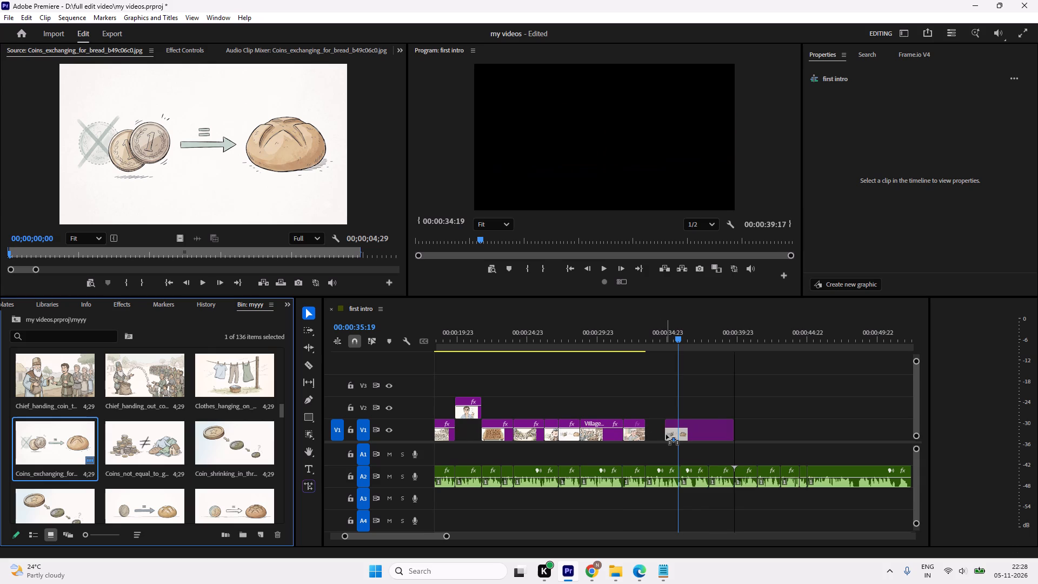
pyautogui.moveTo(666, 435); pyautogui.dragTo(647, 436)
pyautogui.click(669, 432)
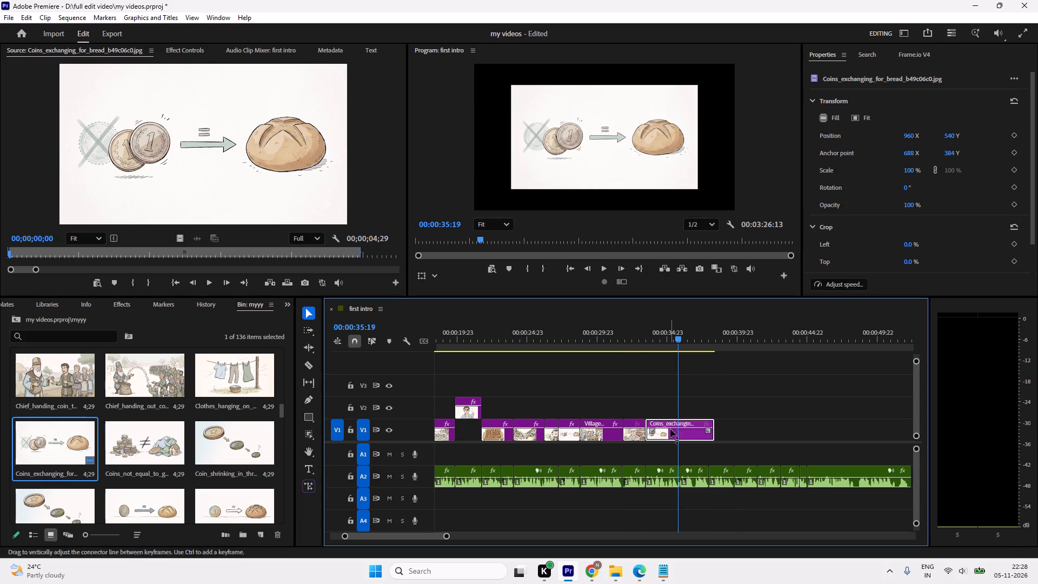
# Play the sequence from the baker price sign clip into the coins-for-bread clip to check it against the narration.
pyautogui.moveTo(674, 356); pyautogui.dragTo(629, 348)
pyautogui.moveTo(690, 333); pyautogui.dragTo(617, 341)
pyautogui.press('space')
pyautogui.scroll(-2, 625, 346)
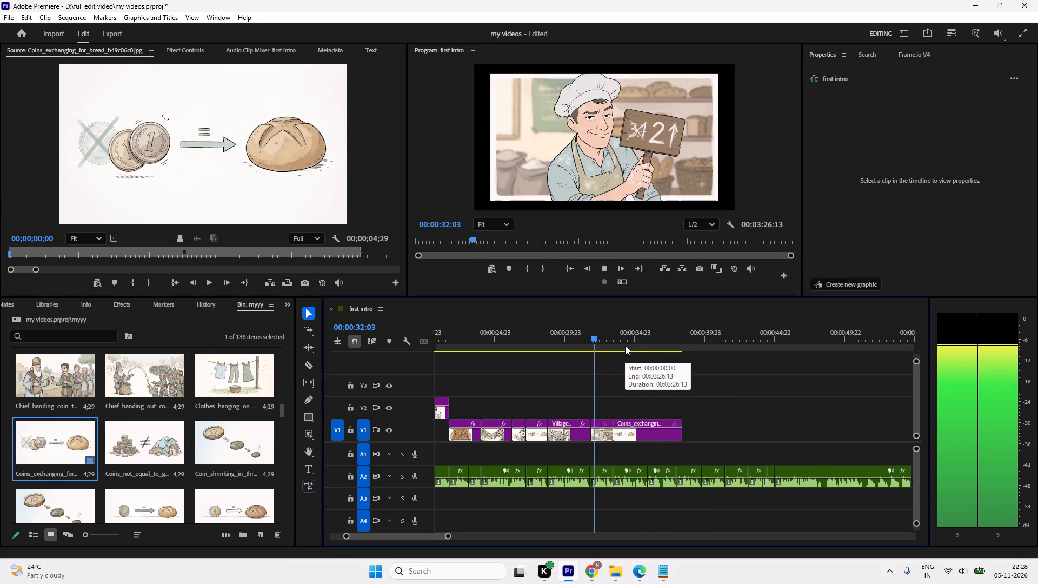
pyautogui.scroll(-1, 625, 346)
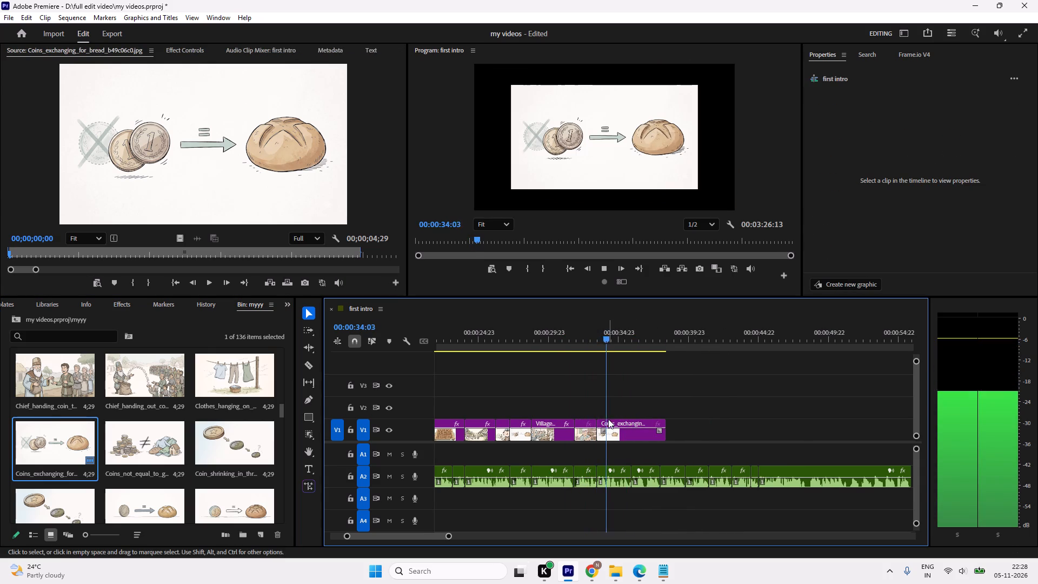
pyautogui.press('space')
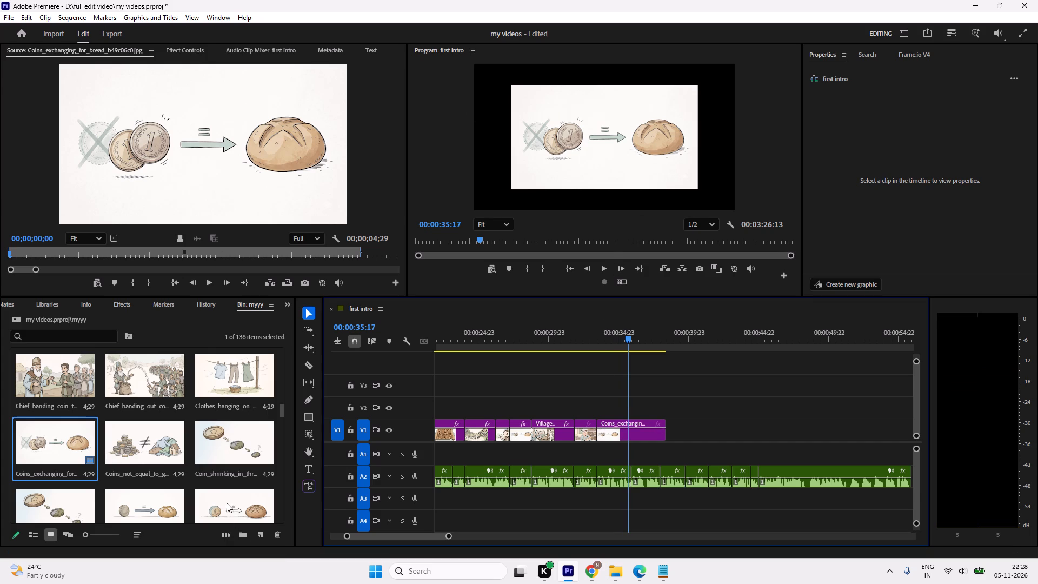
# Browse the rest of the myyy bin for alternative images, previewing Hand_holding_unchanged_coin_stack and Villager_holding_golden_coin.
pyautogui.scroll(-2, 168, 503)
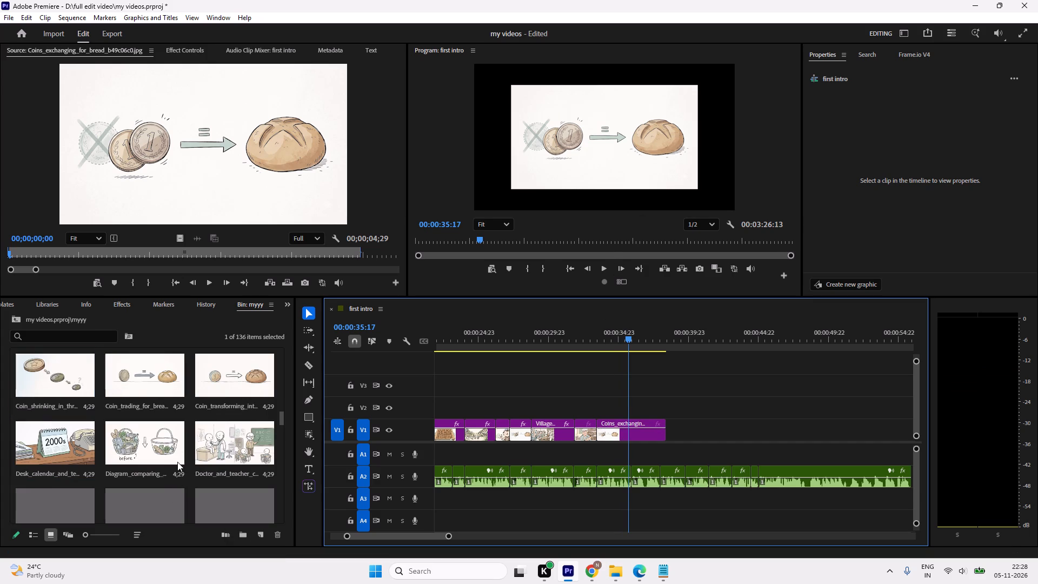
pyautogui.scroll(-3, 176, 450)
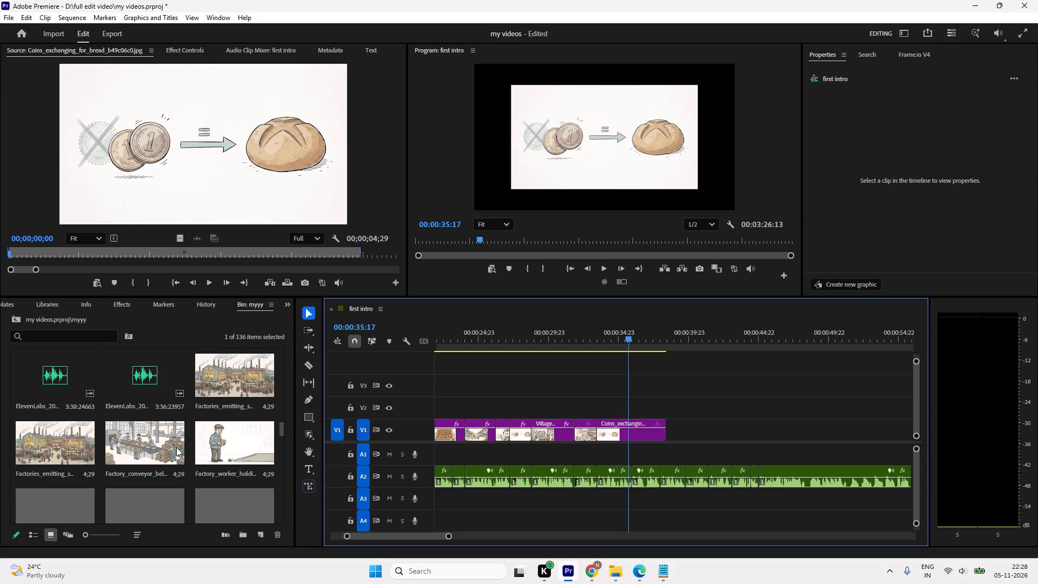
pyautogui.scroll(-5, 176, 447)
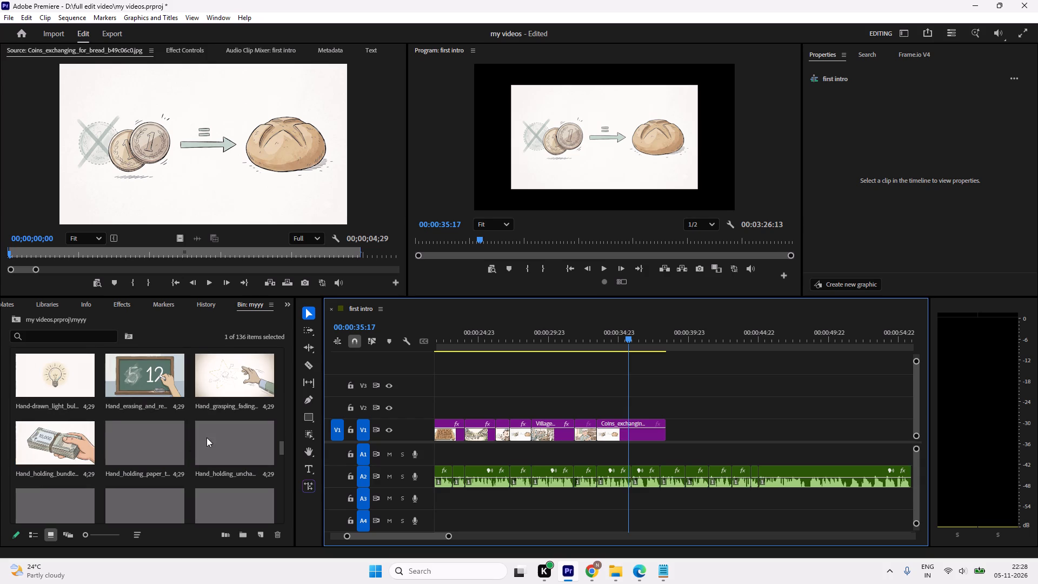
pyautogui.doubleClick(223, 436)
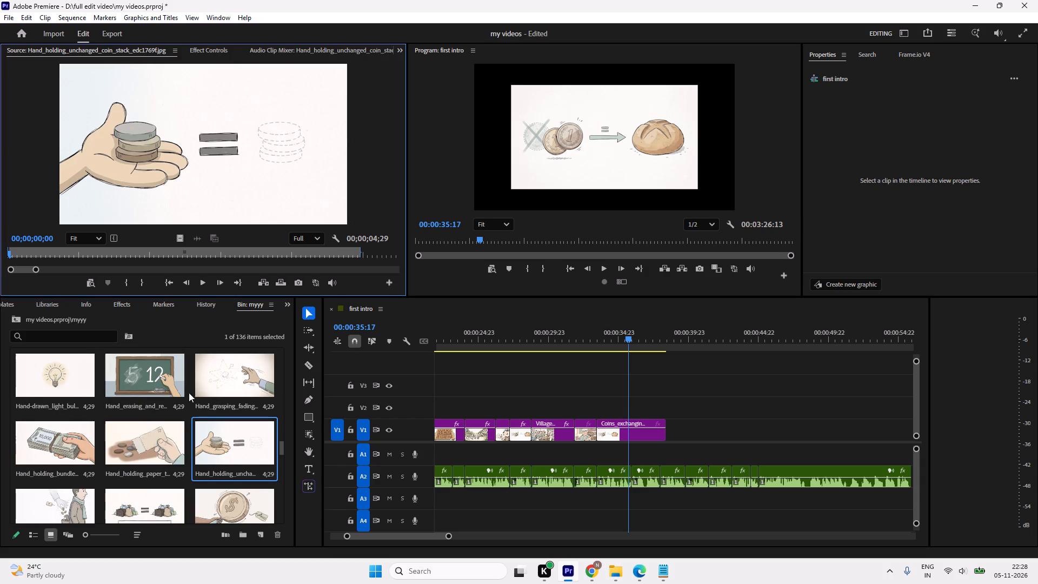
pyautogui.scroll(-2, 231, 453)
pyautogui.scroll(-2, 158, 456)
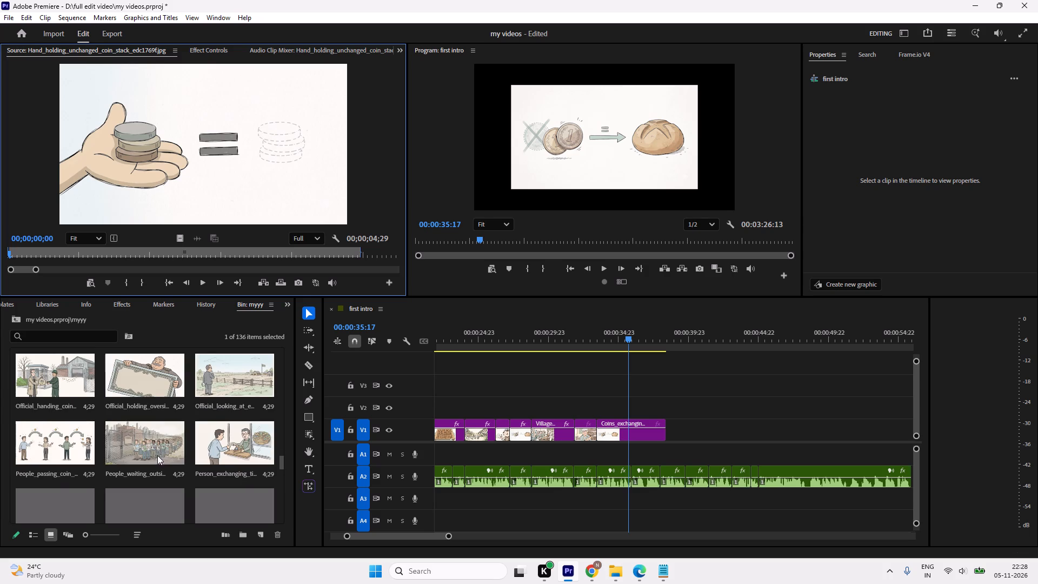
pyautogui.scroll(-4, 157, 453)
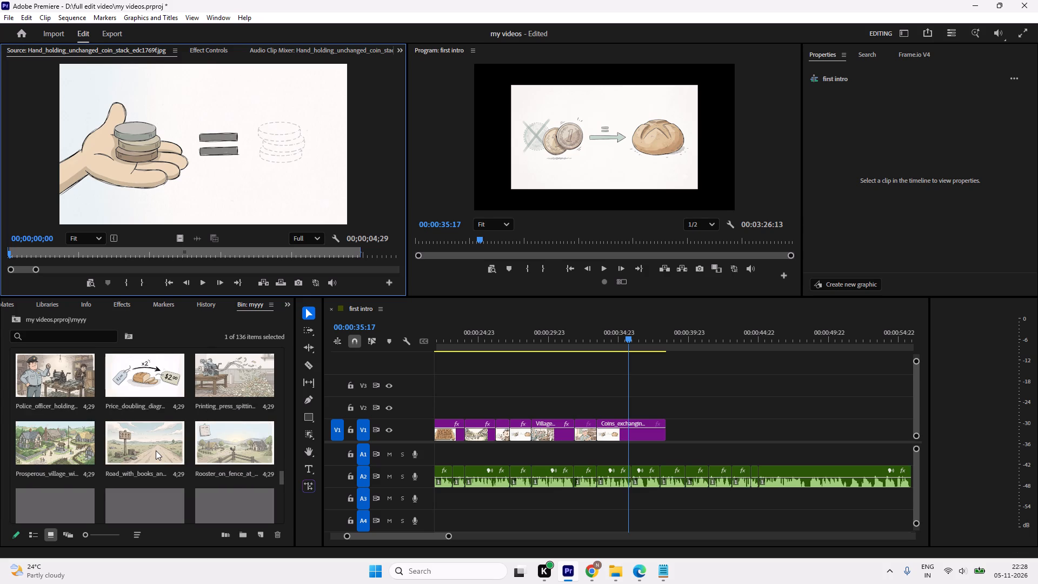
pyautogui.scroll(-7, 156, 450)
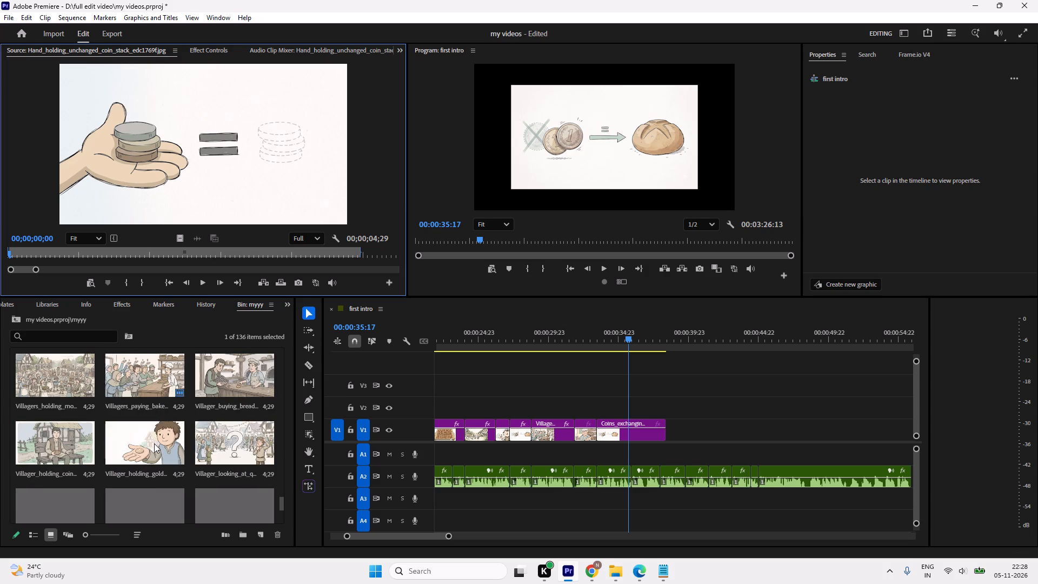
pyautogui.scroll(-2, 154, 443)
pyautogui.scroll(1, 154, 443)
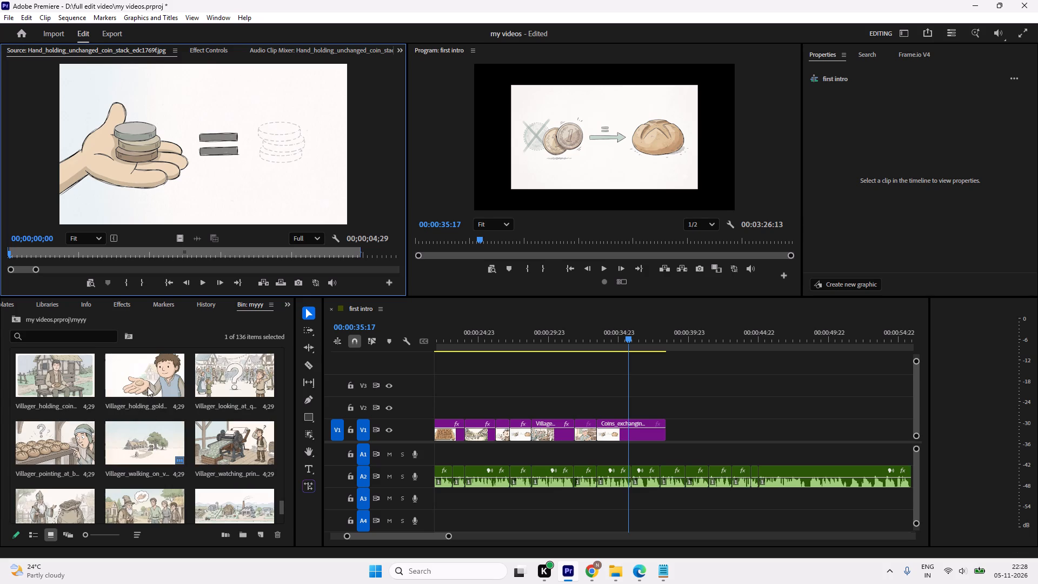
pyautogui.doubleClick(148, 386)
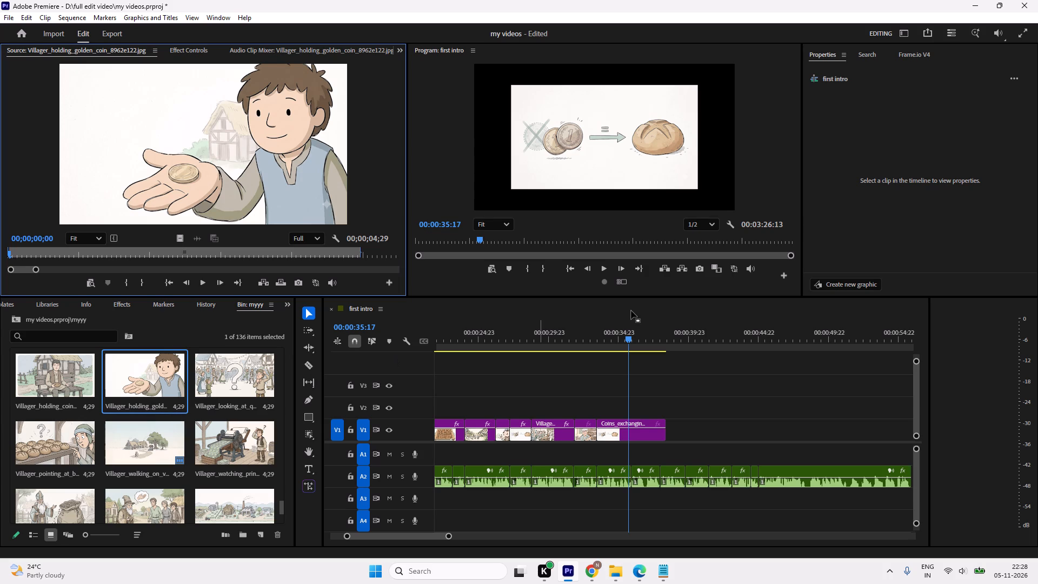
# Replay the narration over the baker and coins-for-bread clips, and check the last images of the myyy bin.
pyautogui.moveTo(633, 320); pyautogui.dragTo(604, 336)
pyautogui.press('space')
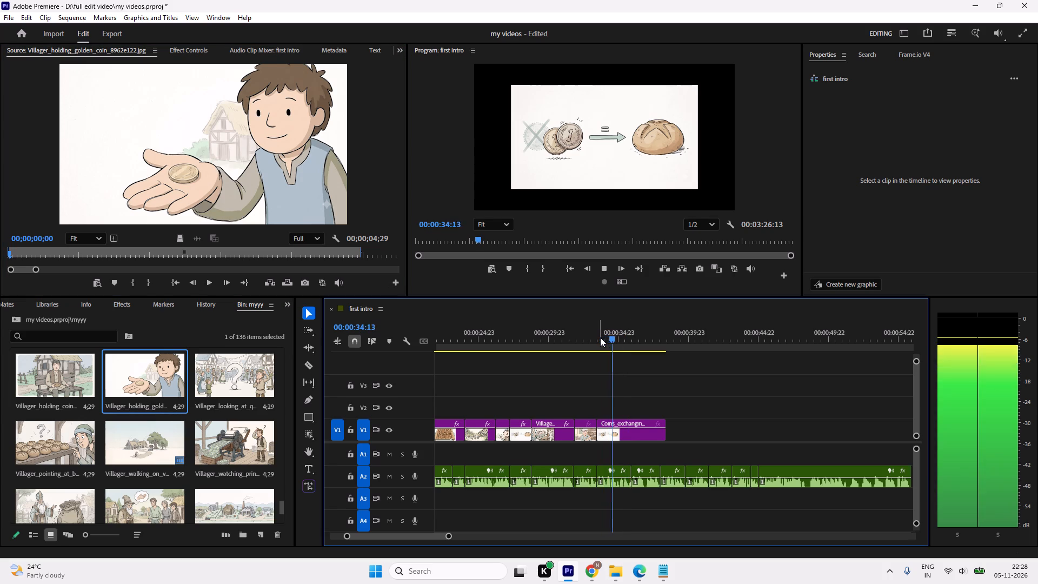
pyautogui.press('space')
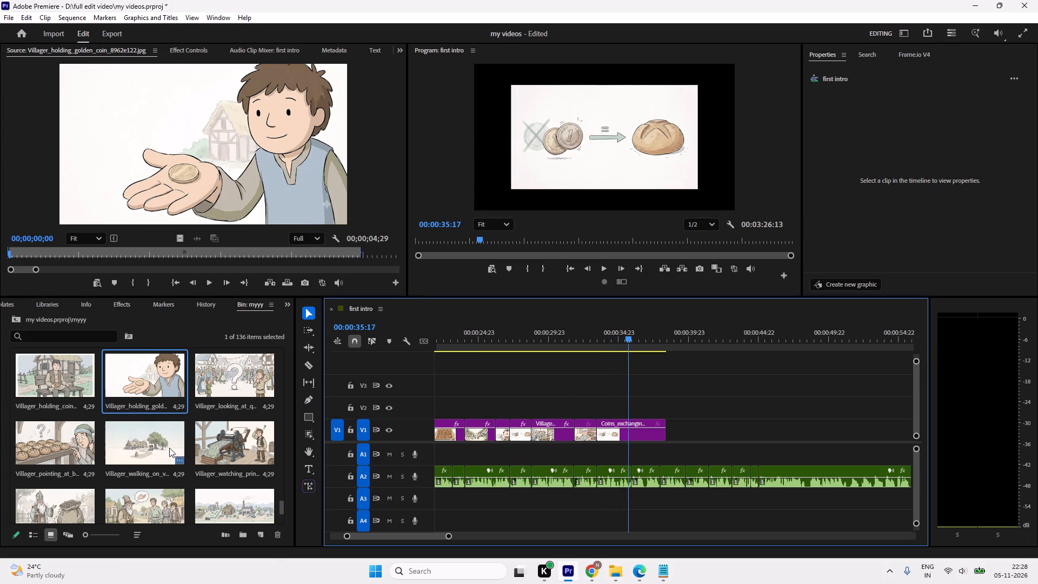
pyautogui.scroll(-2, 123, 475)
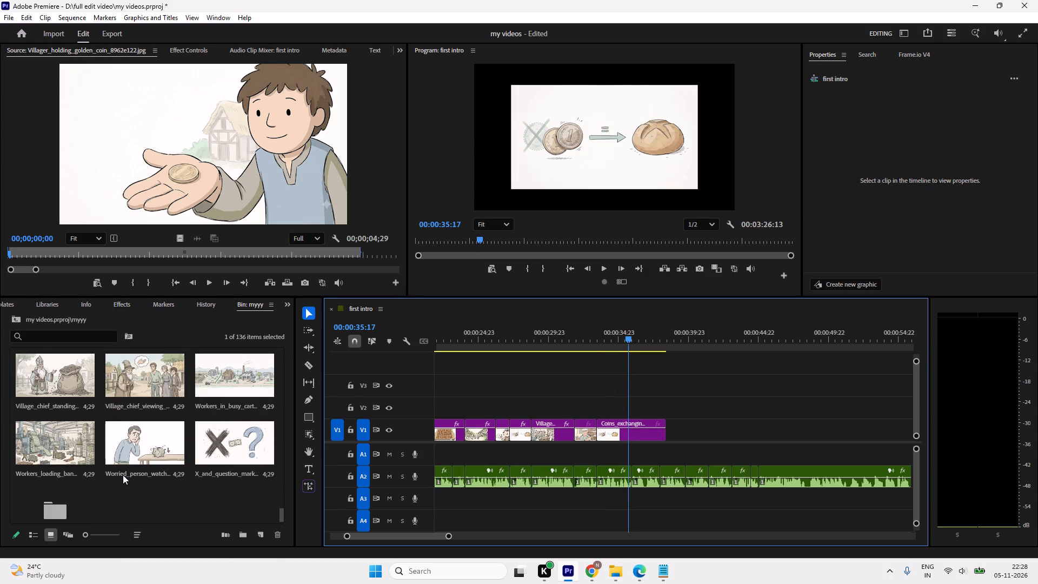
pyautogui.moveTo(635, 341); pyautogui.dragTo(586, 341)
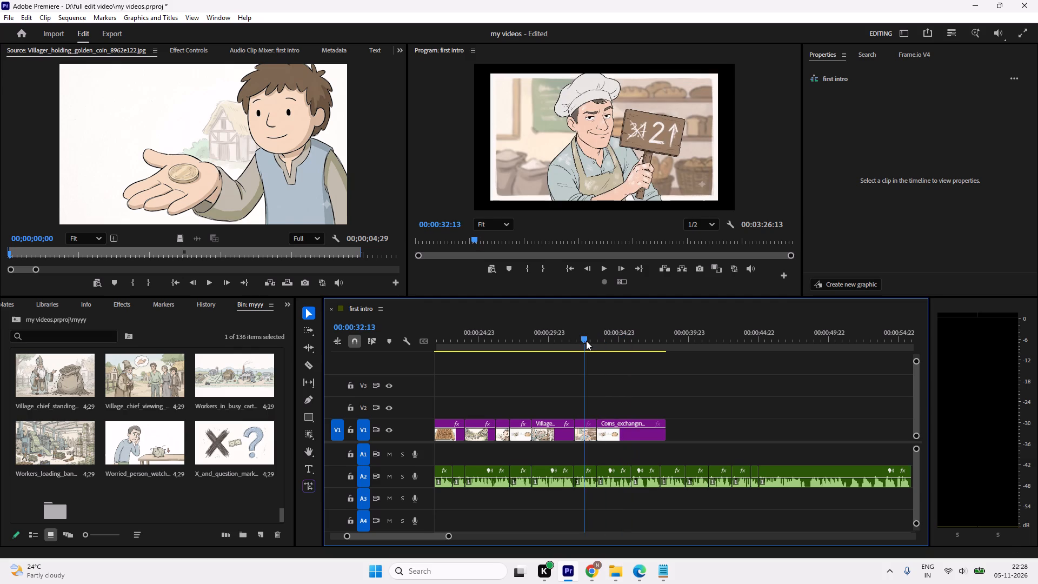
pyautogui.press('space')
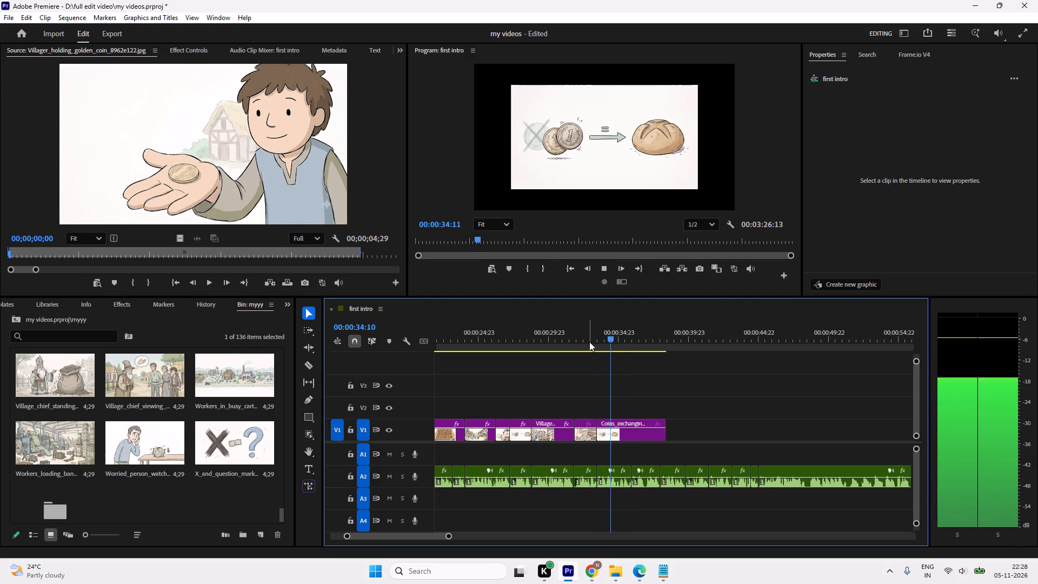
pyautogui.press('space')
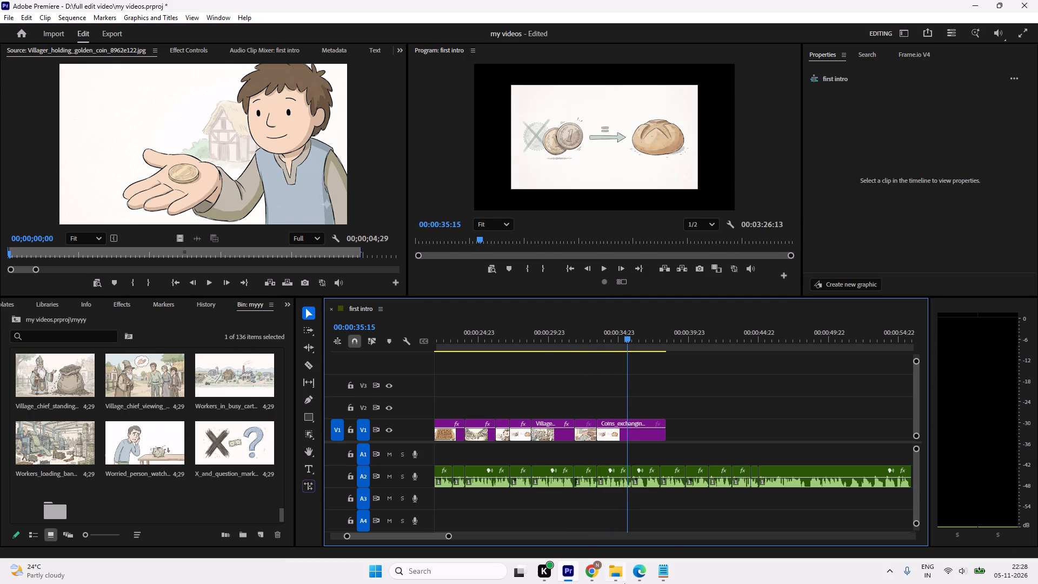
# Switch to File Explorer's myyy folder and view the Coin_transforming_into_bread and Coin_trading_for_bread_diagram images.
pyautogui.click(617, 570)
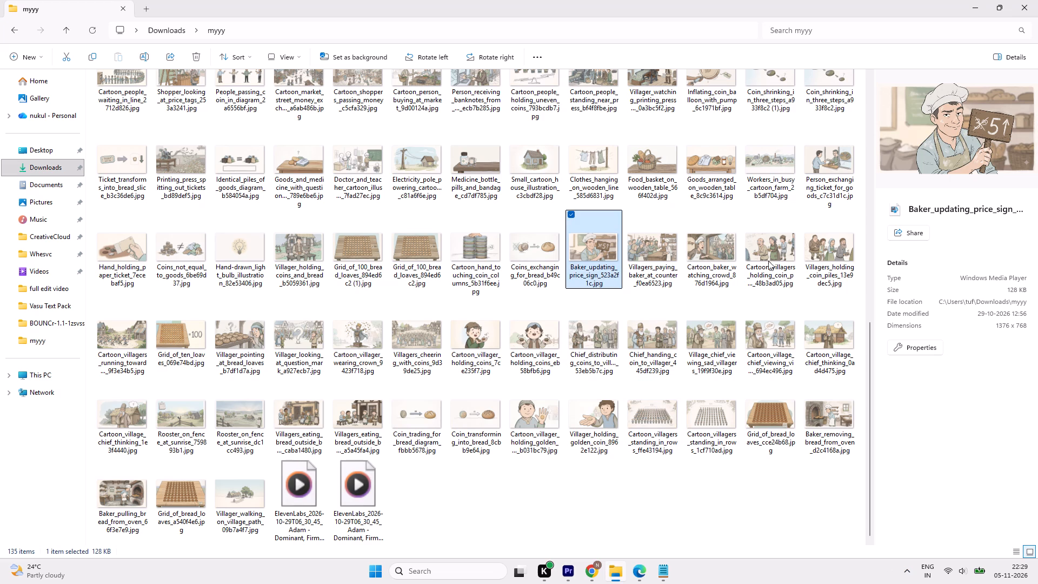
pyautogui.doubleClick(484, 417)
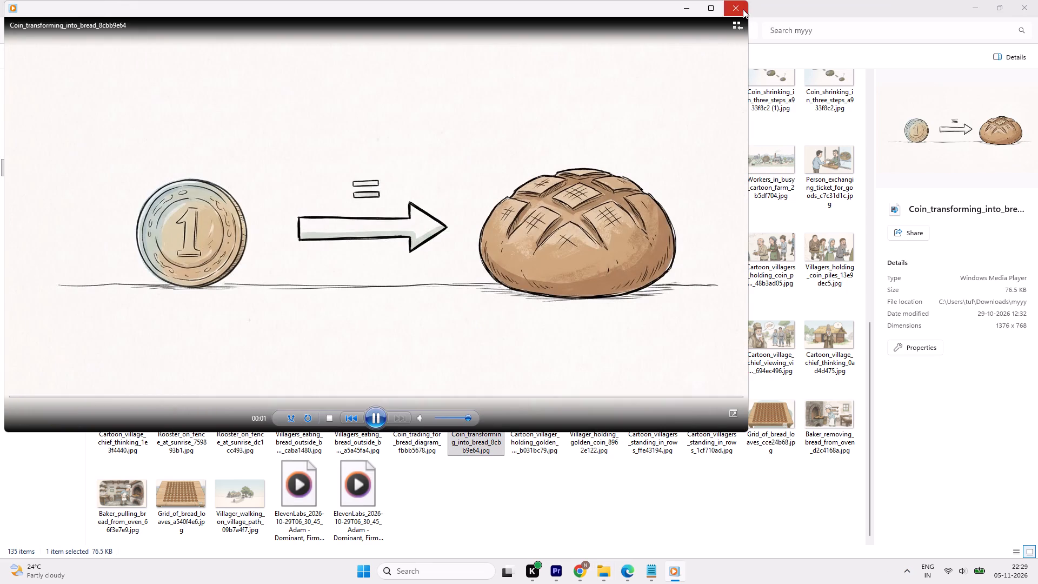
pyautogui.click(742, 5)
pyautogui.doubleClick(429, 415)
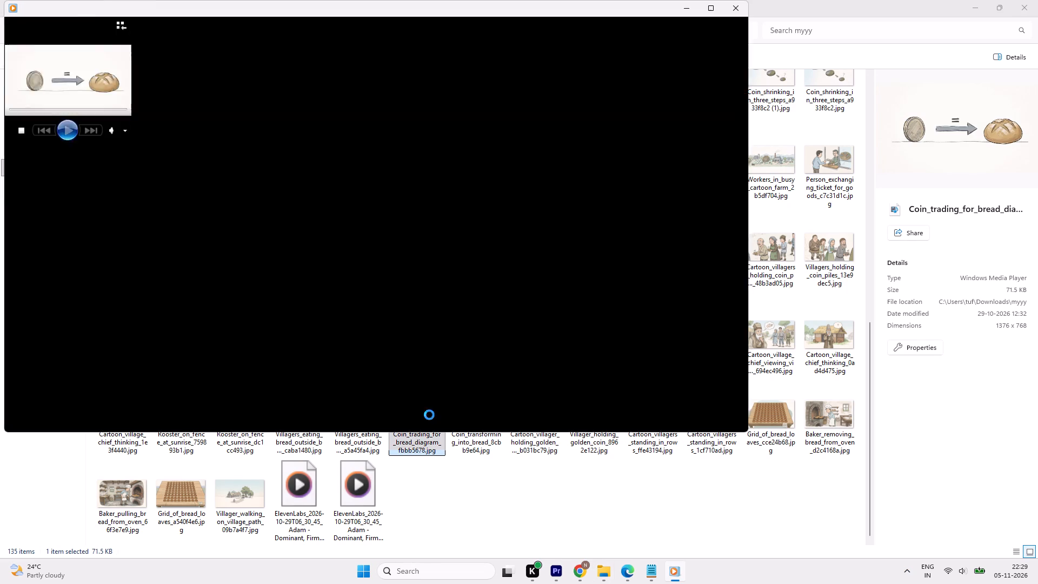
pyautogui.click(743, 14)
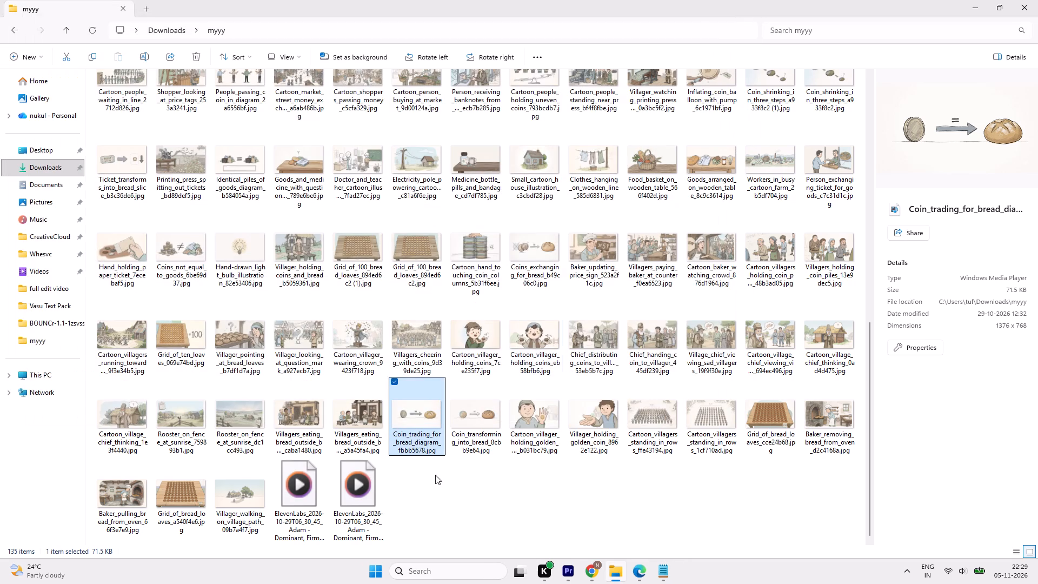
pyautogui.click(523, 267)
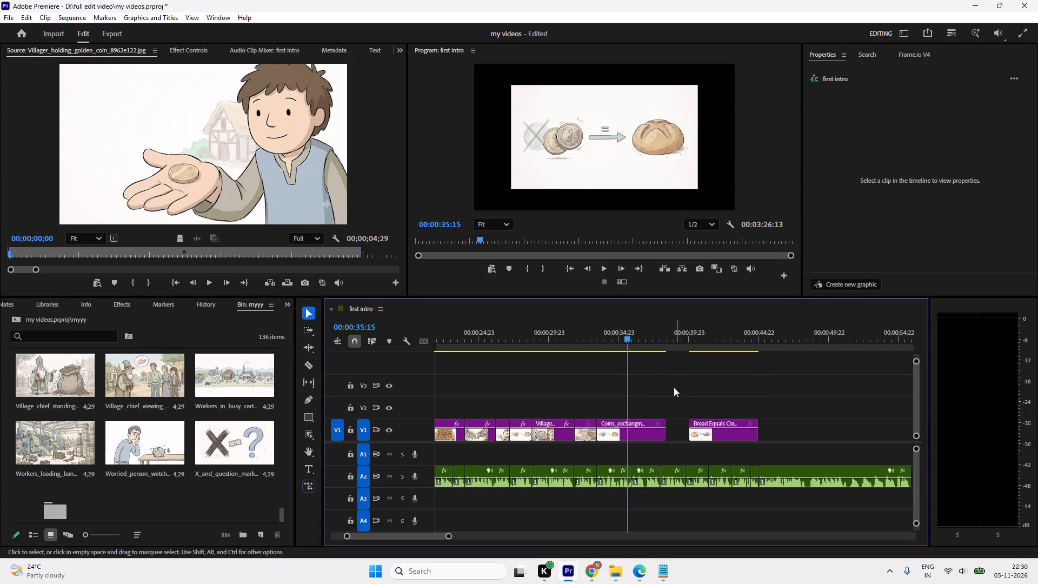
# Delete the Coins_exchanging_for_bread clip that follows the baker price sign on V1.
pyautogui.moveTo(648, 343); pyautogui.dragTo(642, 344)
pyautogui.click(630, 430)
pyautogui.press('Delete')
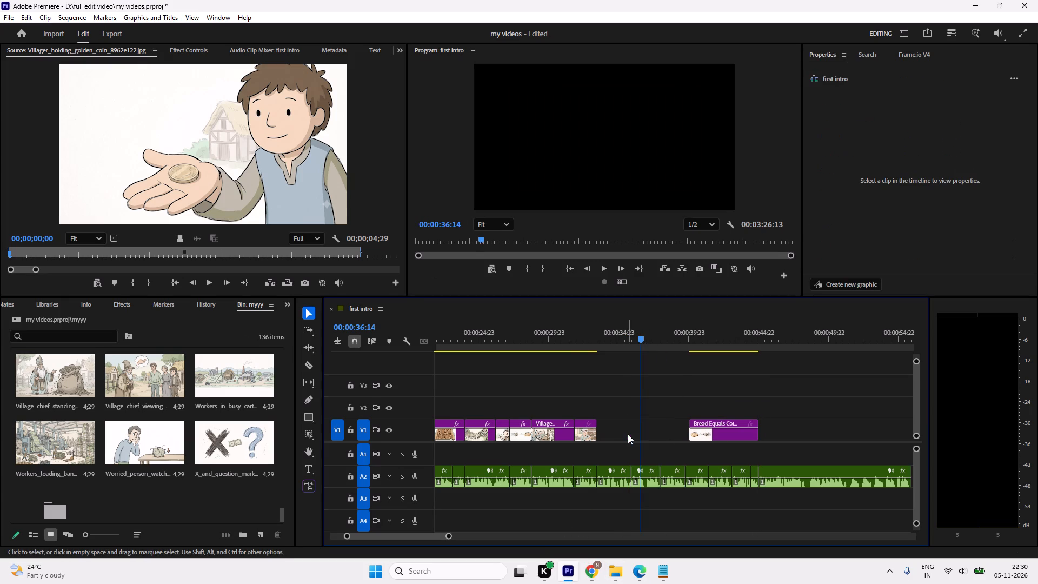
# Play the narration over the baker clip and move the Bread Equals Coins clip directly after it on V1.
pyautogui.moveTo(642, 335); pyautogui.dragTo(567, 349)
pyautogui.press('space')
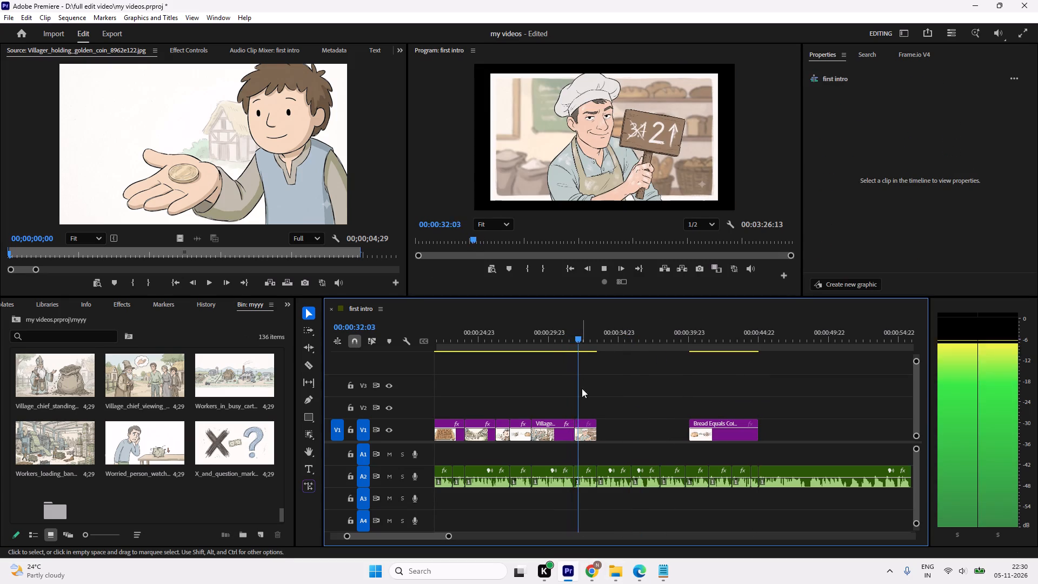
pyautogui.press('space')
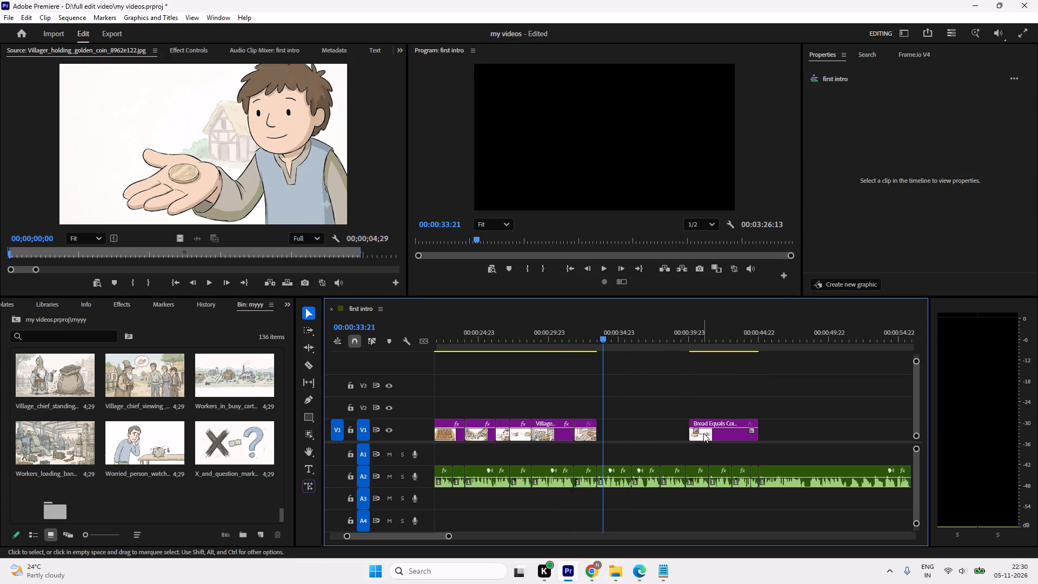
pyautogui.moveTo(703, 434); pyautogui.dragTo(610, 441)
# Play across the new cut and scale the Bread Equals Coins image to fill the frame.
pyautogui.moveTo(598, 334); pyautogui.dragTo(573, 339)
pyautogui.press('space')
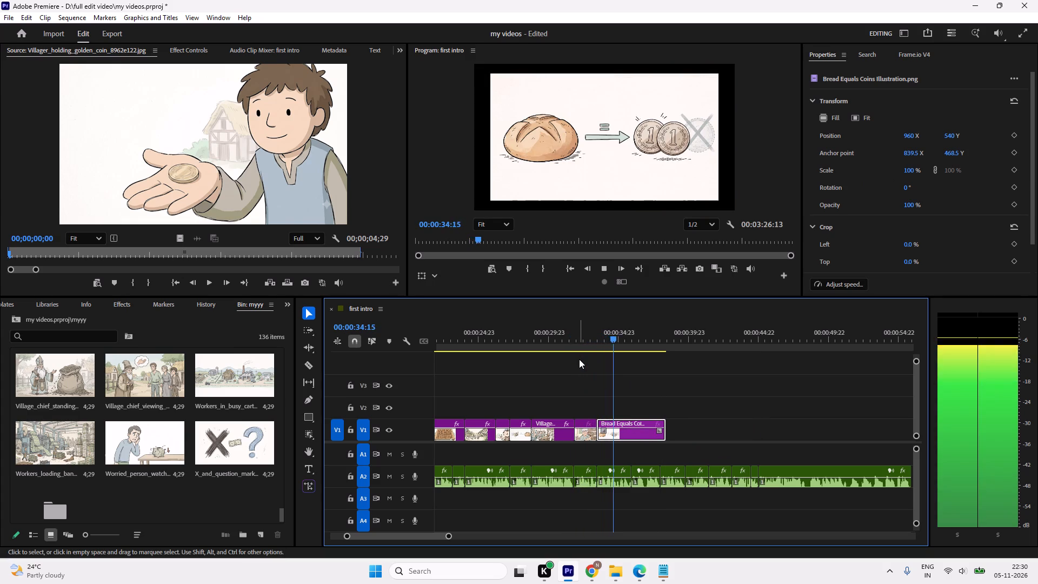
pyautogui.press('space')
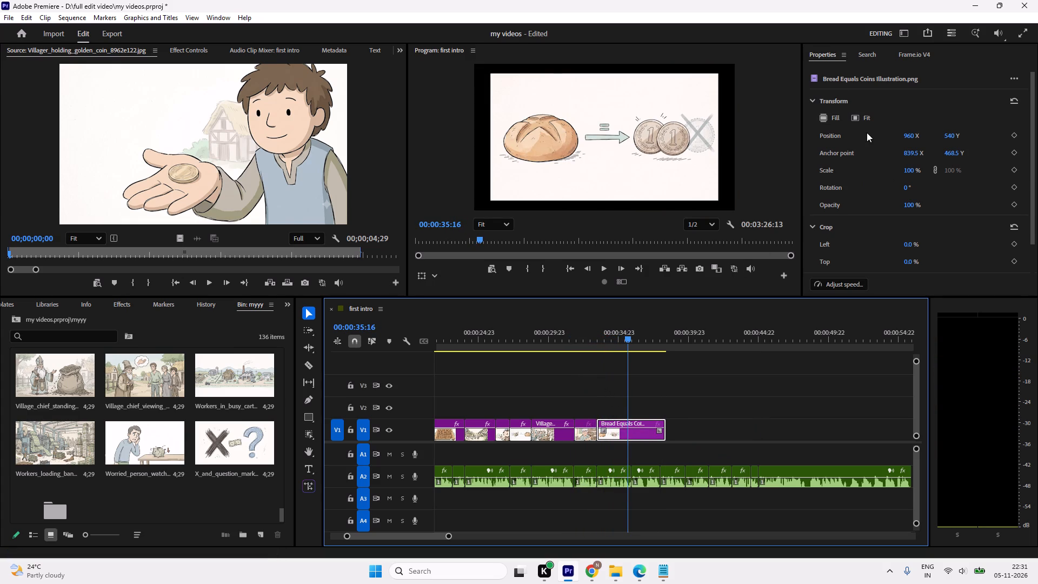
pyautogui.click(835, 120)
# Replay the narration over the baker and Bread Equals Coins clips to check how the image matches.
pyautogui.moveTo(629, 342); pyautogui.dragTo(569, 348)
pyautogui.press('space')
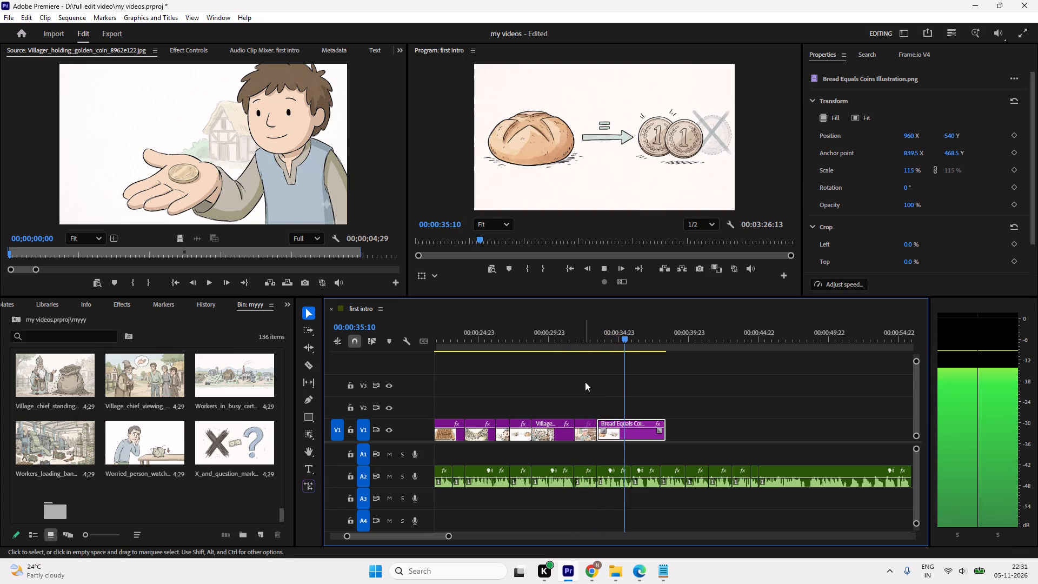
pyautogui.press('space')
pyautogui.moveTo(633, 349); pyautogui.dragTo(571, 360)
pyautogui.press('space')
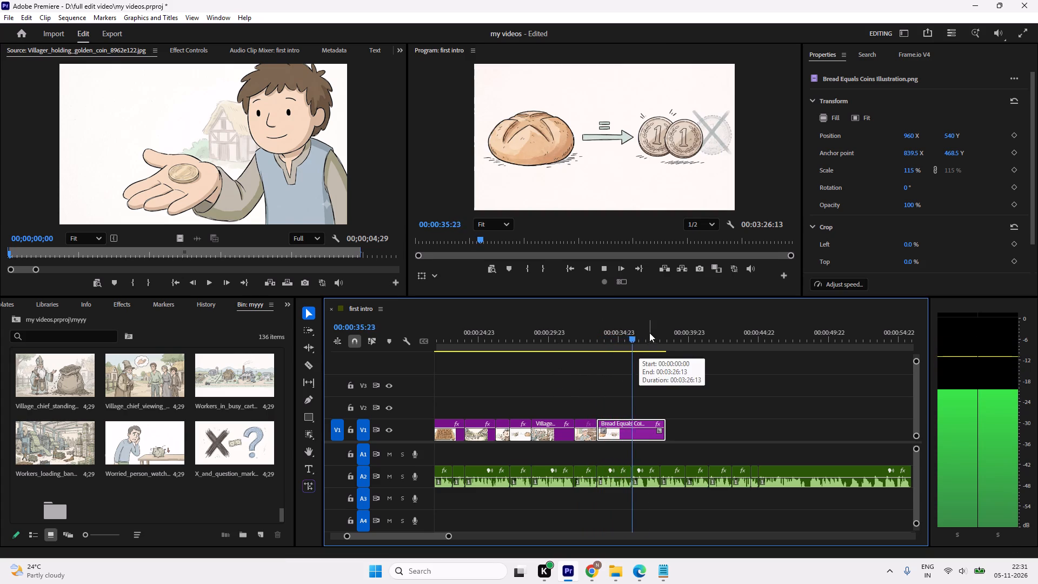
pyautogui.moveTo(648, 332); pyautogui.dragTo(557, 360)
pyautogui.press('space')
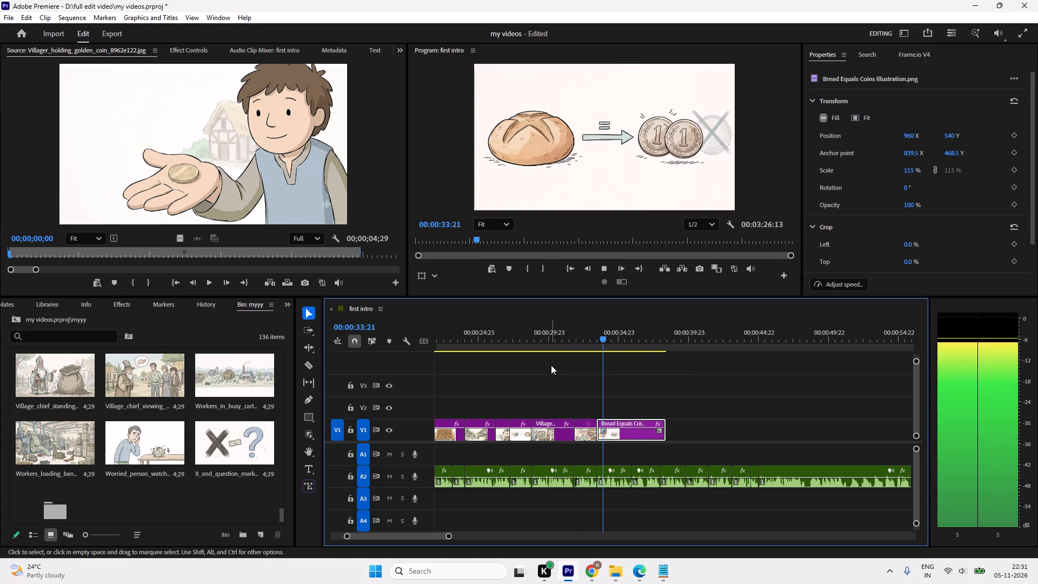
# Scale the Baker Holding Updated Price Sign image on V1 to fill the frame.
pyautogui.moveTo(643, 337); pyautogui.dragTo(588, 353)
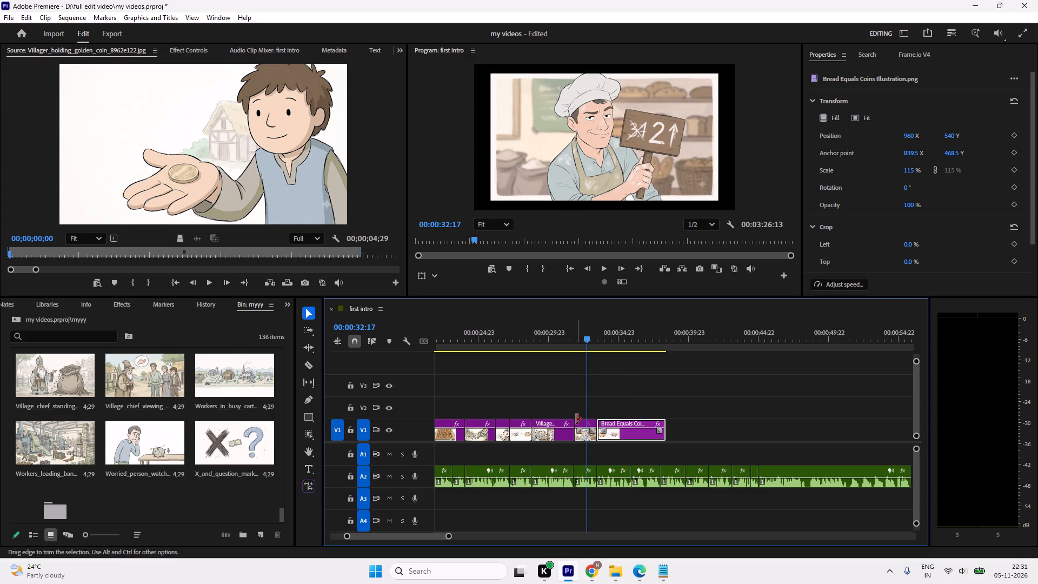
pyautogui.click(583, 427)
pyautogui.click(830, 125)
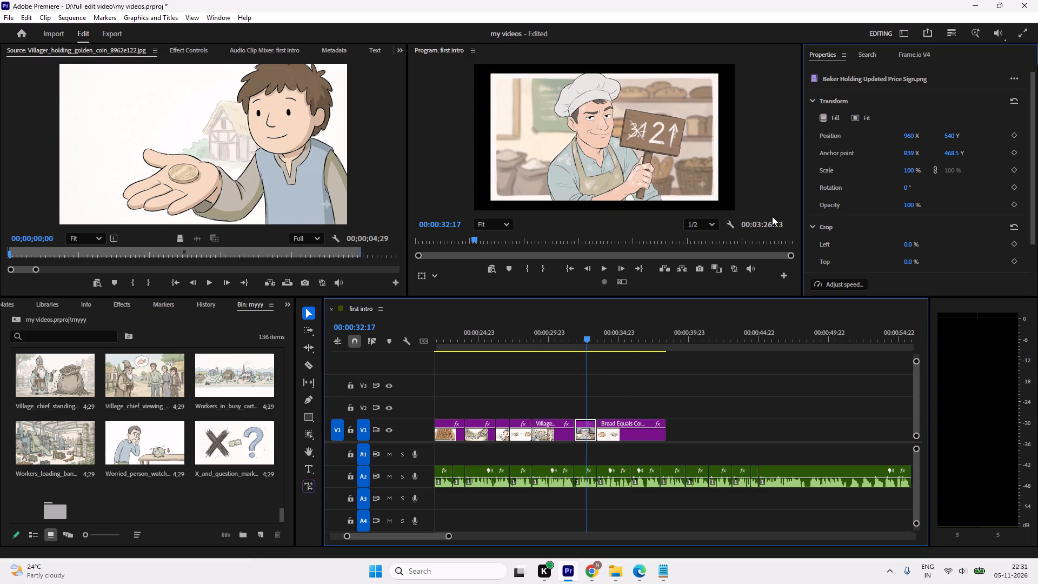
pyautogui.click(828, 113)
# Replay the narration from before the baker clip into the Bread Equals Coins clip, and recheck the baker frame.
pyautogui.moveTo(595, 343); pyautogui.dragTo(538, 350)
pyautogui.press('space')
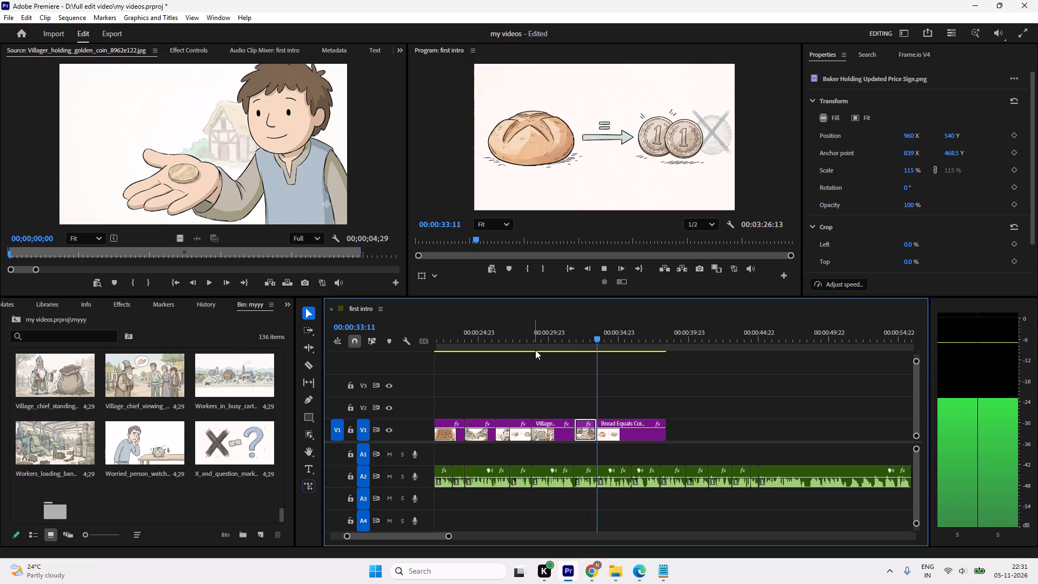
pyautogui.press('space')
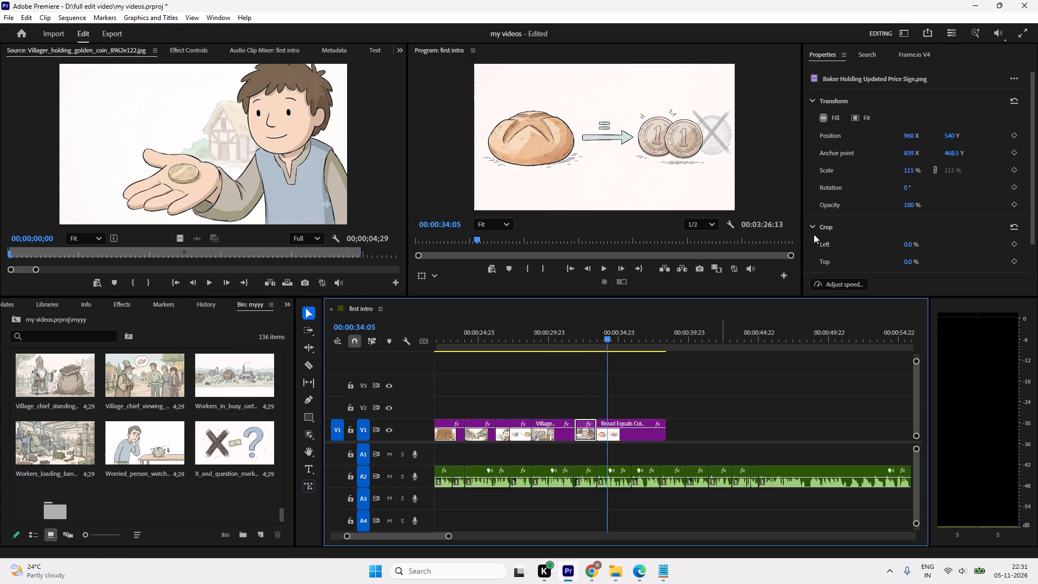
pyautogui.moveTo(610, 337); pyautogui.dragTo(591, 343)
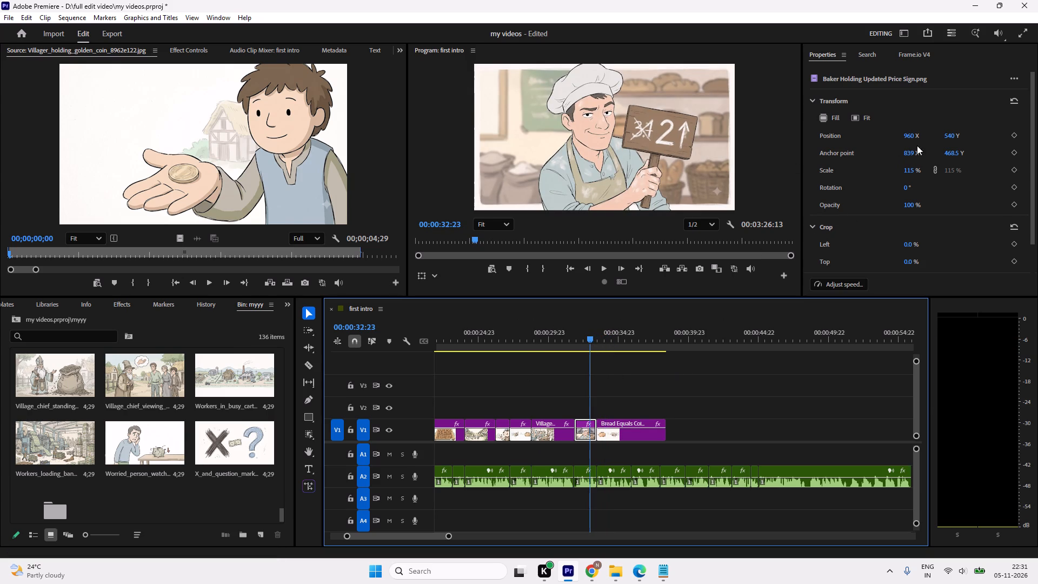
# Reduce the Baker Holding Updated Price Sign image's scale to 105%.
pyautogui.click(907, 171)
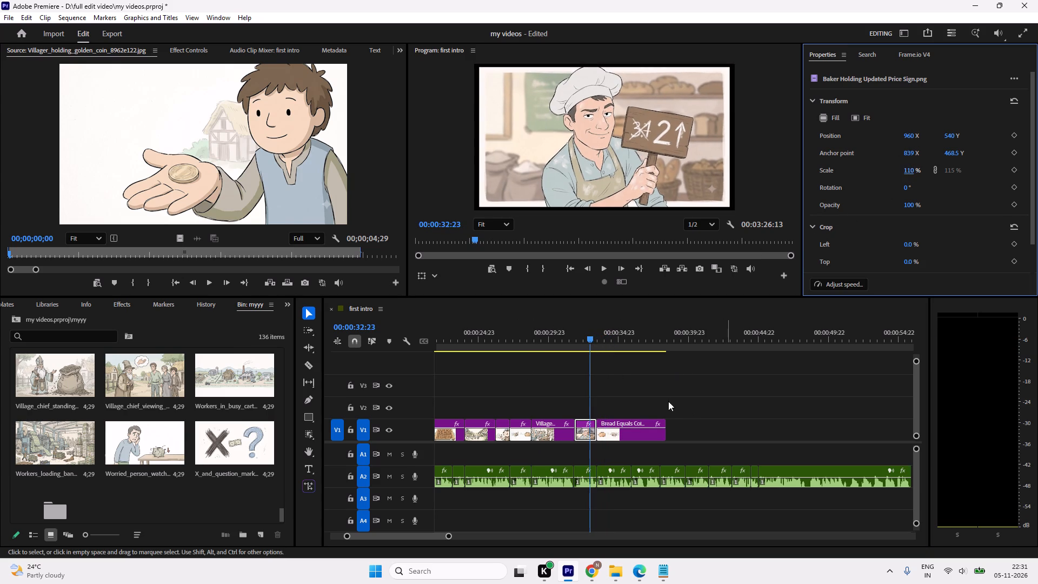
pyautogui.click(908, 170)
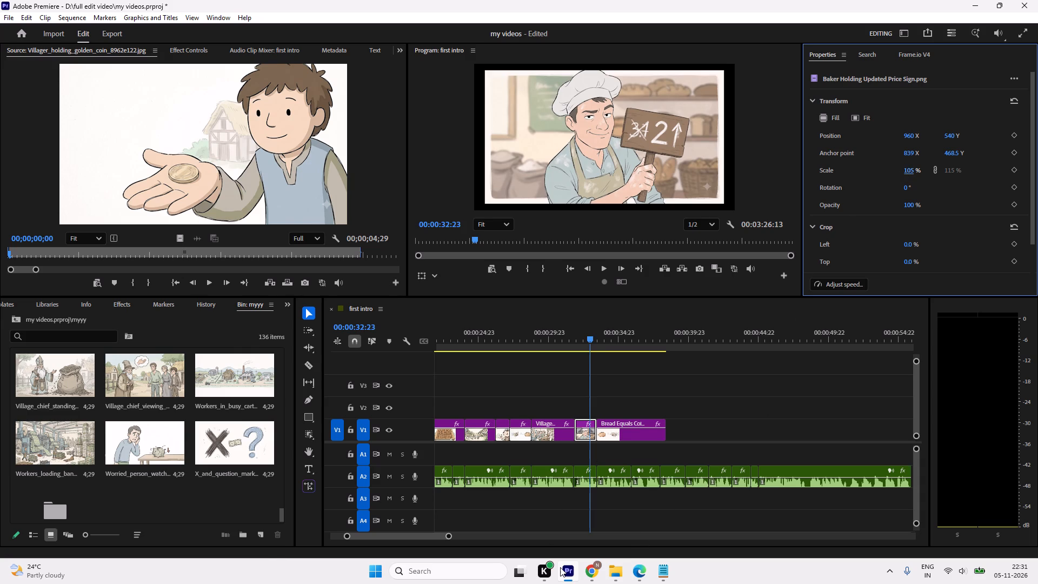
# Switch to Chrome and open the Pinterest site from a Google search for pinterest in a new tab.
pyautogui.click(597, 569)
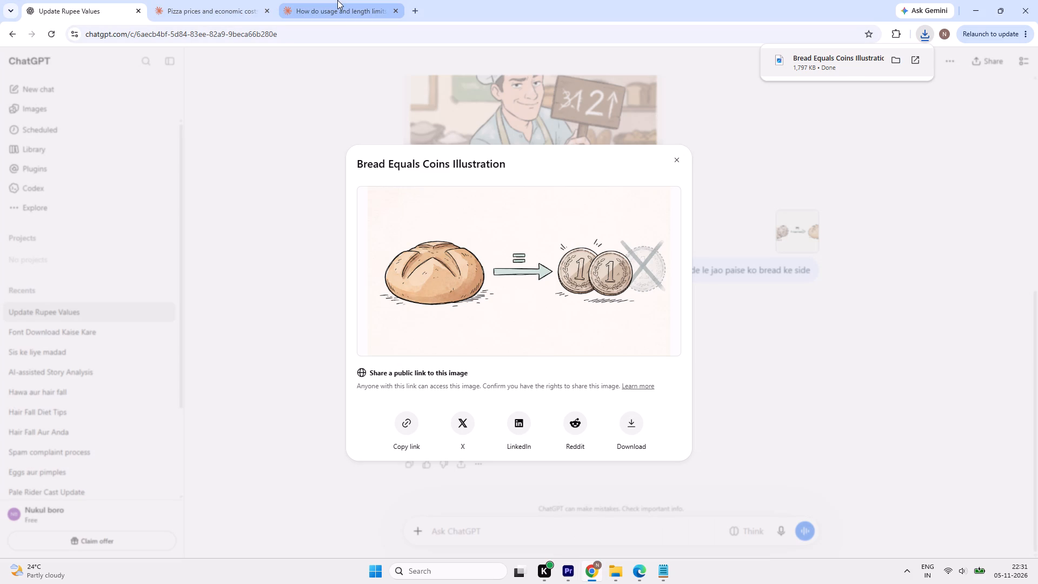
pyautogui.click(411, 3)
pyautogui.moveTo(397, 200); pyautogui.dragTo(394, 207)
pyautogui.click(385, 225)
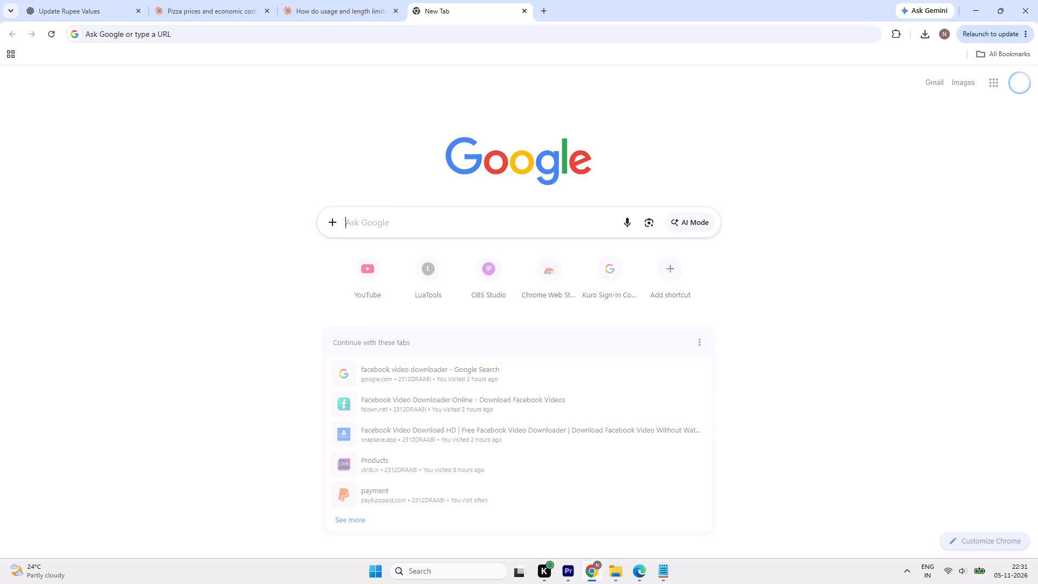
pyautogui.click(376, 297)
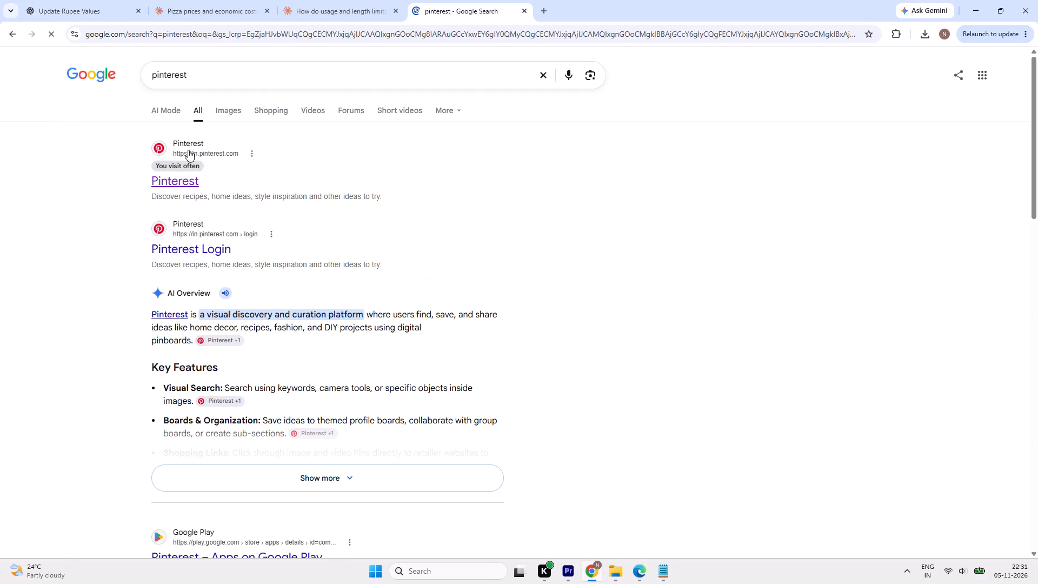
pyautogui.click(182, 182)
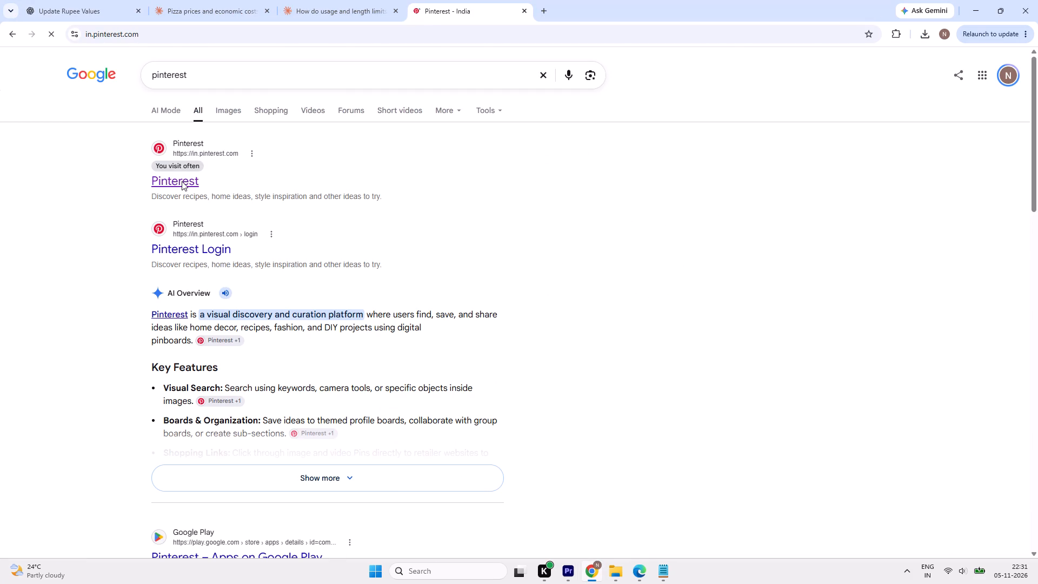
pyautogui.click(182, 181)
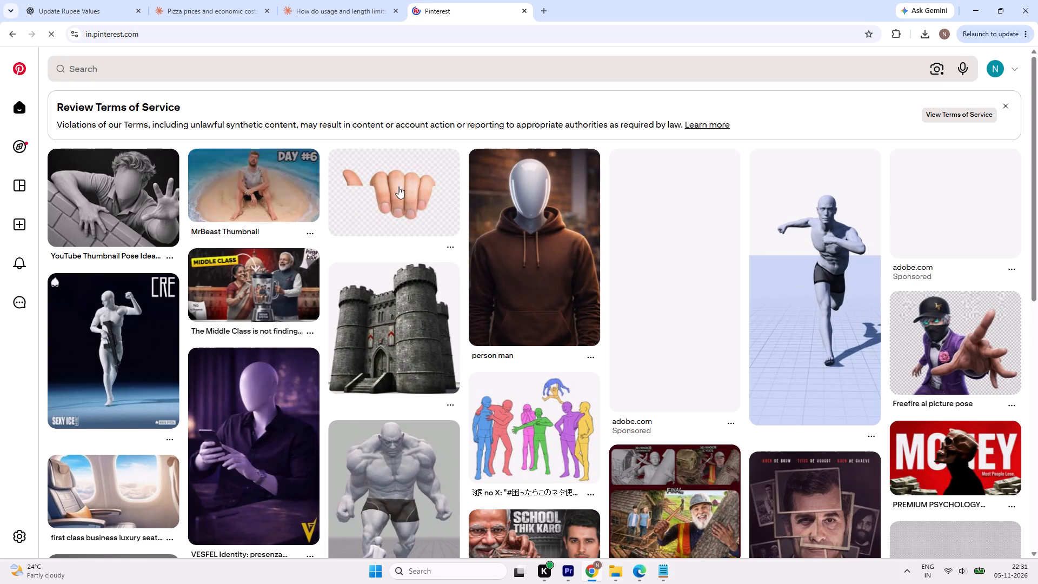
# Browse the Pinterest home feed and save the muscular giant, football pose, blue-background figure and two faceless suited-man pins to the profile.
pyautogui.scroll(-4, 473, 326)
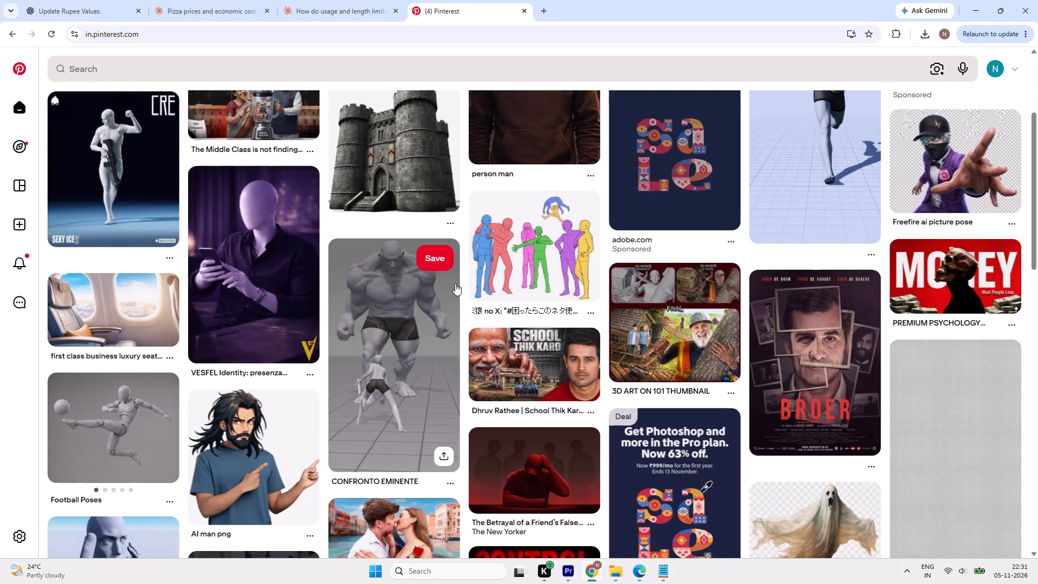
pyautogui.click(430, 261)
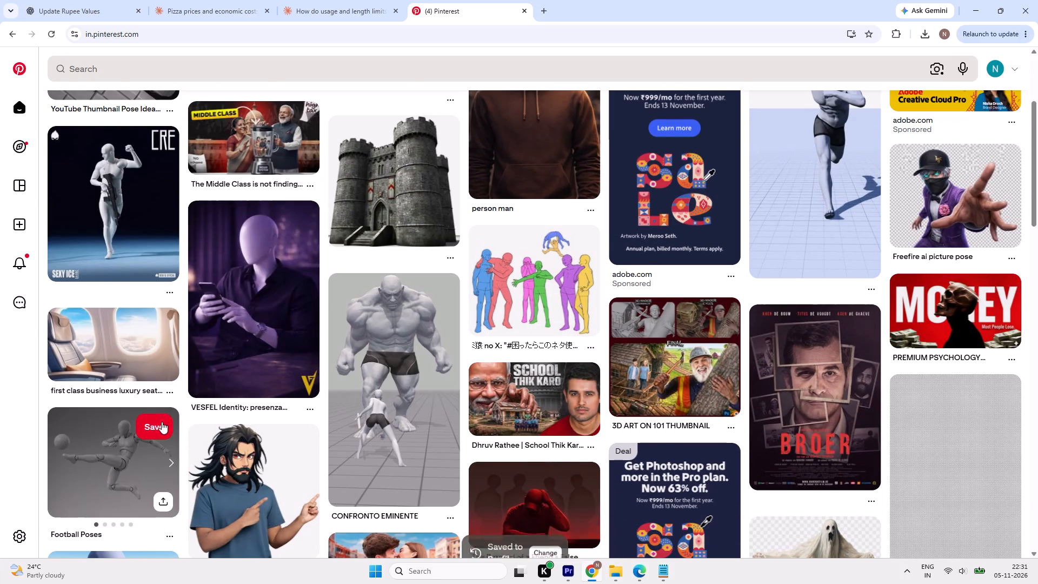
pyautogui.click(161, 422)
pyautogui.scroll(-5, 534, 396)
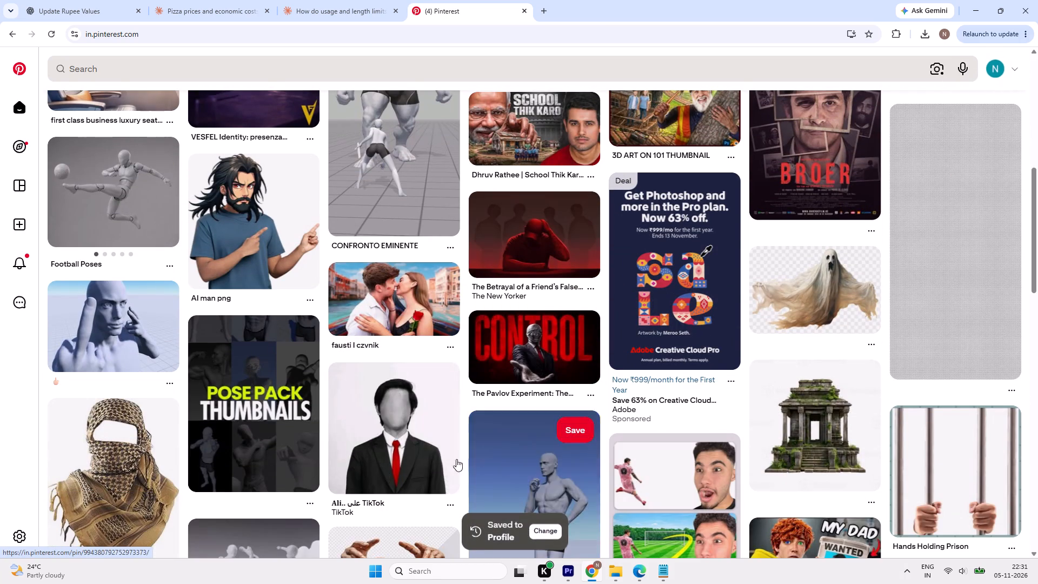
pyautogui.click(574, 428)
pyautogui.click(436, 381)
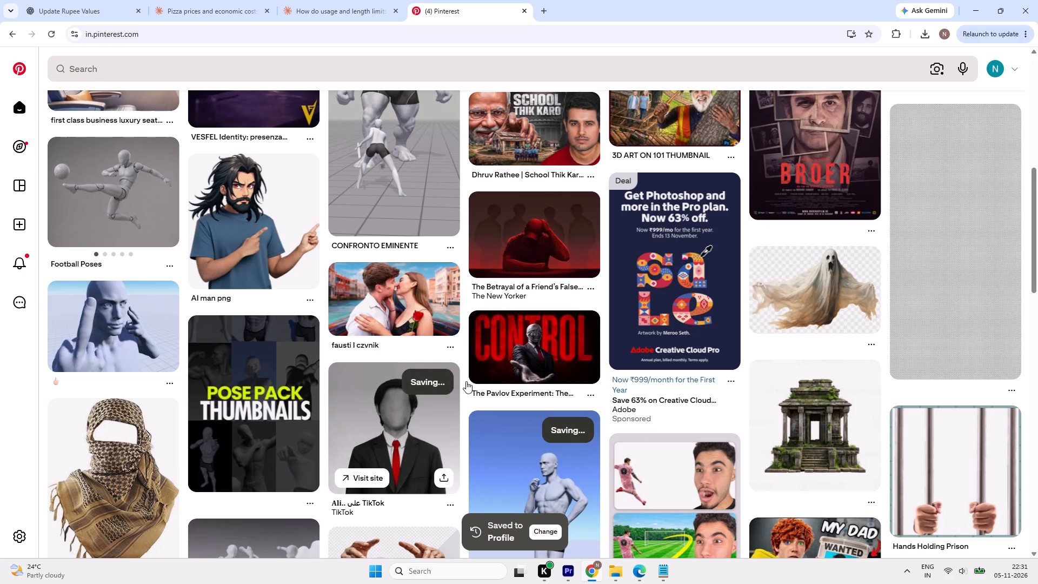
pyautogui.scroll(-8, 497, 381)
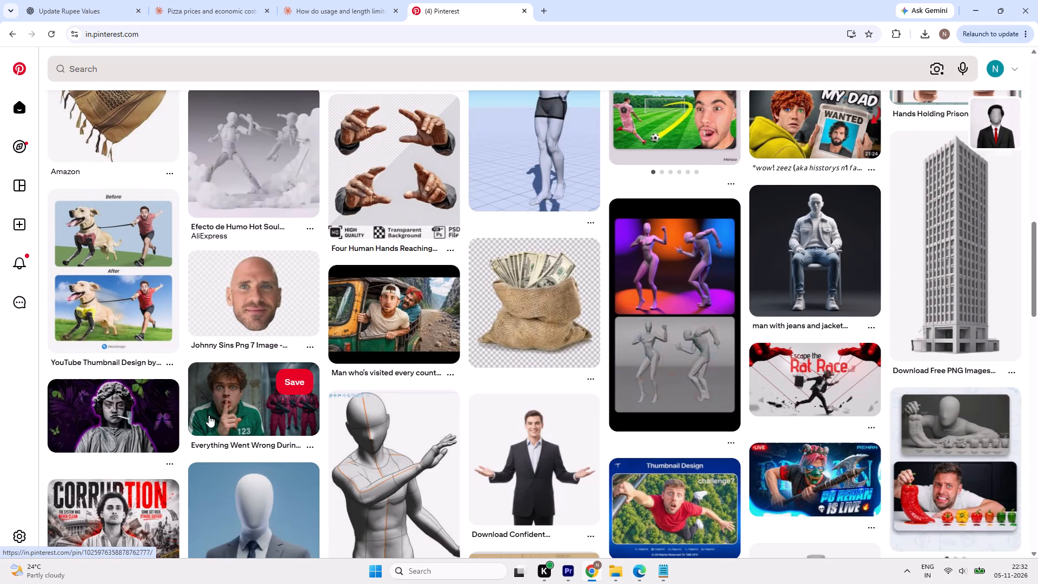
pyautogui.scroll(-1, 304, 470)
pyautogui.click(293, 432)
pyautogui.scroll(-6, 293, 432)
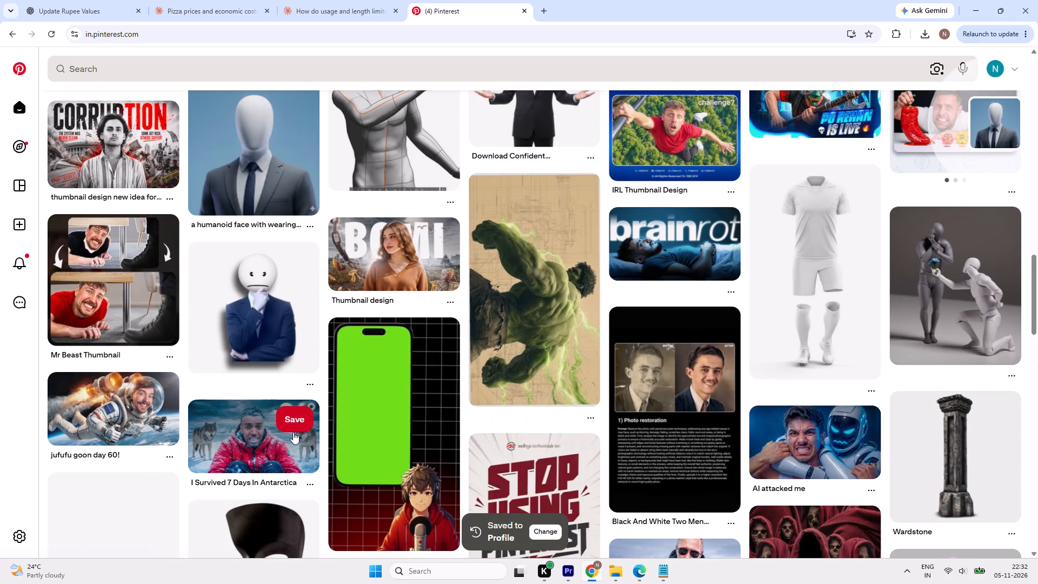
pyautogui.scroll(-4, 298, 427)
pyautogui.scroll(6, 298, 427)
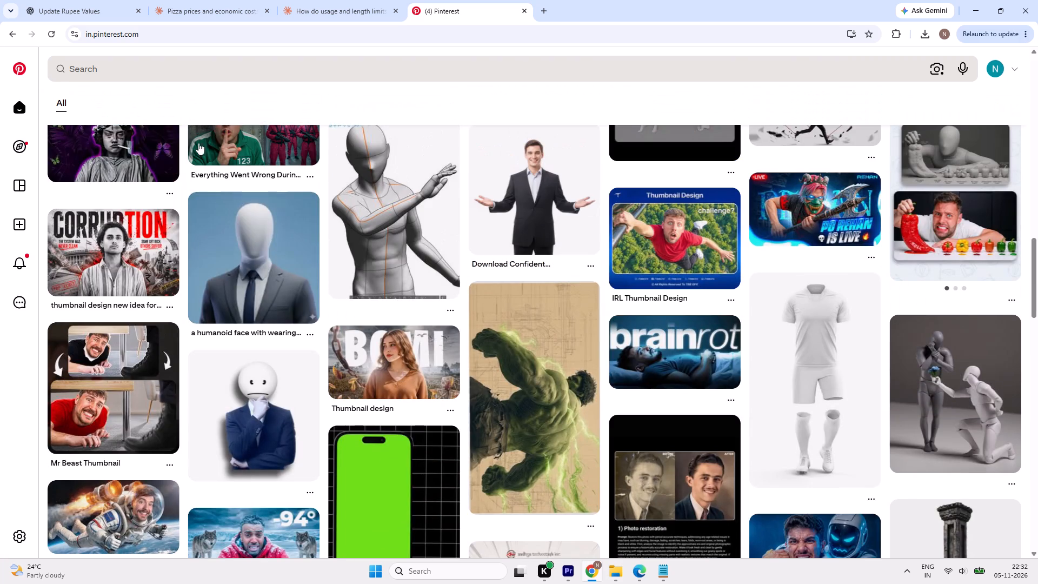
# Search Pinterest for background.
pyautogui.click(133, 70)
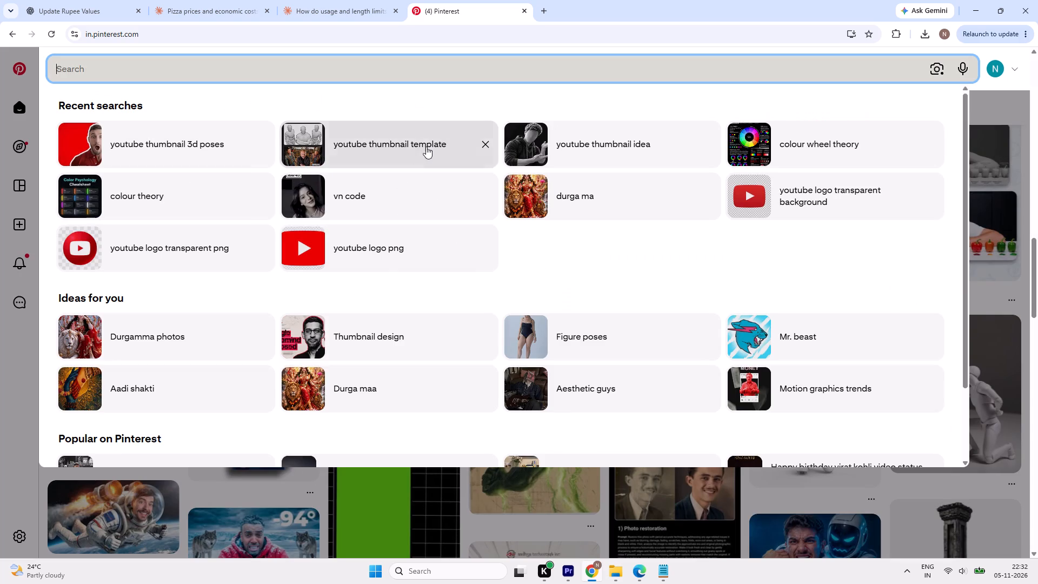
pyautogui.press('b')
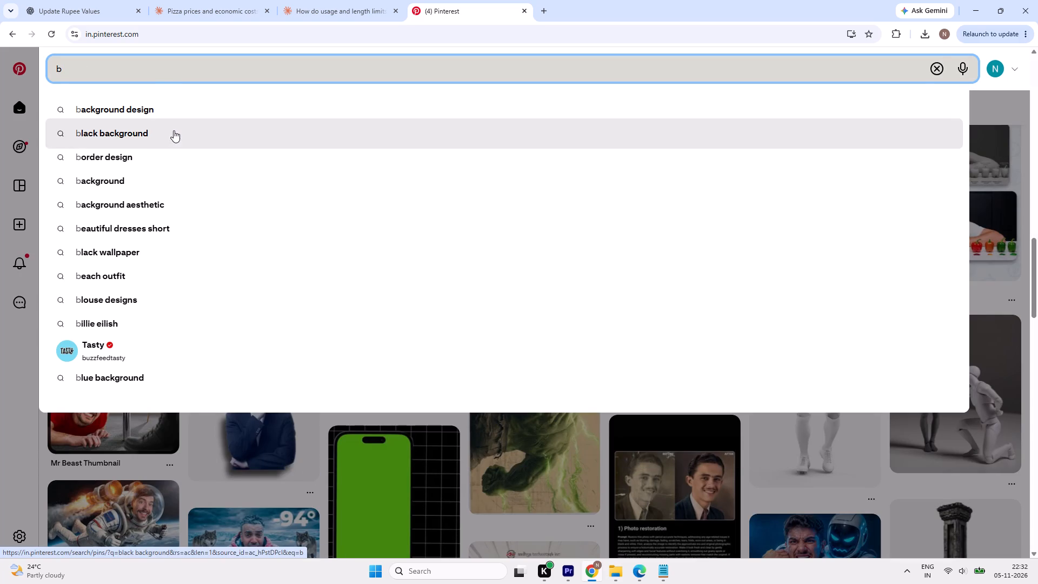
pyautogui.click(117, 180)
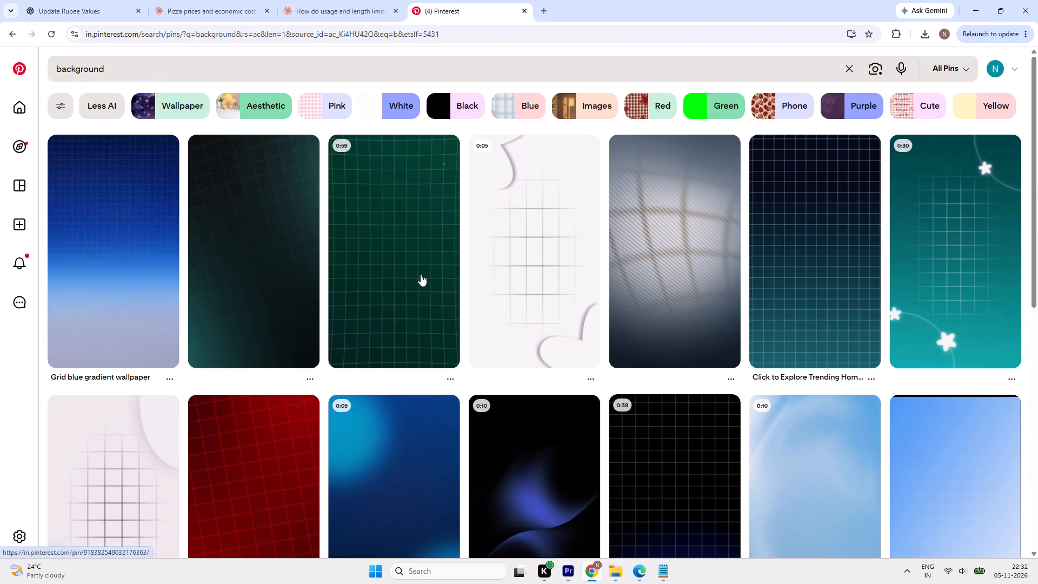
# Browse the background results and download the vintage beige and blue-grey sunburst paper image.
pyautogui.scroll(-11, 715, 322)
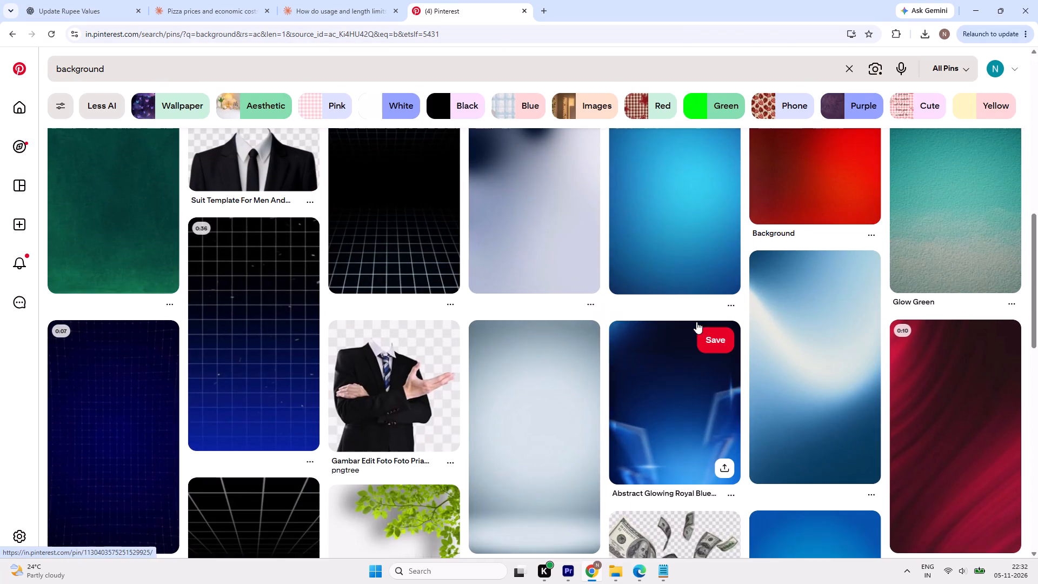
pyautogui.scroll(-13, 557, 360)
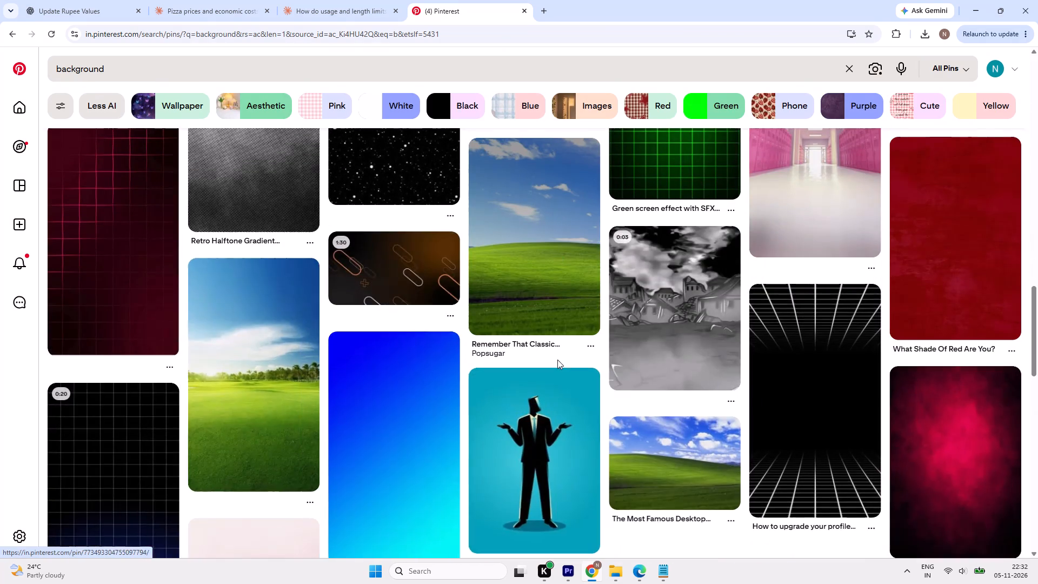
pyautogui.scroll(-17, 557, 360)
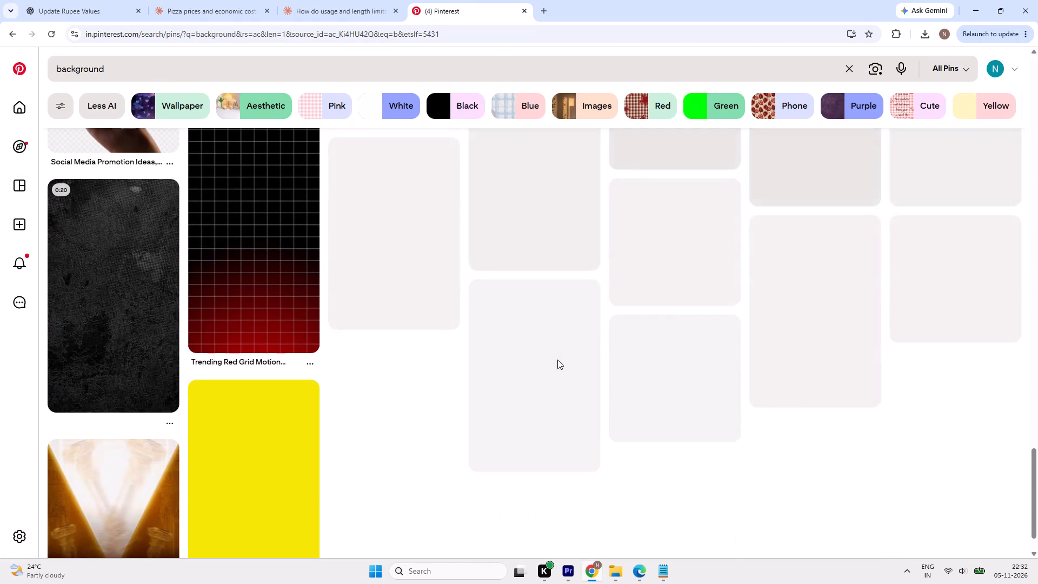
pyautogui.scroll(-5, 397, 379)
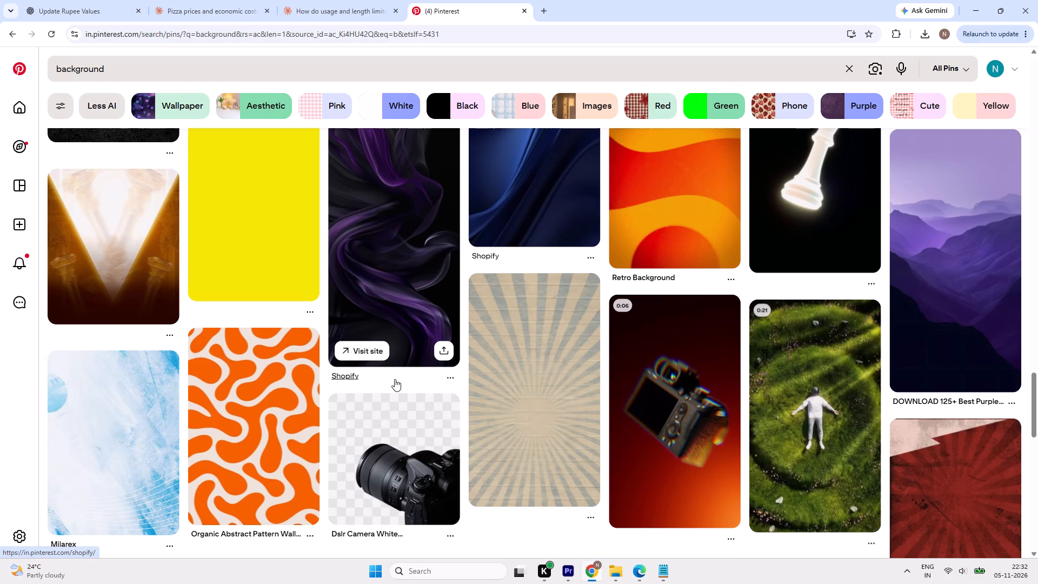
pyautogui.scroll(-1, 395, 379)
pyautogui.click(540, 349)
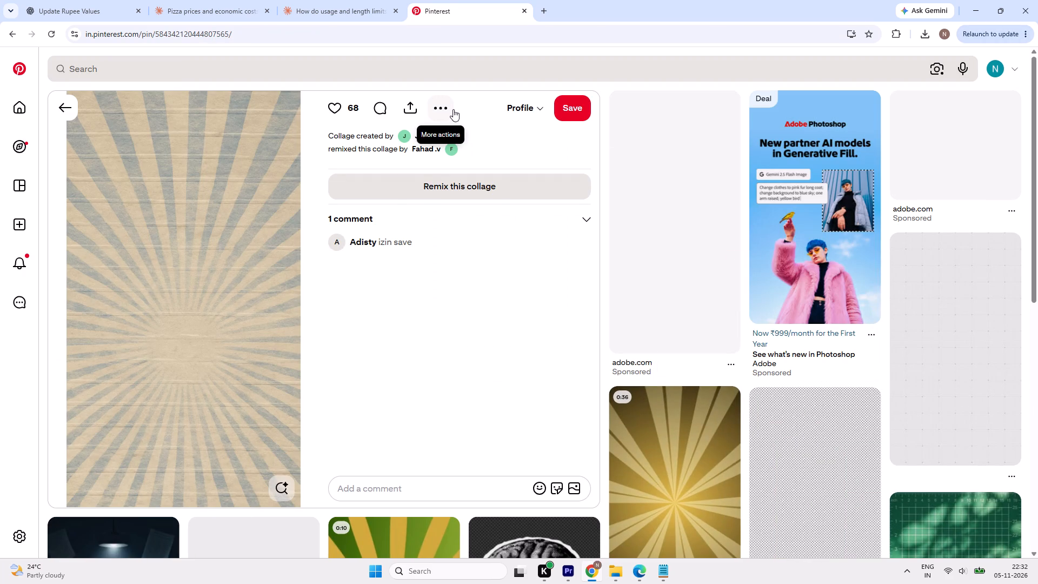
pyautogui.click(453, 109)
pyautogui.click(422, 159)
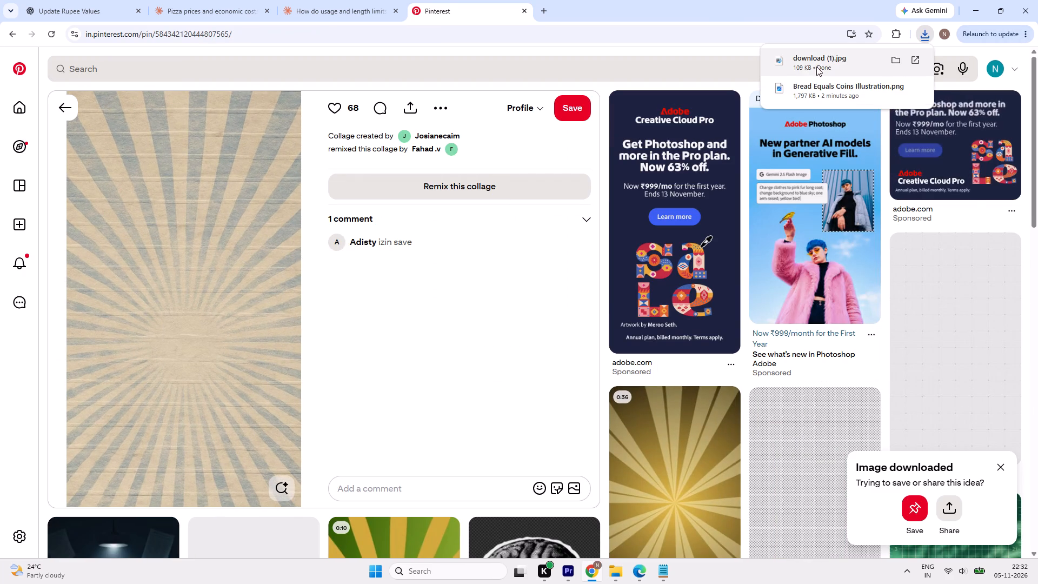
# Bring the downloaded sunburst image into Premiere's first intro sequence on V2, above the Bread Equals Coins clip.
pyautogui.moveTo(810, 62); pyautogui.dragTo(571, 569)
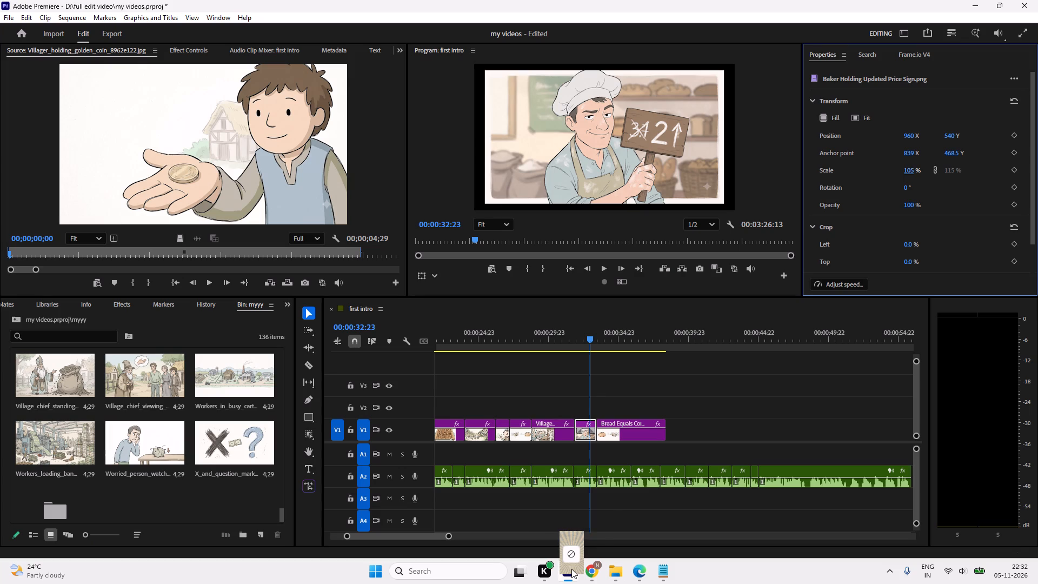
pyautogui.moveTo(571, 569); pyautogui.dragTo(617, 451)
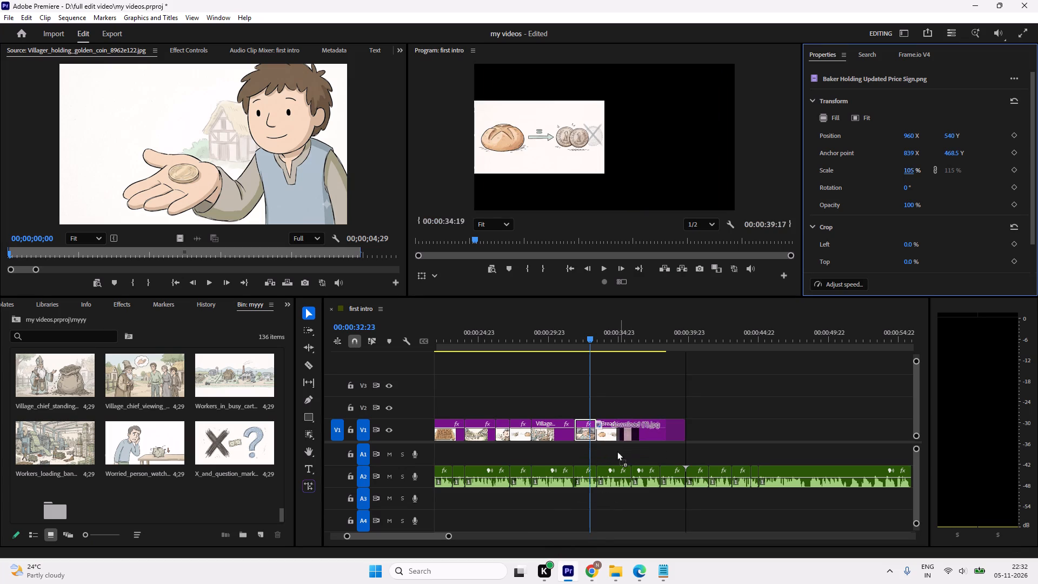
pyautogui.moveTo(617, 451); pyautogui.dragTo(623, 407)
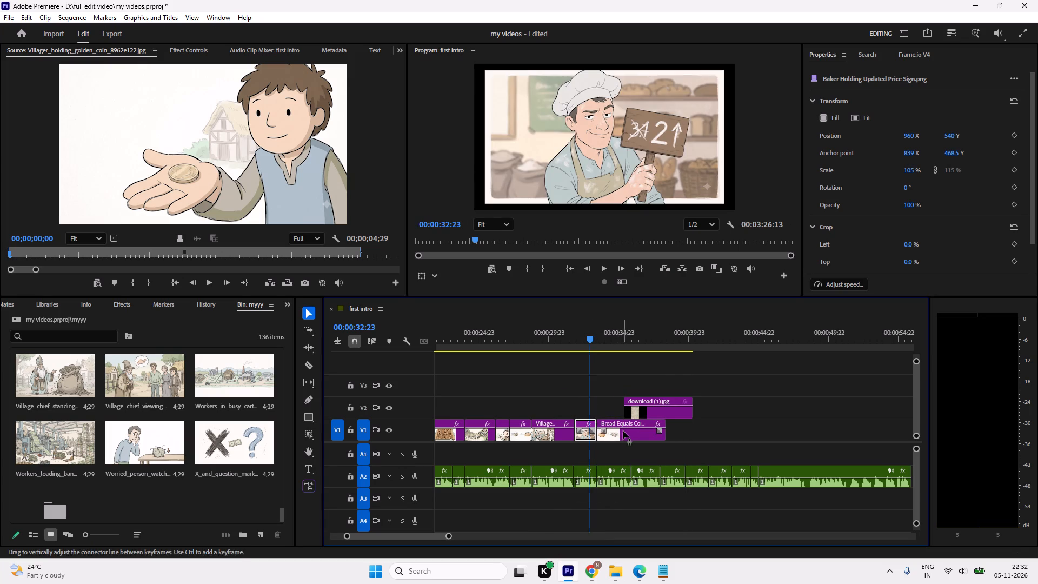
# Move the baker clip up to V2, place the sunburst clip directly above it on V3, and trim it to the baker clip's length.
pyautogui.moveTo(584, 434); pyautogui.dragTo(584, 411)
pyautogui.moveTo(661, 414); pyautogui.dragTo(613, 433)
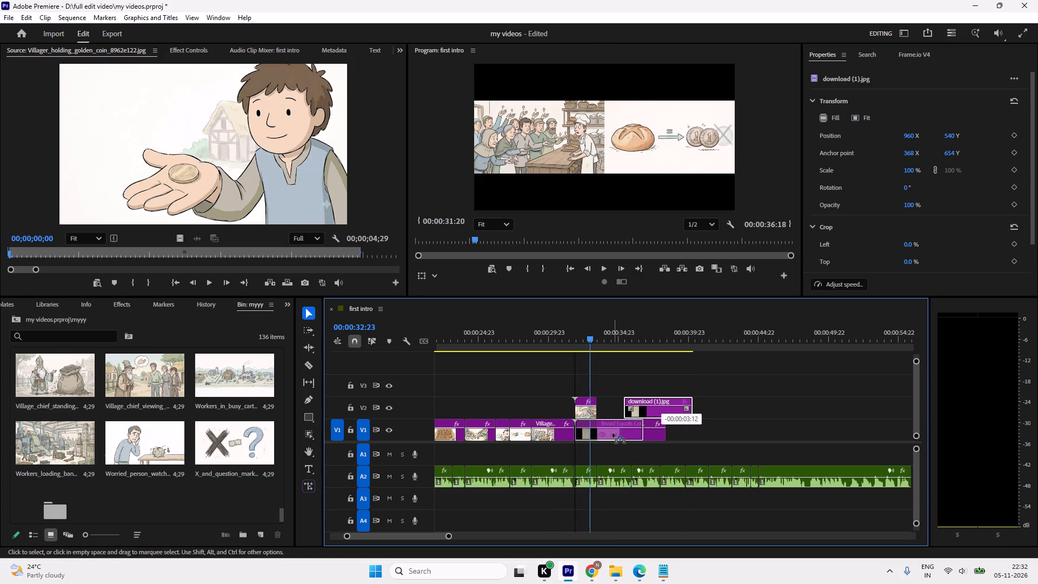
pyautogui.moveTo(613, 433); pyautogui.dragTo(616, 380)
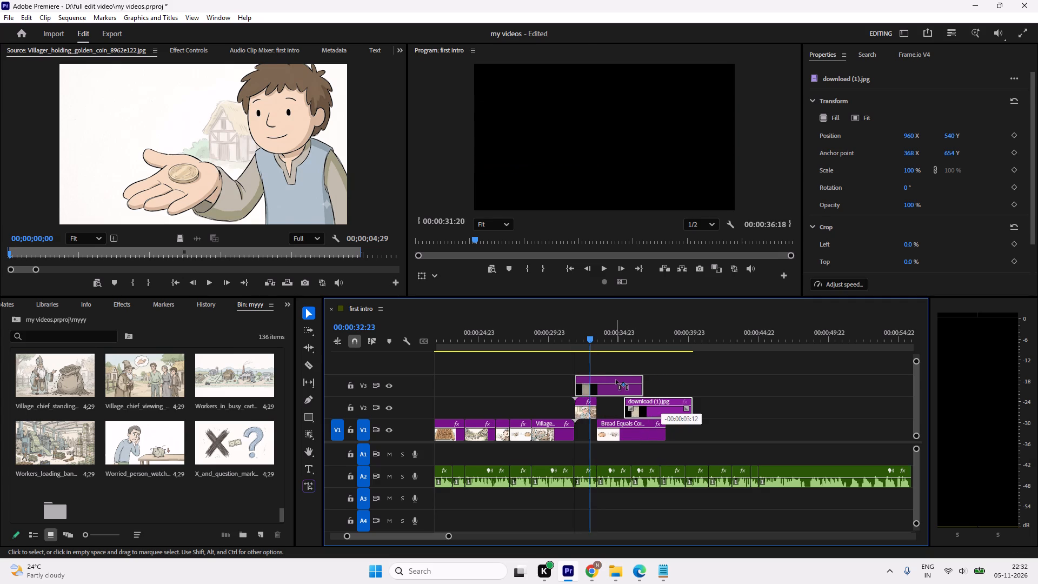
pyautogui.moveTo(616, 380); pyautogui.dragTo(616, 380)
pyautogui.moveTo(642, 376); pyautogui.dragTo(604, 376)
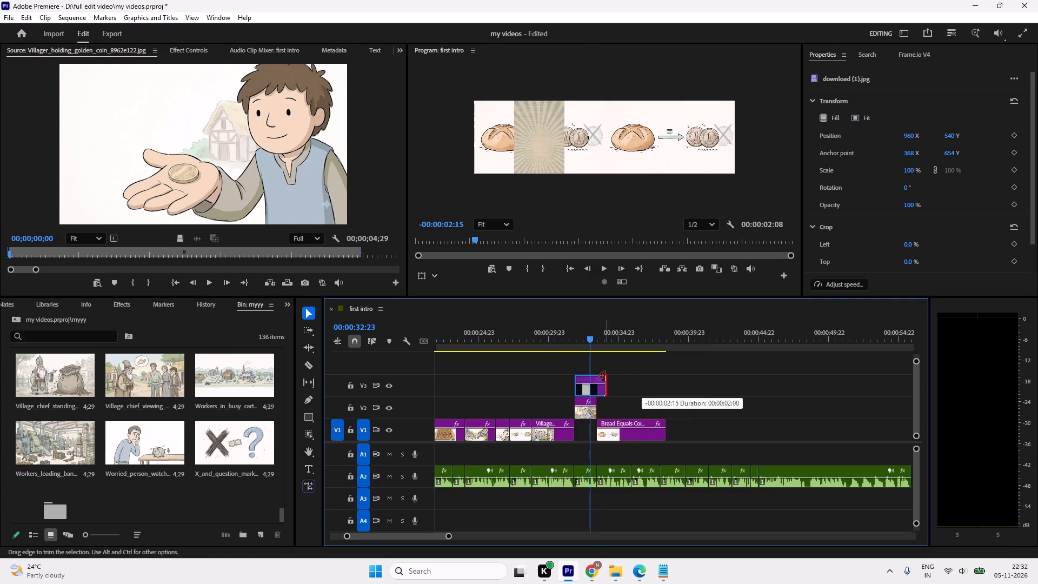
pyautogui.moveTo(604, 376); pyautogui.dragTo(598, 378)
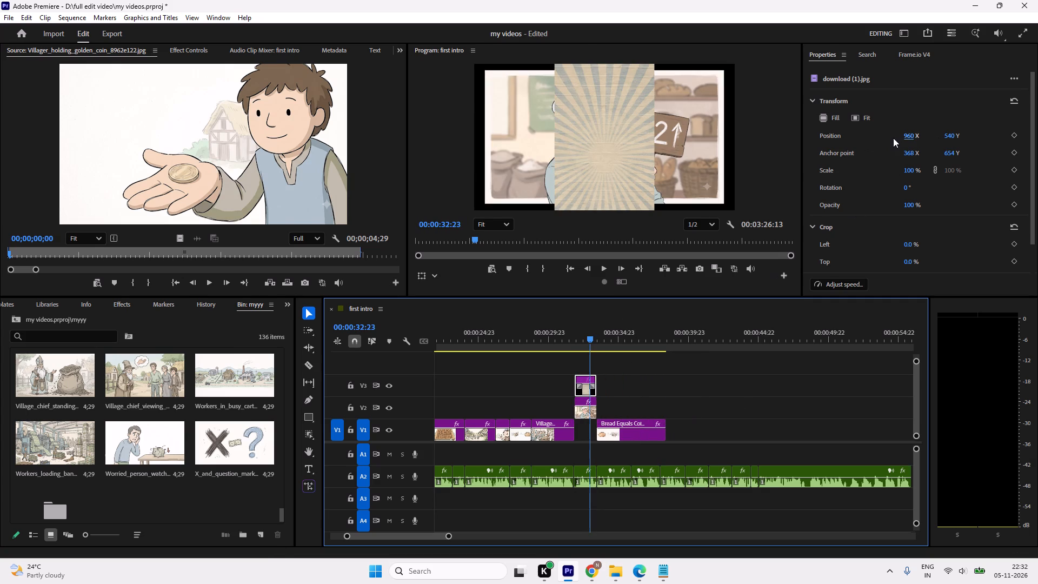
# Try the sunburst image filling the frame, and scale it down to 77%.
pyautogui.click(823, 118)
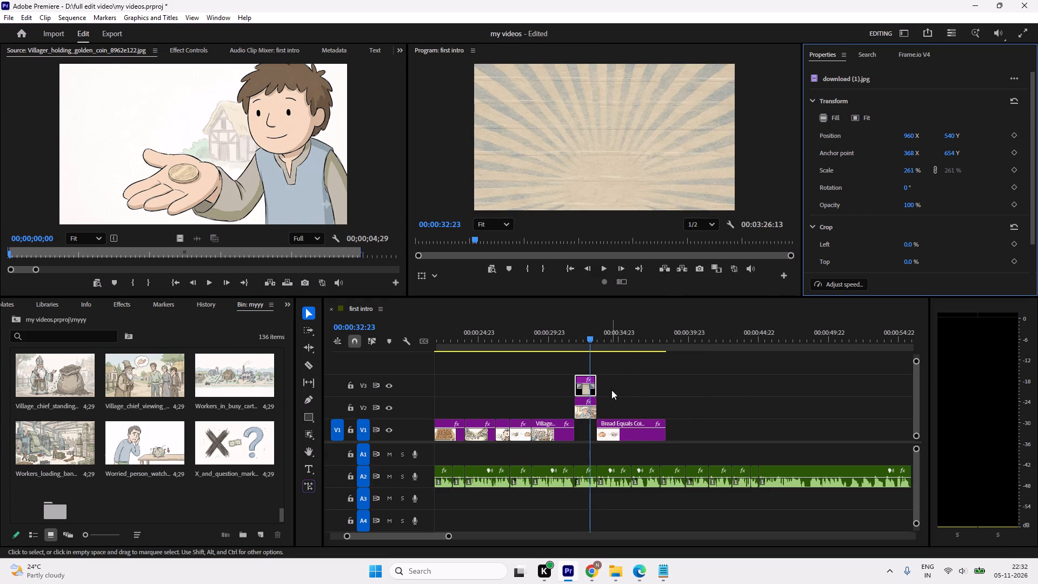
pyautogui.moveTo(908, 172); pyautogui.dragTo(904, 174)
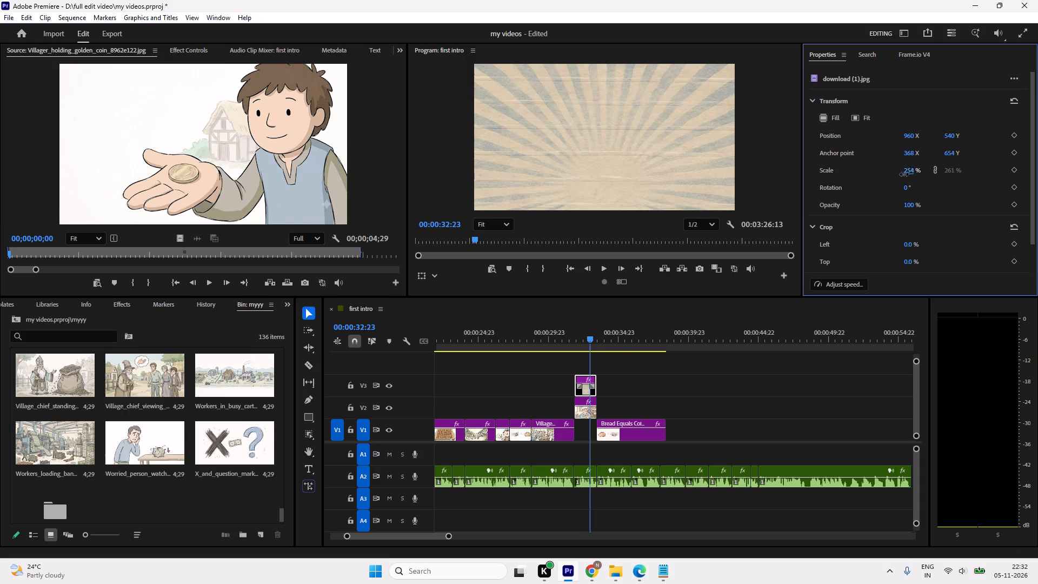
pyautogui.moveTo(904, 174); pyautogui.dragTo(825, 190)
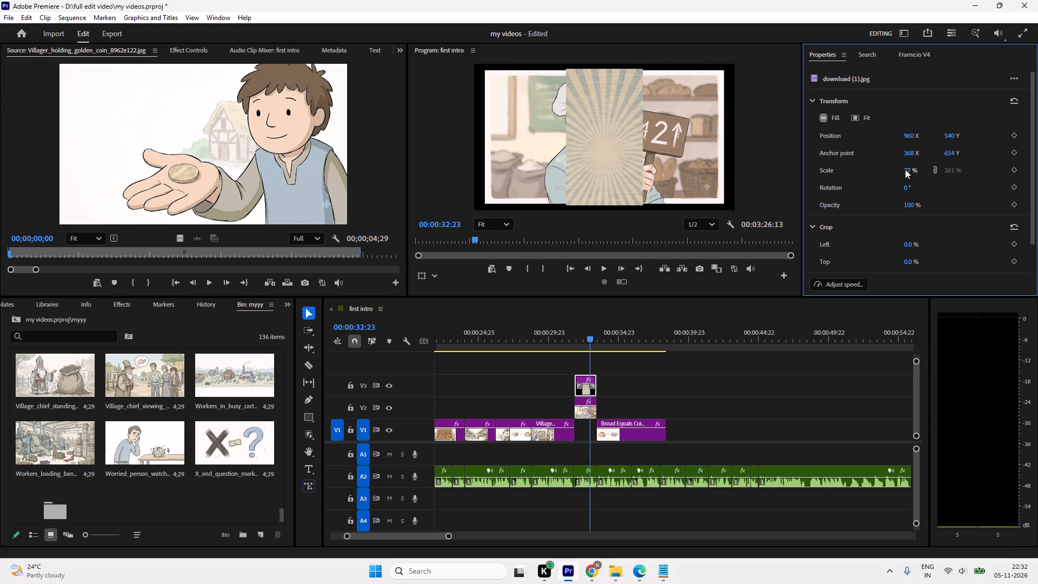
# Set the sunburst image's scale to 100%.
pyautogui.click(907, 169)
pyautogui.click(906, 169)
pyautogui.write('100')
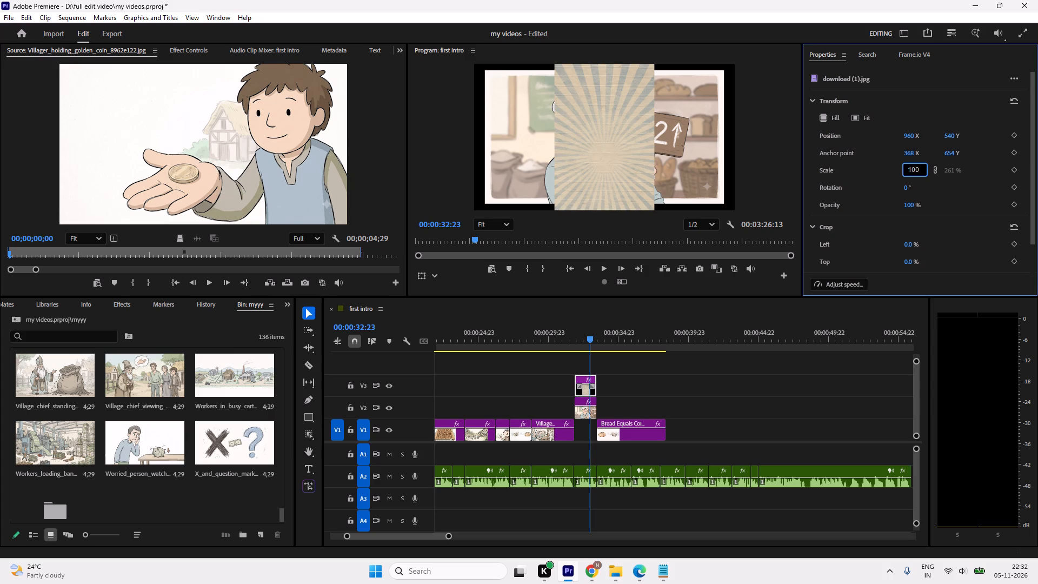
# Rotate the sunburst image to -90° and scale it to 144% so that it fills the frame.
pyautogui.hotkey('ctrl', 's')
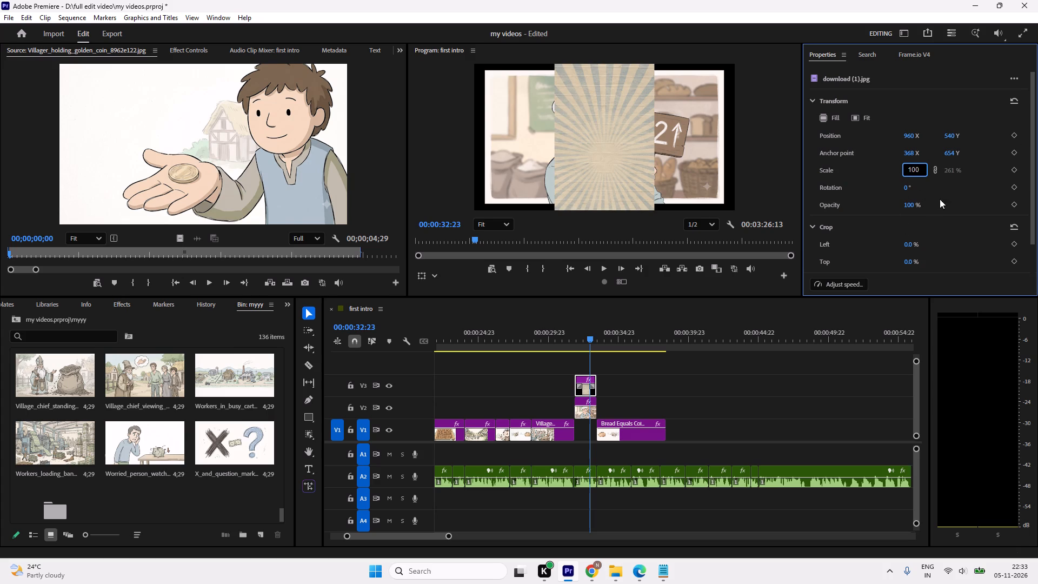
pyautogui.click(944, 193)
pyautogui.click(902, 186)
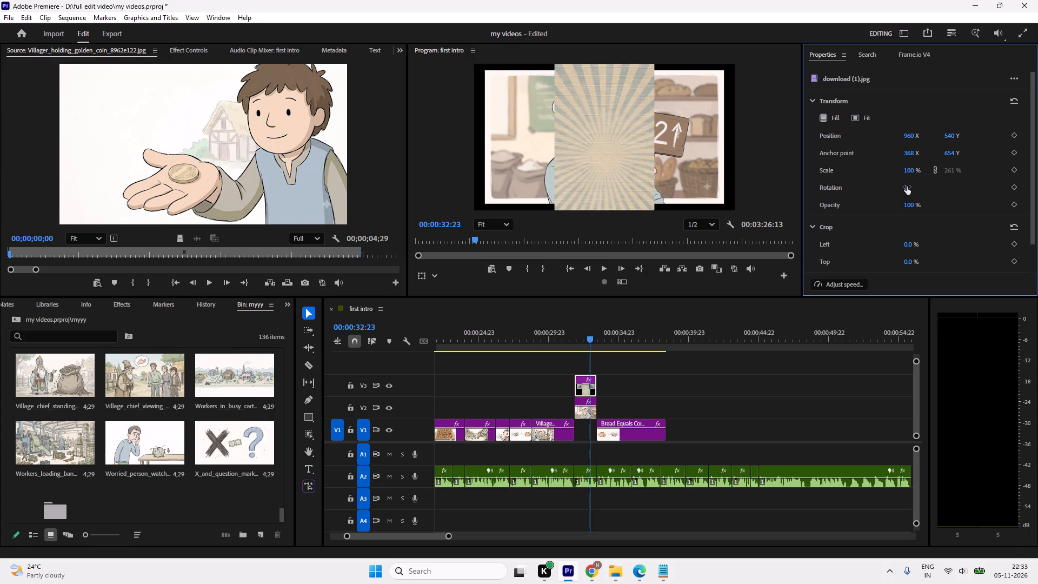
pyautogui.click(907, 187)
pyautogui.press('-')
pyautogui.write('90')
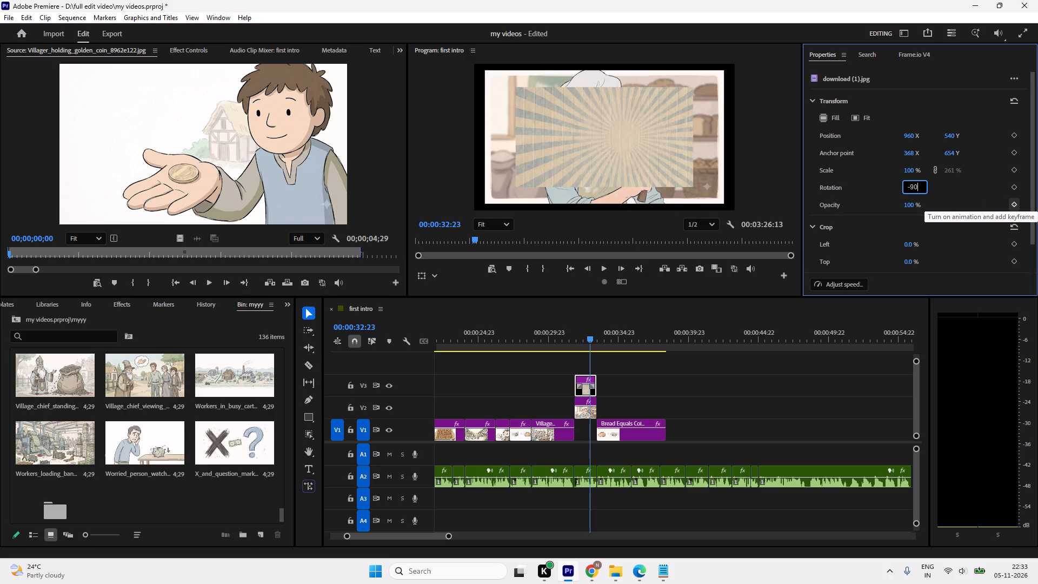
pyautogui.click(963, 247)
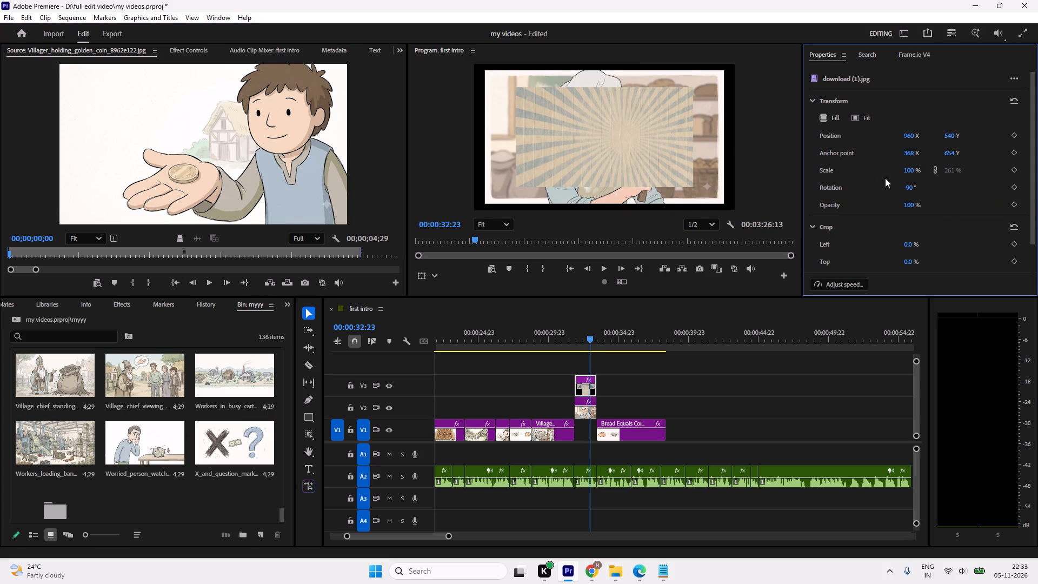
pyautogui.moveTo(910, 171); pyautogui.dragTo(940, 176)
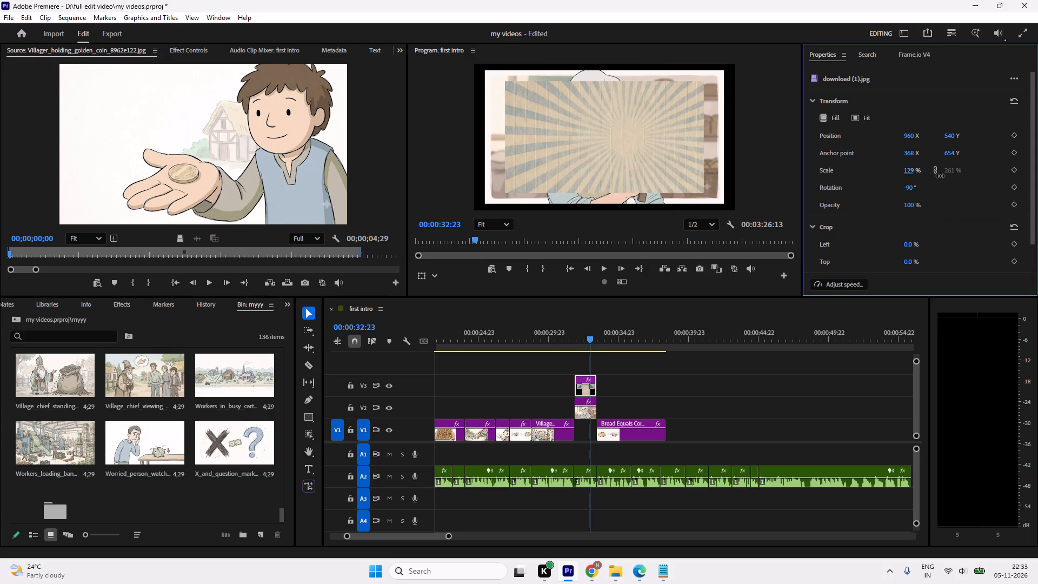
pyautogui.moveTo(940, 176); pyautogui.dragTo(943, 178)
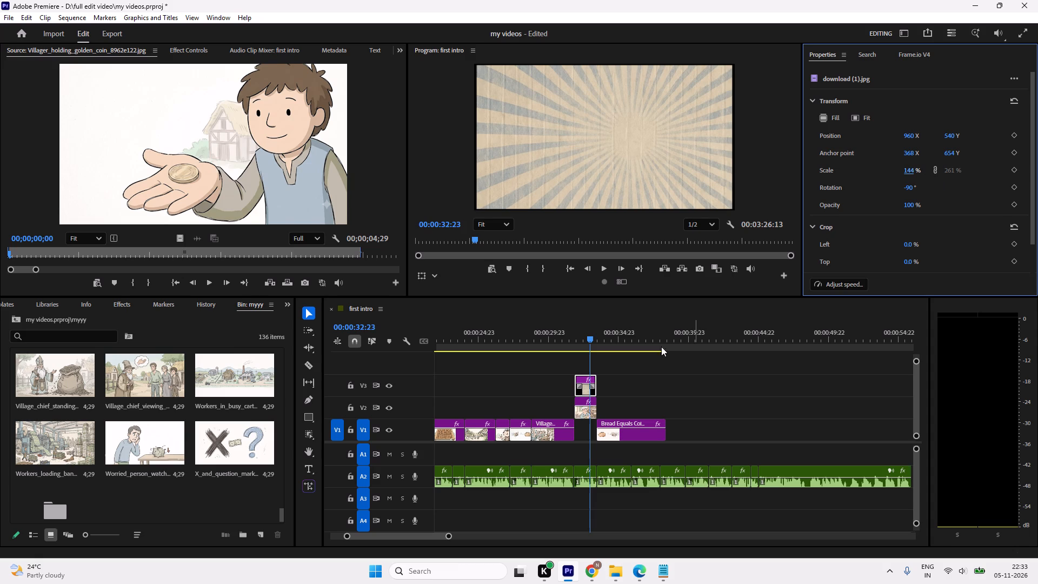
# Move the sunburst clip down to V1, directly beneath the baker clip, and play back the shot.
pyautogui.moveTo(585, 393); pyautogui.dragTo(582, 428)
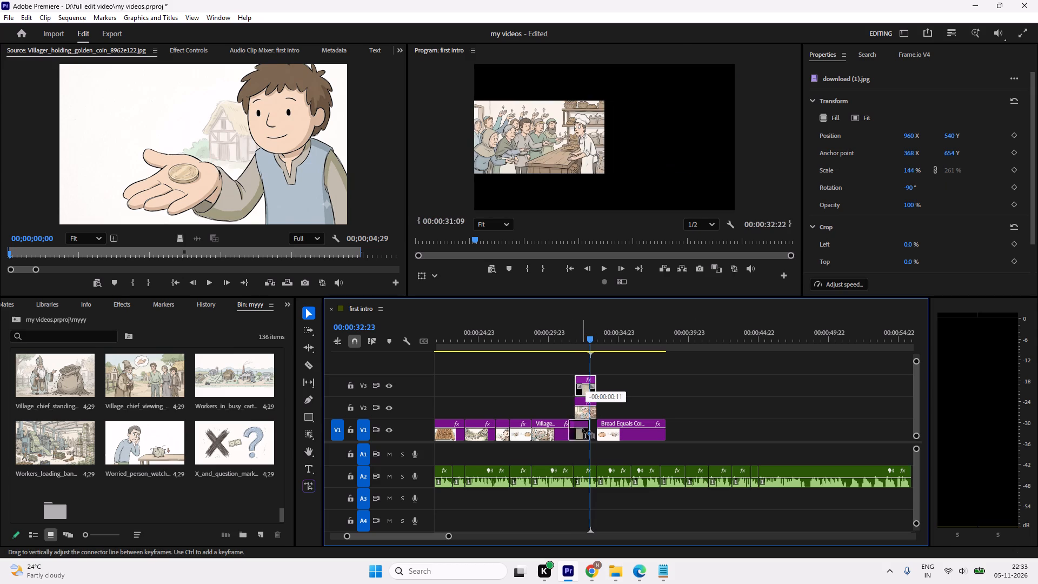
pyautogui.moveTo(582, 428); pyautogui.dragTo(586, 429)
pyautogui.click(635, 363)
pyautogui.moveTo(598, 354); pyautogui.dragTo(558, 353)
pyautogui.moveTo(590, 348); pyautogui.dragTo(565, 343)
pyautogui.press('space')
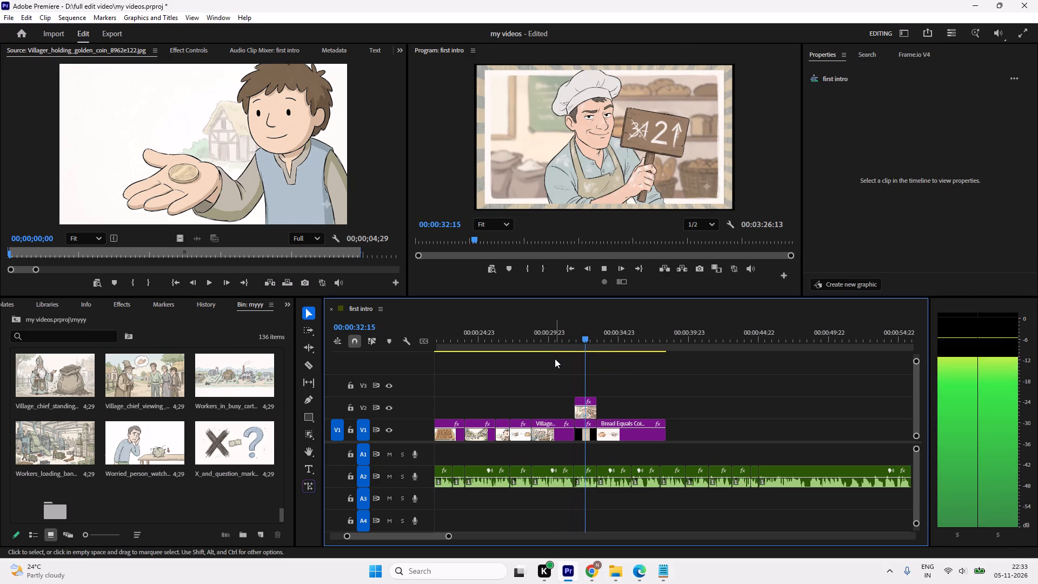
pyautogui.press('space')
# Scale the baker price sign image on V2 down to 95%.
pyautogui.click(584, 416)
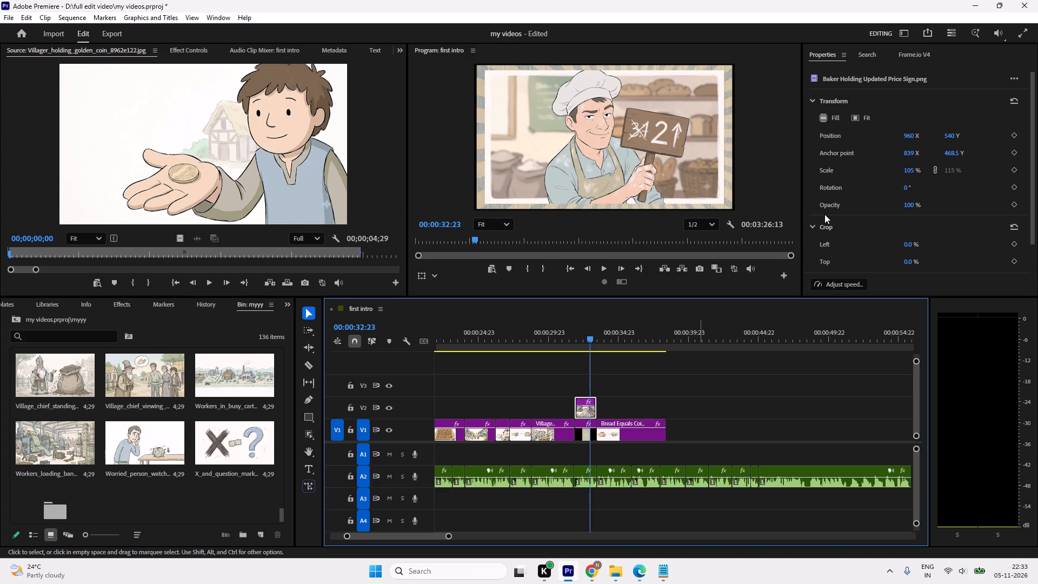
pyautogui.moveTo(907, 175); pyautogui.dragTo(901, 178)
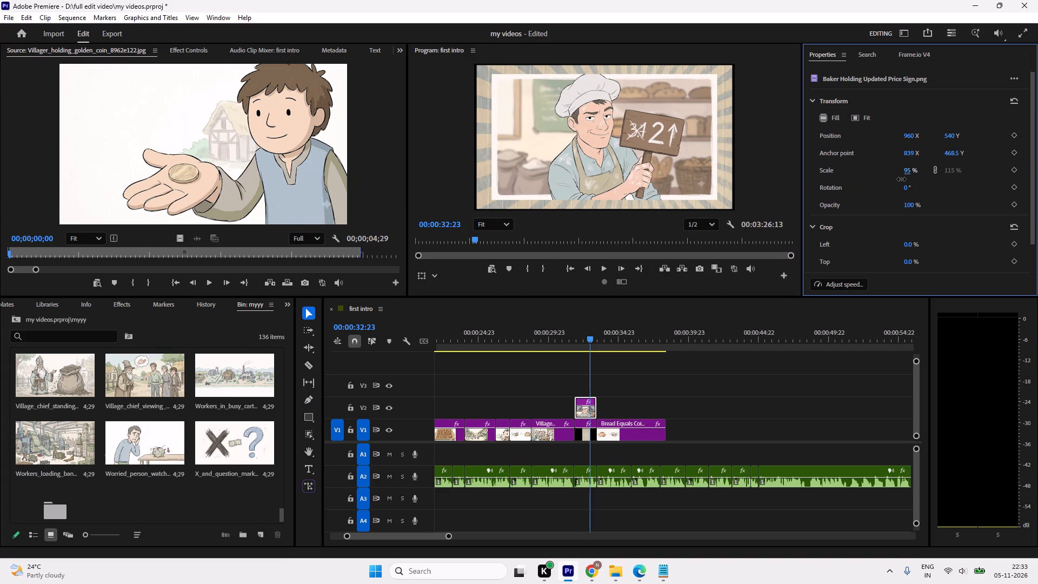
# Play from before the baker shot into the Bread Equals Coins clip, replaying the latter to check its images against the narration.
pyautogui.moveTo(579, 346); pyautogui.dragTo(518, 356)
pyautogui.press('space')
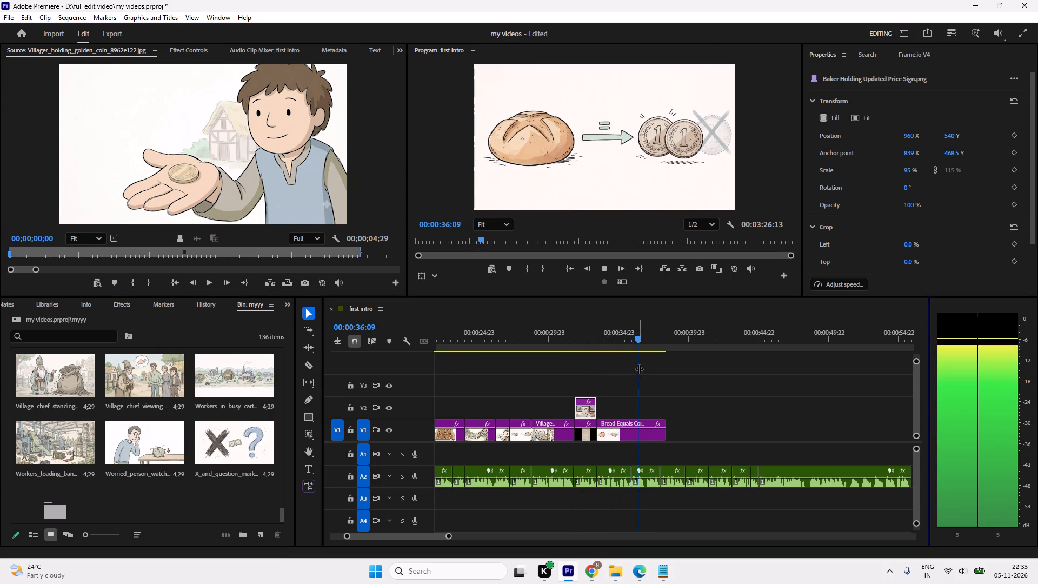
pyautogui.moveTo(668, 336); pyautogui.dragTo(617, 346)
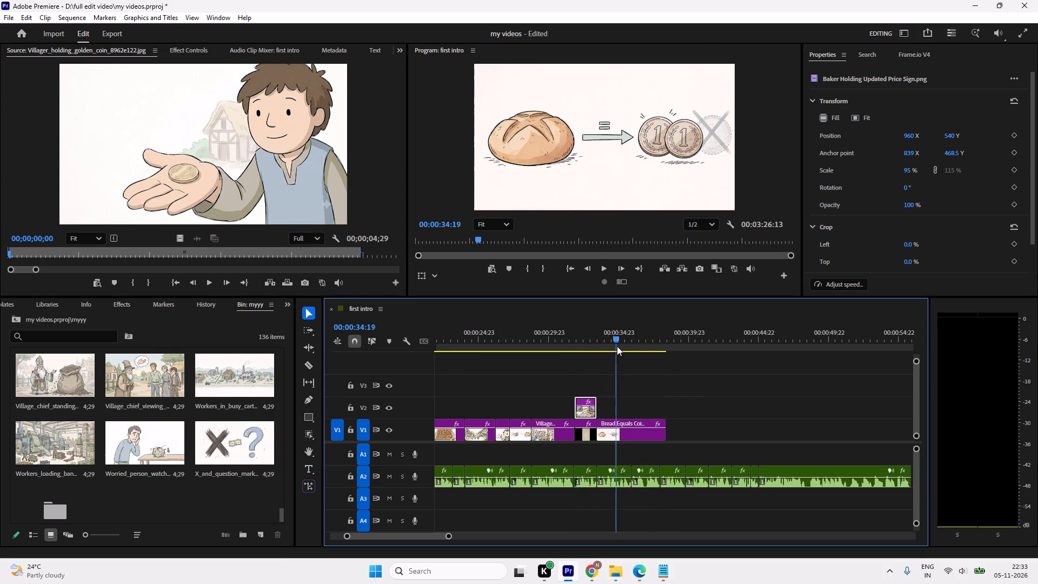
pyautogui.moveTo(617, 346); pyautogui.dragTo(616, 346)
pyautogui.press('space')
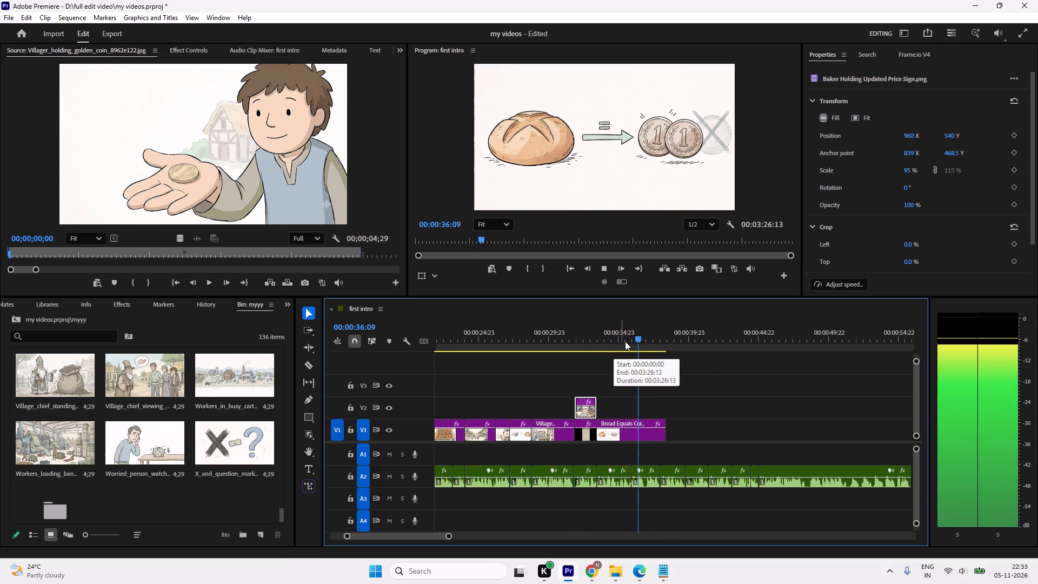
pyautogui.moveTo(624, 338); pyautogui.dragTo(591, 356)
pyautogui.press('space')
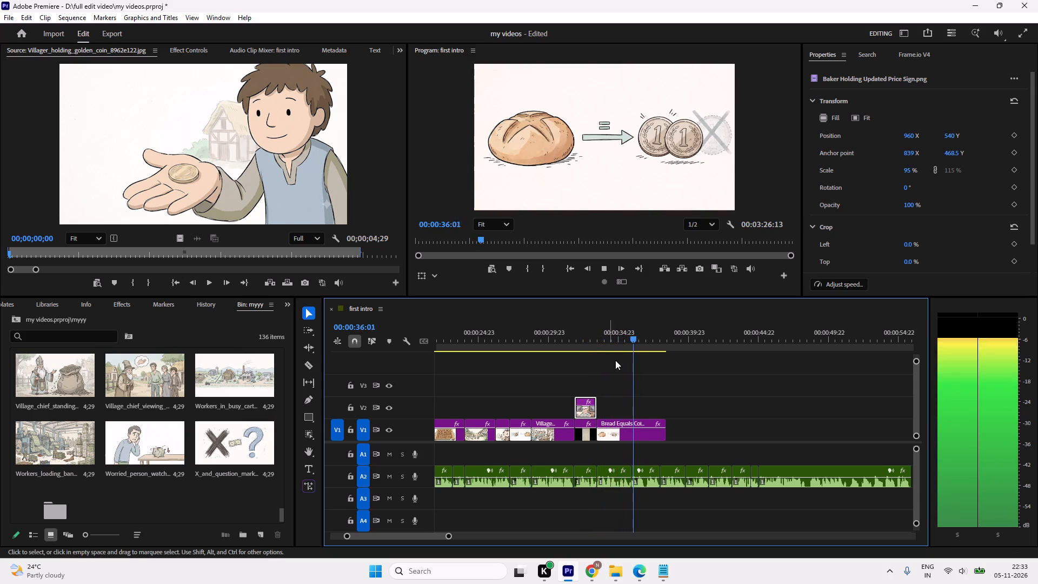
pyautogui.press('space')
pyautogui.moveTo(659, 337); pyautogui.dragTo(657, 337)
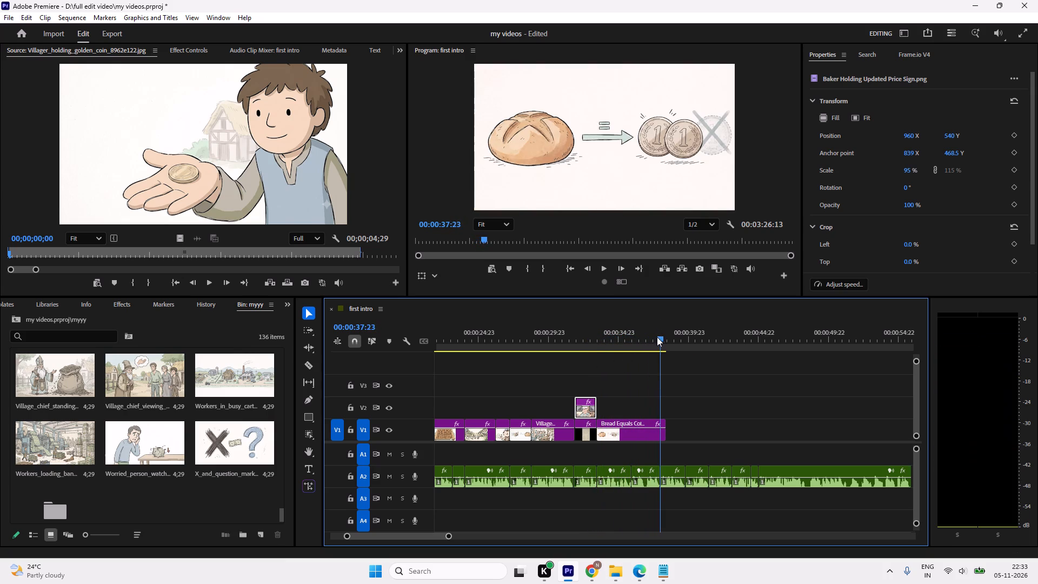
pyautogui.moveTo(657, 337); pyautogui.dragTo(596, 349)
pyautogui.press('space')
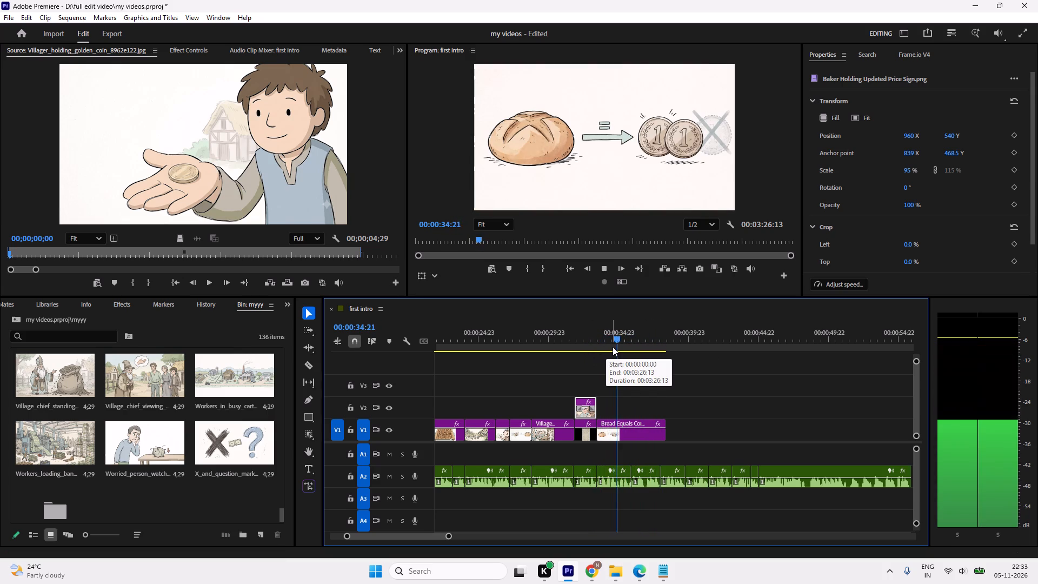
pyautogui.press('space')
# Animate the Bread Equals Coins clip's scale with keyframes, from 115.3% at its first frame to about 123% at its end.
pyautogui.moveTo(621, 344); pyautogui.dragTo(597, 355)
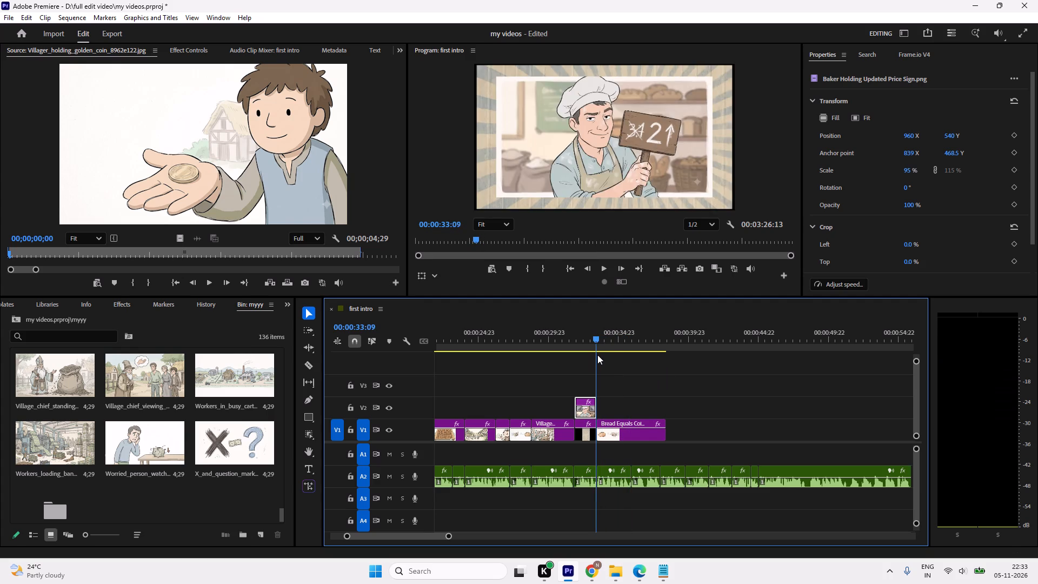
pyautogui.moveTo(597, 355); pyautogui.dragTo(597, 358)
pyautogui.press('Right')
pyautogui.press('Right')
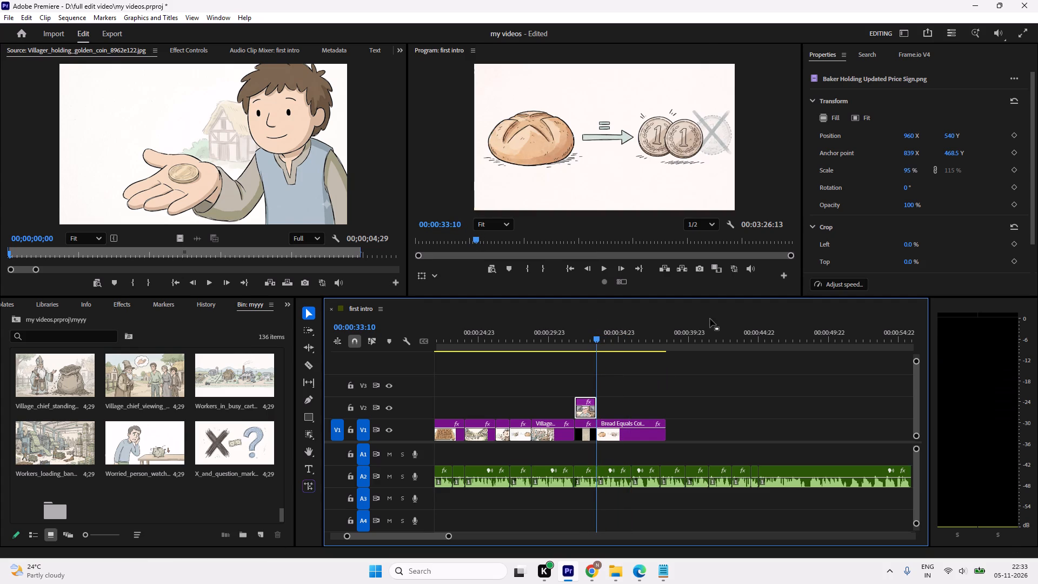
pyautogui.click(615, 428)
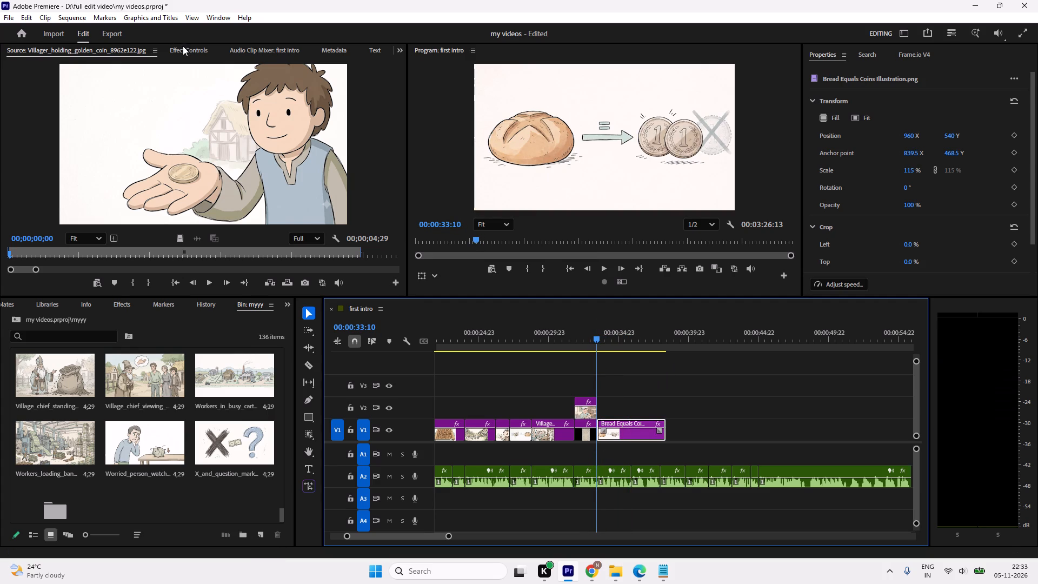
pyautogui.click(183, 47)
pyautogui.click(29, 126)
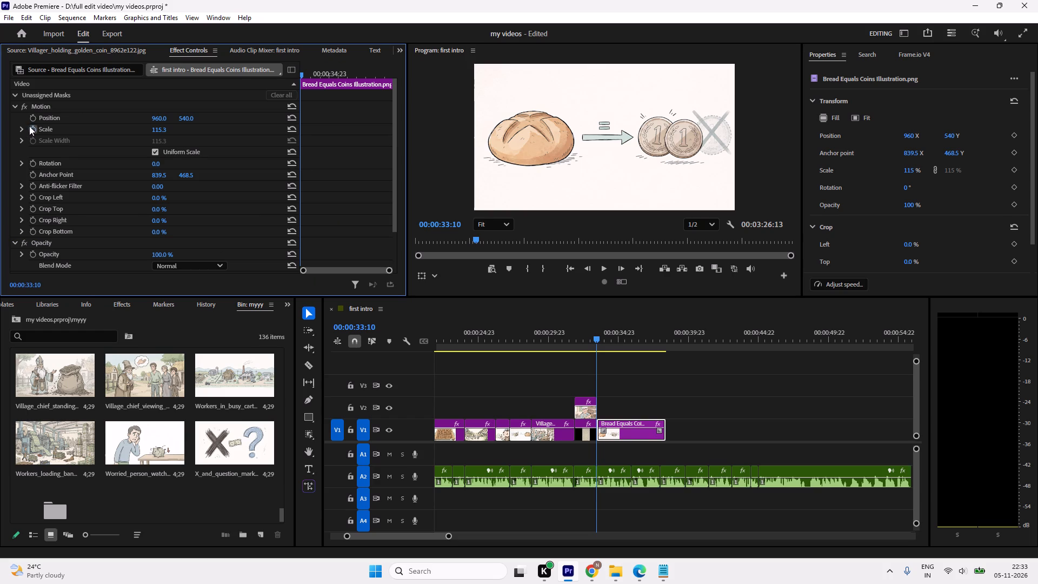
pyautogui.moveTo(298, 76); pyautogui.dragTo(450, 107)
pyautogui.moveTo(306, 72); pyautogui.dragTo(465, 91)
pyautogui.moveTo(160, 130); pyautogui.dragTo(163, 130)
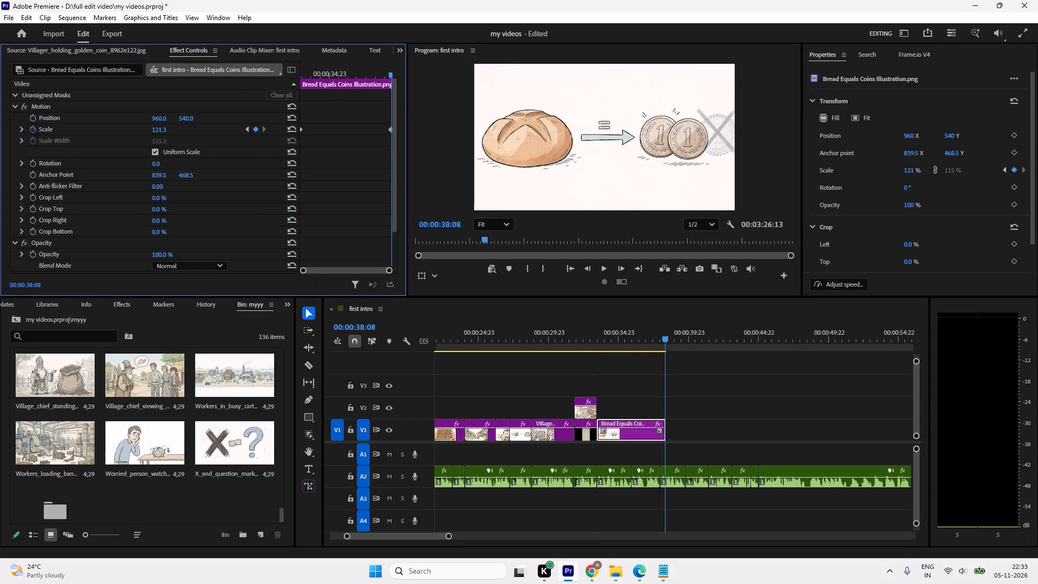
pyautogui.moveTo(163, 130); pyautogui.dragTo(165, 131)
# Play back the baker shot and the Bread Equals Coins zoom, replaying the latter to check it against the narration.
pyautogui.moveTo(674, 340); pyautogui.dragTo(576, 338)
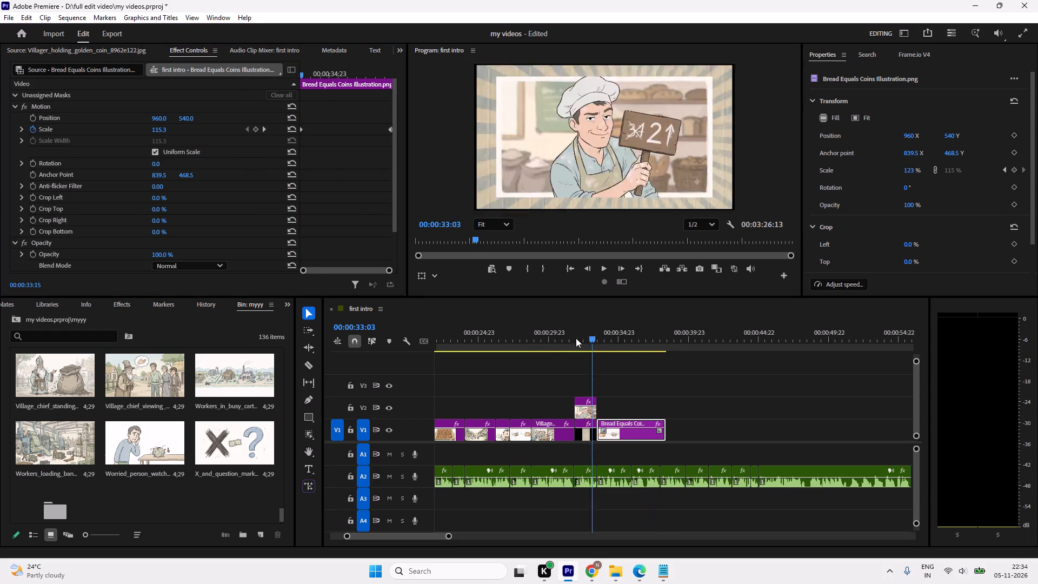
pyautogui.moveTo(576, 338); pyautogui.dragTo(540, 336)
pyautogui.press('space')
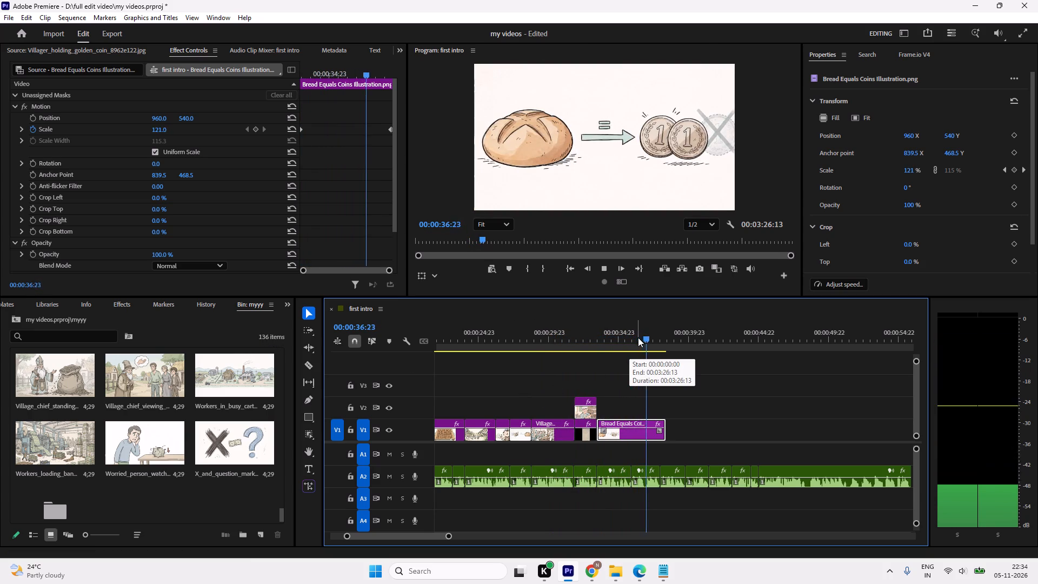
pyautogui.moveTo(664, 338); pyautogui.dragTo(611, 344)
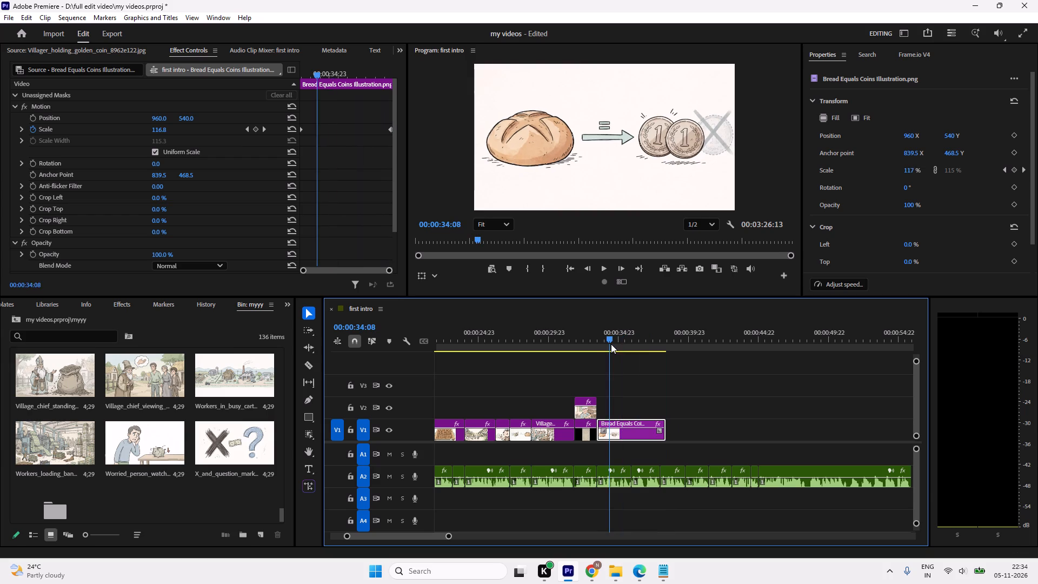
pyautogui.press('space')
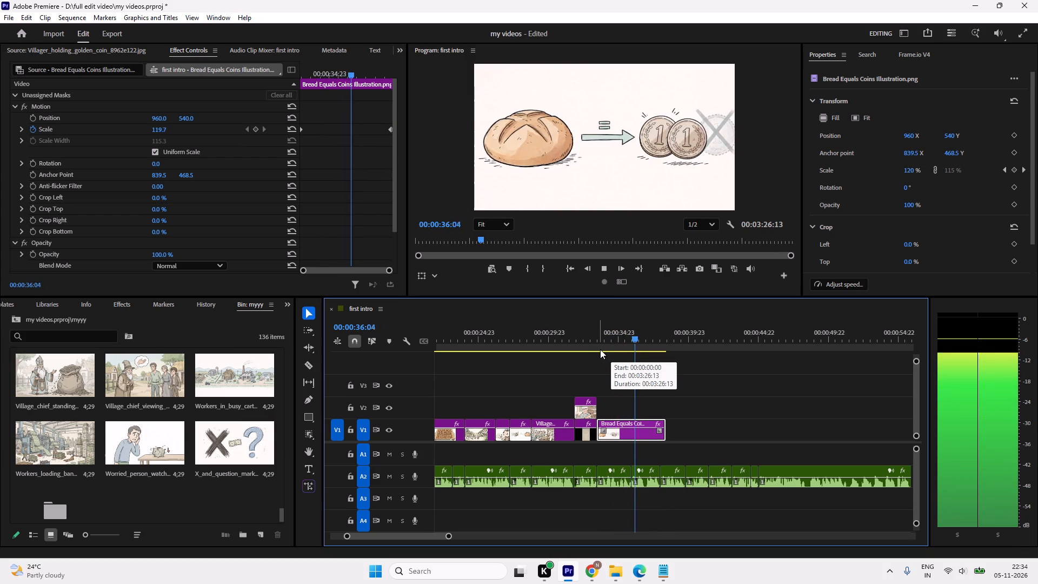
pyautogui.press('space')
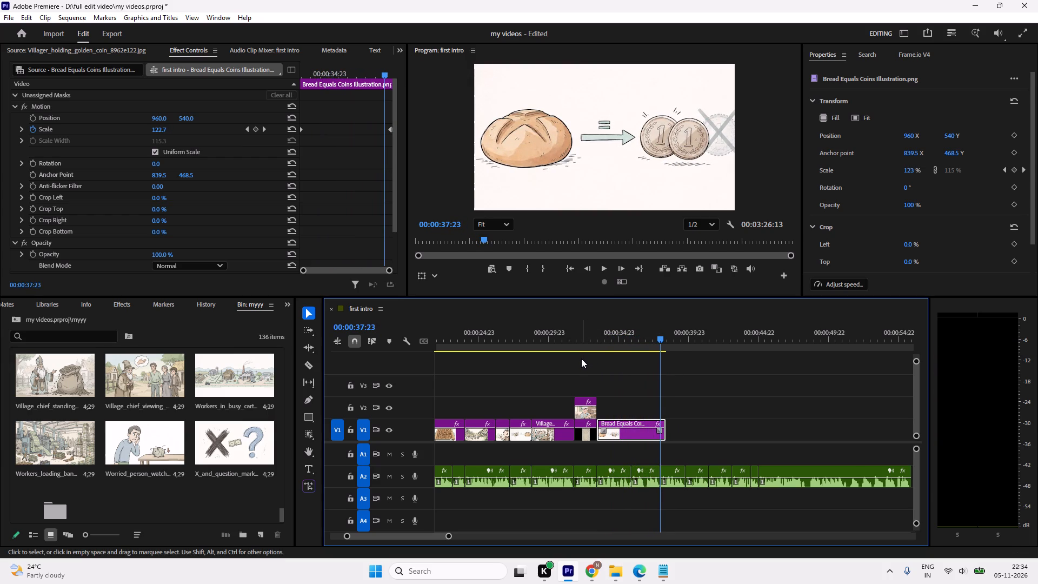
pyautogui.moveTo(662, 353); pyautogui.dragTo(601, 353)
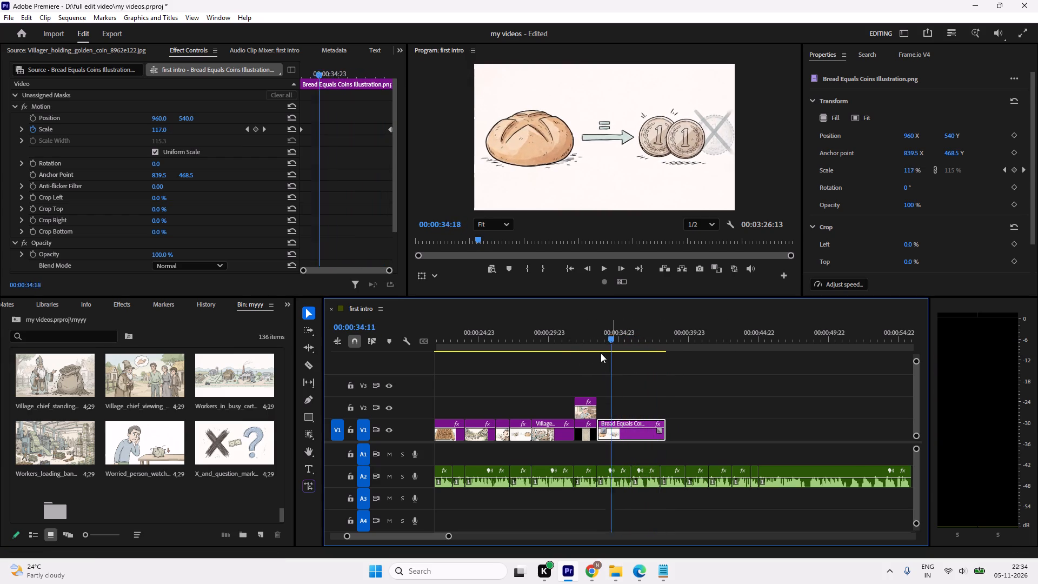
pyautogui.moveTo(601, 353); pyautogui.dragTo(604, 353)
pyautogui.press('space')
pyautogui.press('space')
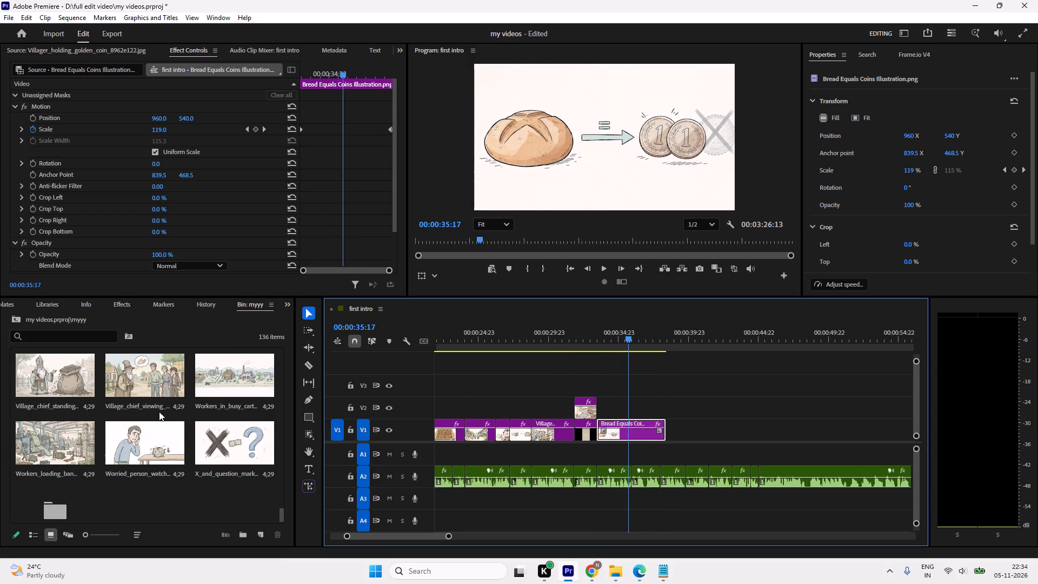
# Browse the bin's illustrations for a coin-and-bread image and preview the Coin_transforming_into_bread still in the source monitor.
pyautogui.scroll(3, 157, 409)
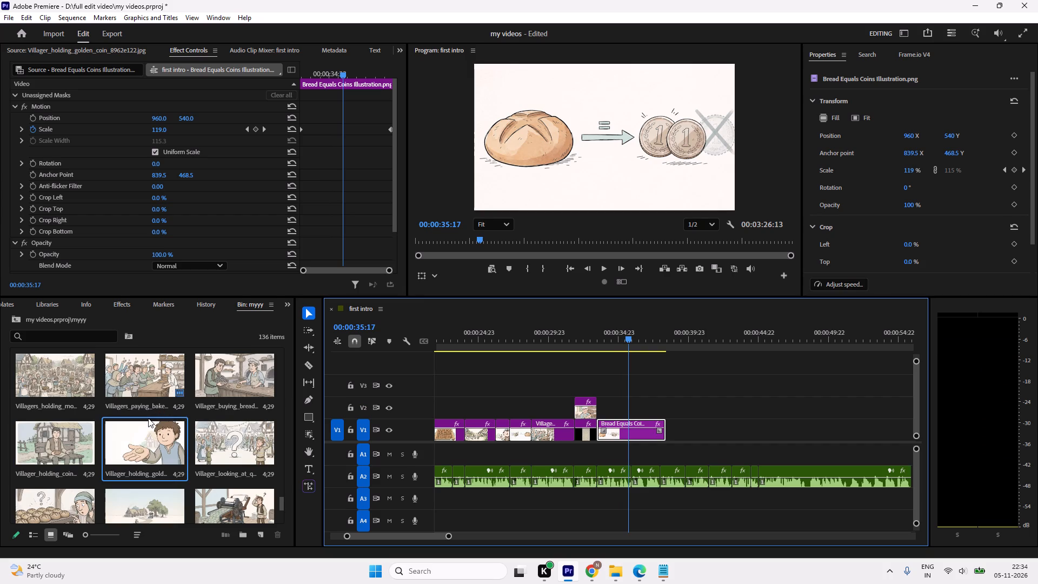
pyautogui.scroll(2, 148, 418)
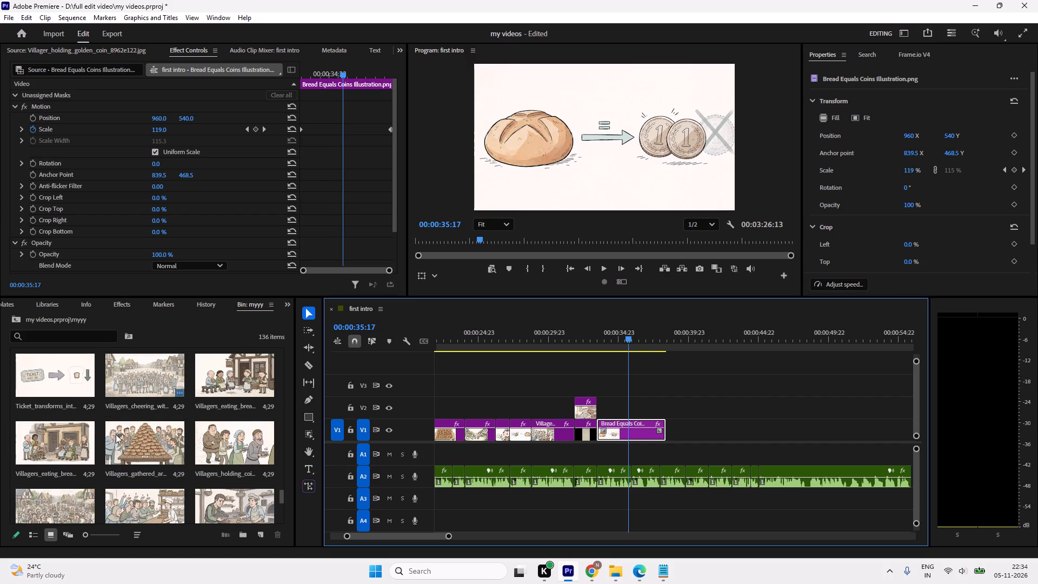
pyautogui.scroll(1, 194, 441)
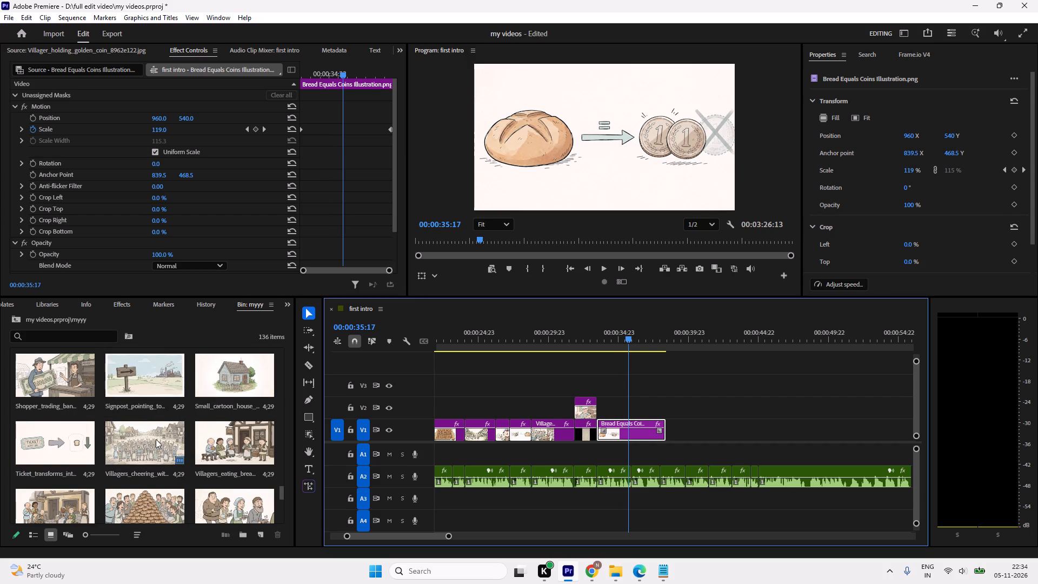
pyautogui.scroll(2, 156, 439)
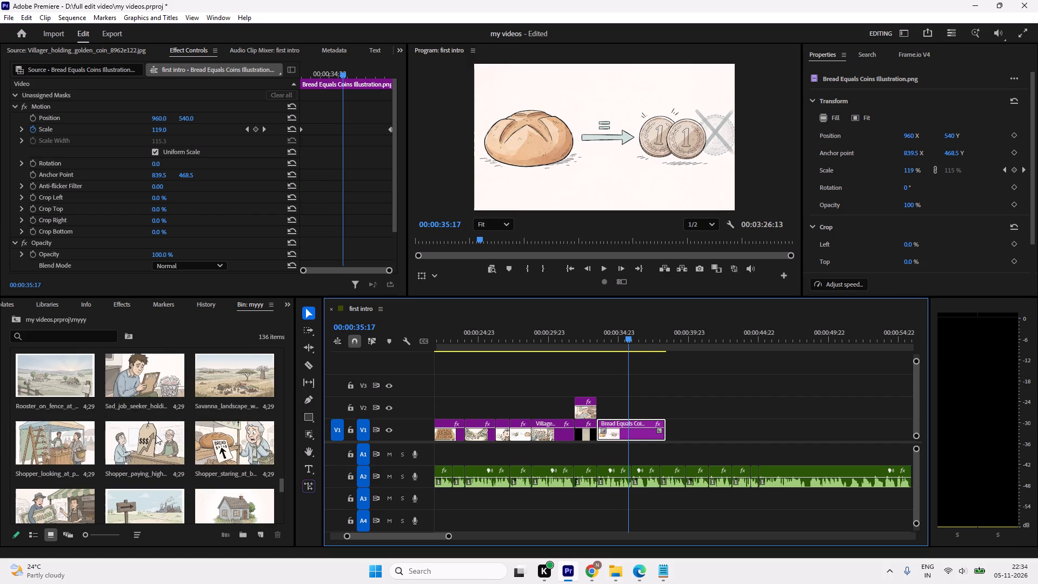
pyautogui.scroll(3, 156, 435)
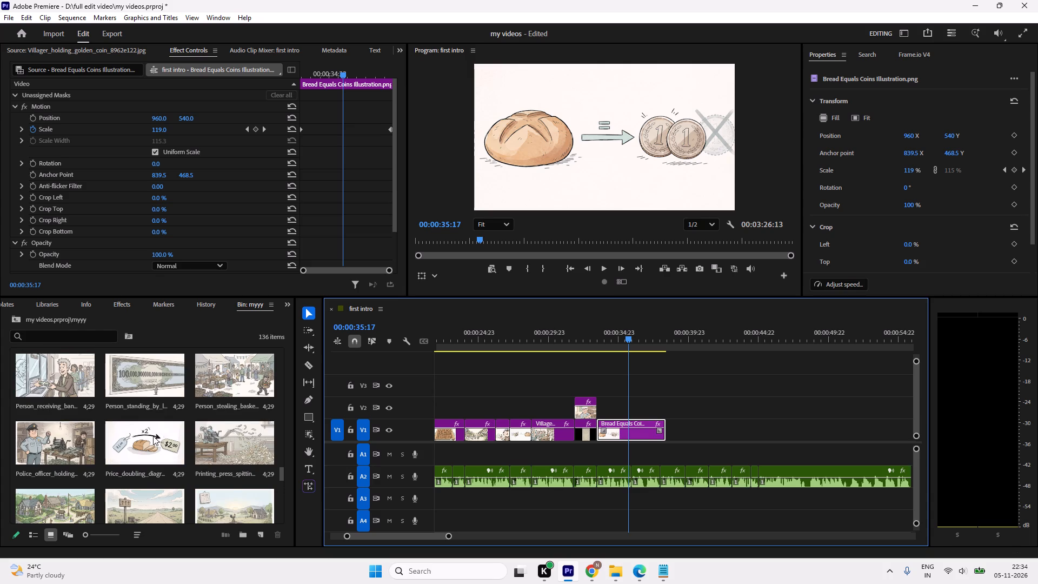
pyautogui.scroll(6, 153, 436)
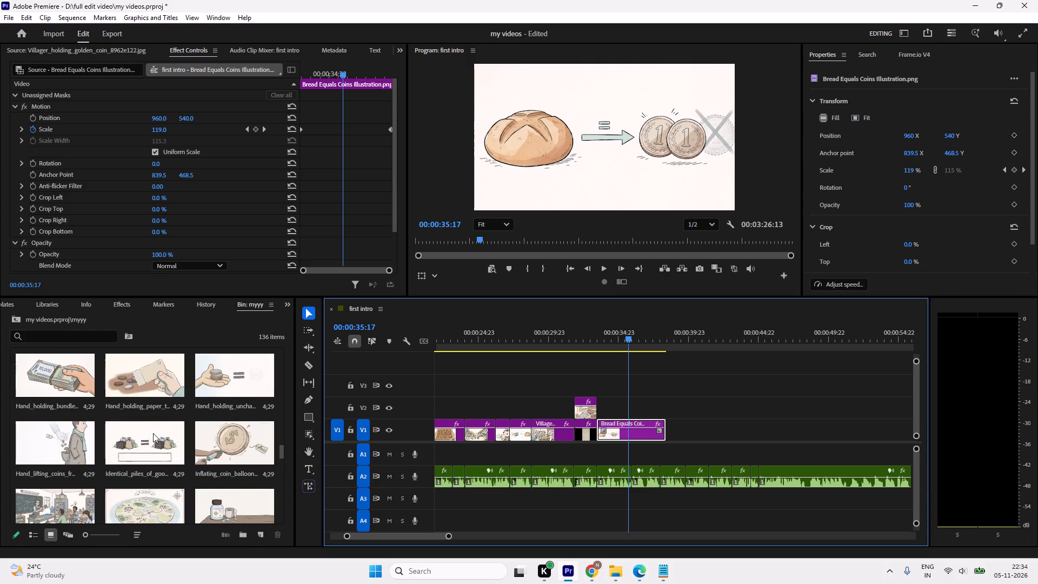
pyautogui.scroll(3, 153, 433)
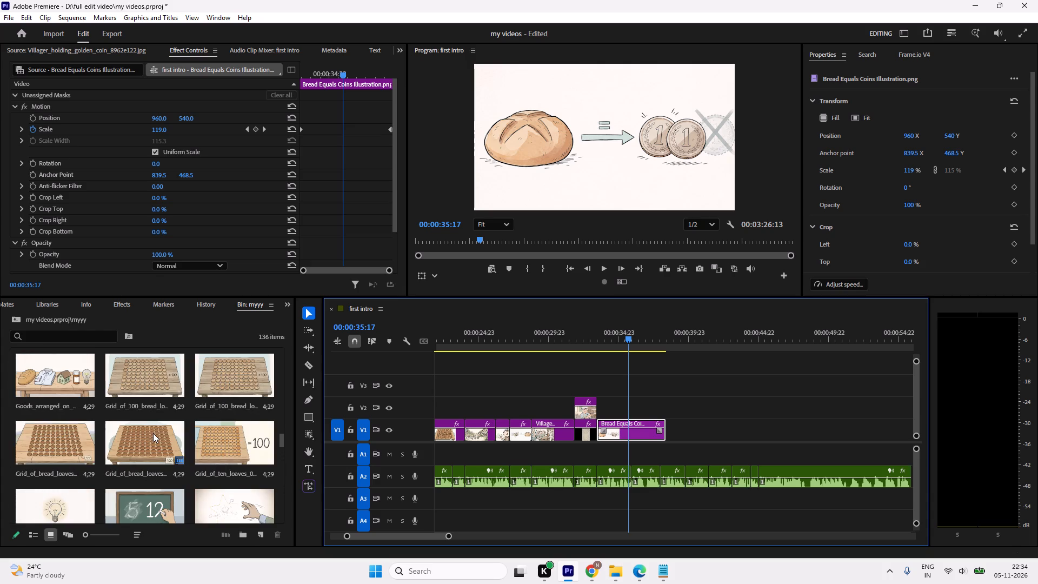
pyautogui.scroll(3, 153, 433)
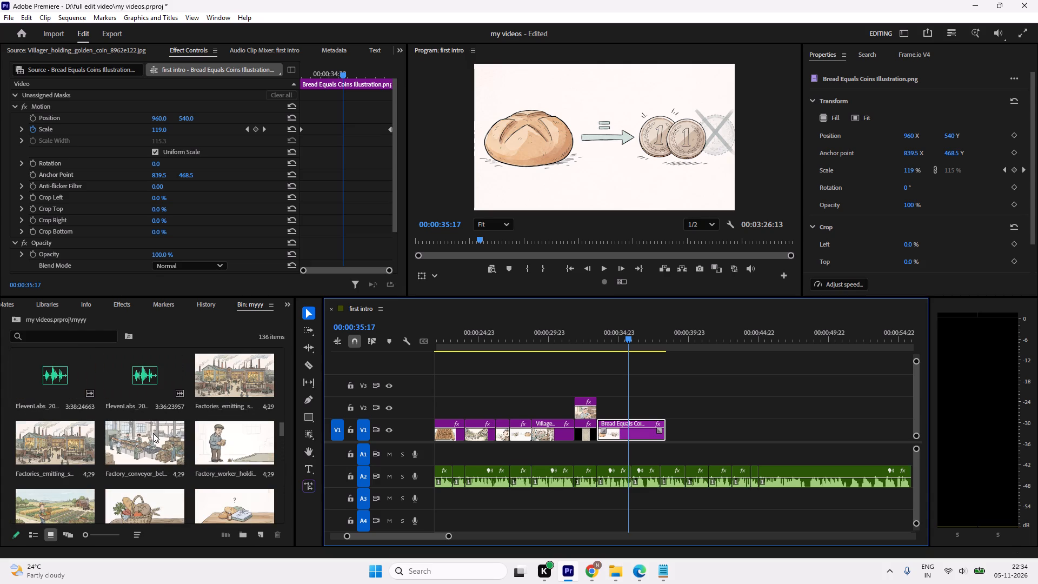
pyautogui.scroll(4, 153, 432)
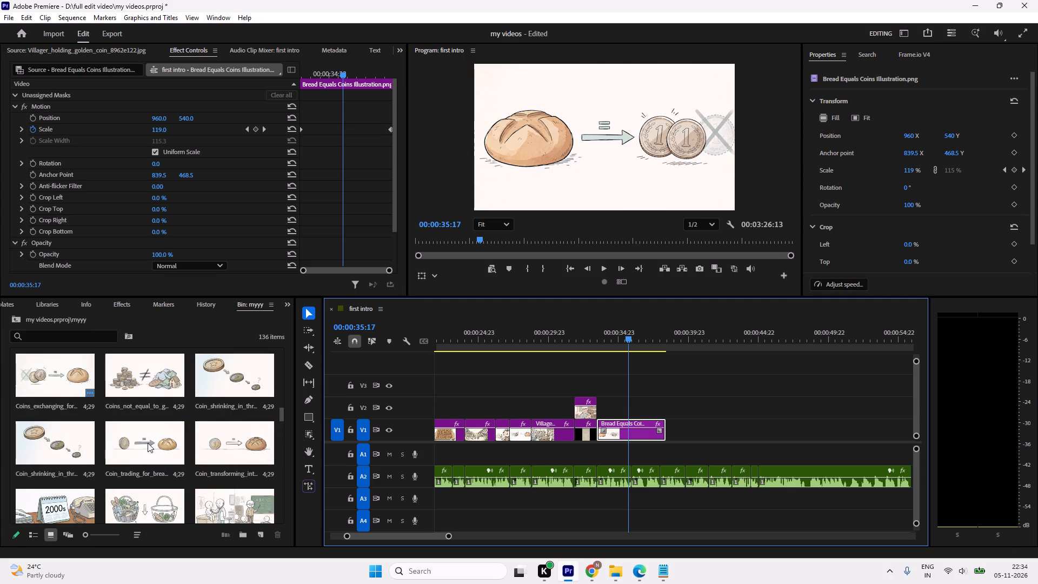
pyautogui.doubleClick(222, 438)
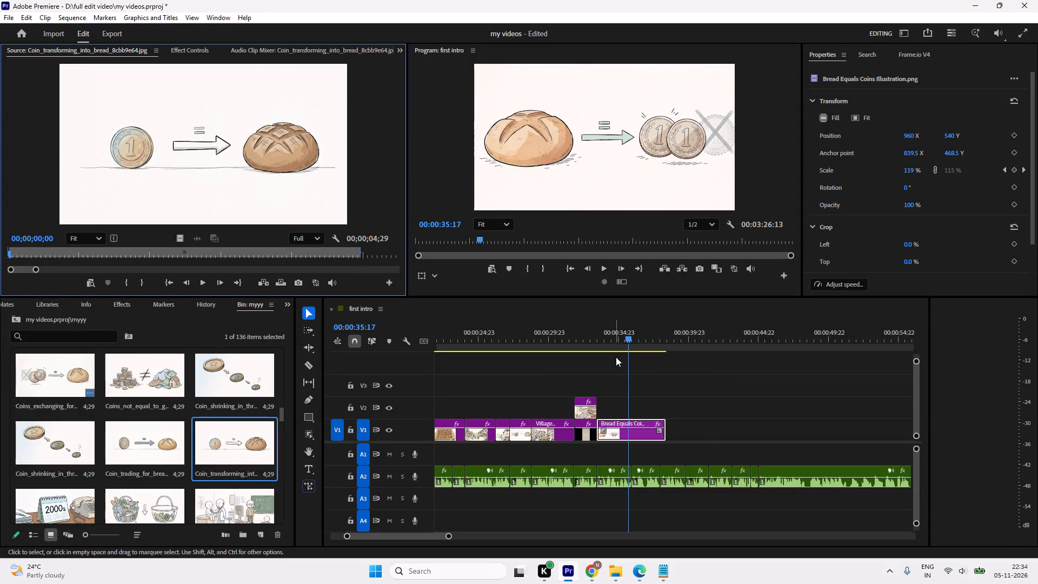
# Play the Bread Equals Coins clip against the narration and trim its end on V1 back to 00:00:37:22.
pyautogui.moveTo(670, 339); pyautogui.dragTo(584, 355)
pyautogui.press('space')
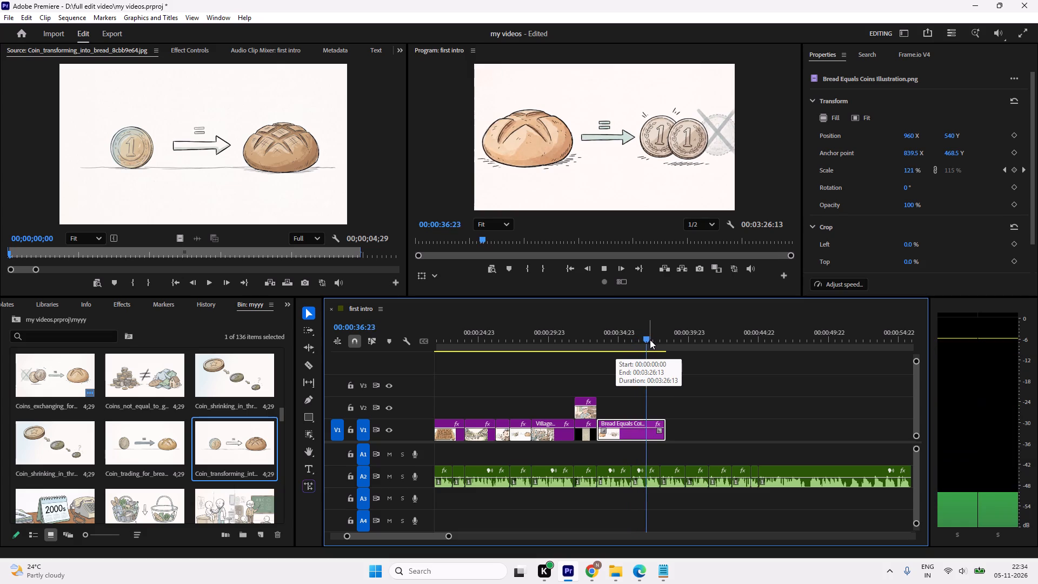
pyautogui.press('space')
pyautogui.press('space')
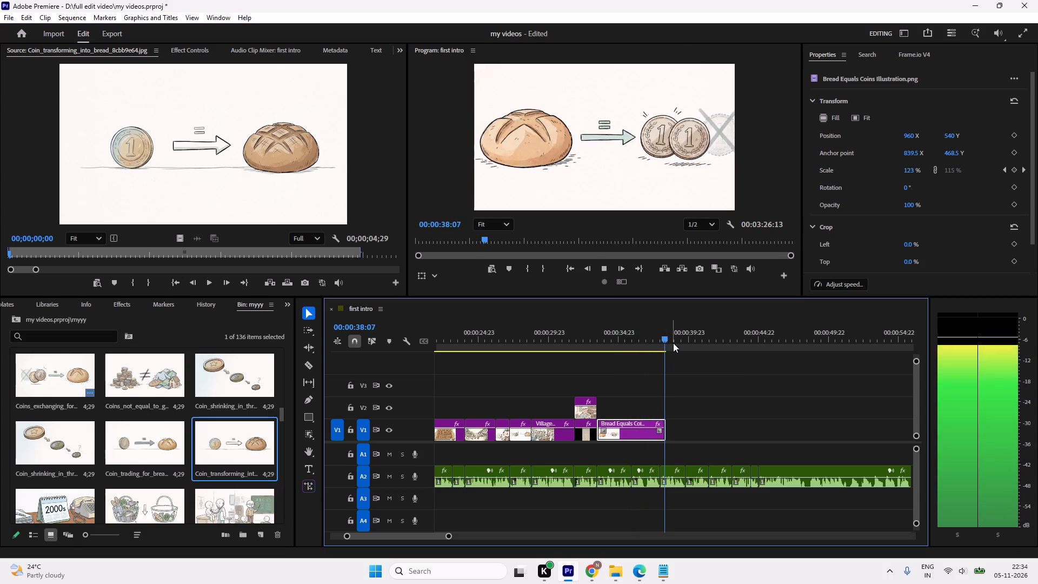
pyautogui.moveTo(673, 337); pyautogui.dragTo(663, 342)
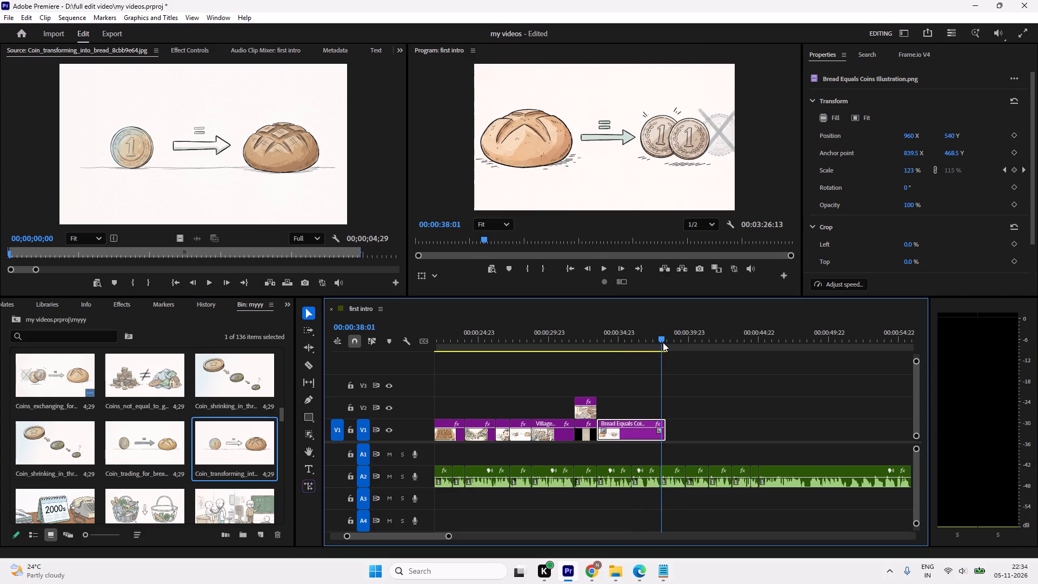
pyautogui.moveTo(663, 342); pyautogui.dragTo(661, 343)
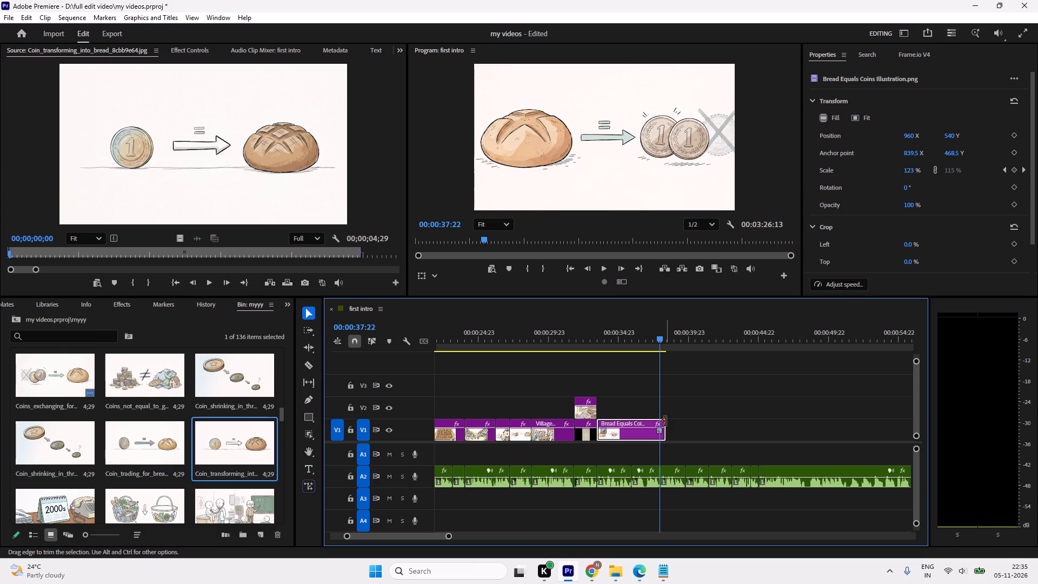
pyautogui.click(666, 421)
# Play back the sequence from about 00:00:16 through to the end of the Bread Equals Coins clip against the narration.
pyautogui.scroll(-12, 758, 439)
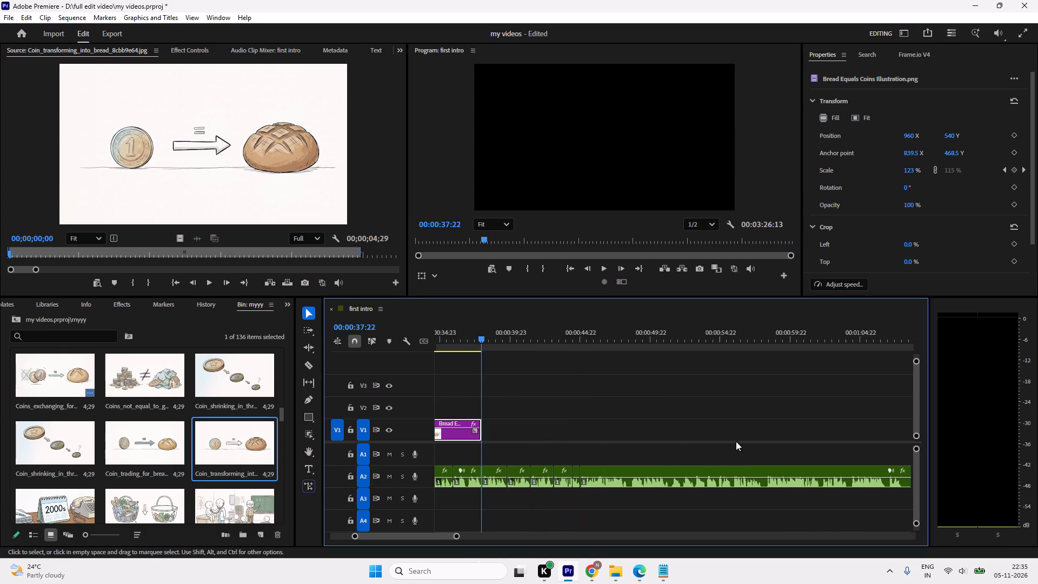
pyautogui.scroll(-19, 736, 441)
pyautogui.scroll(7, 735, 441)
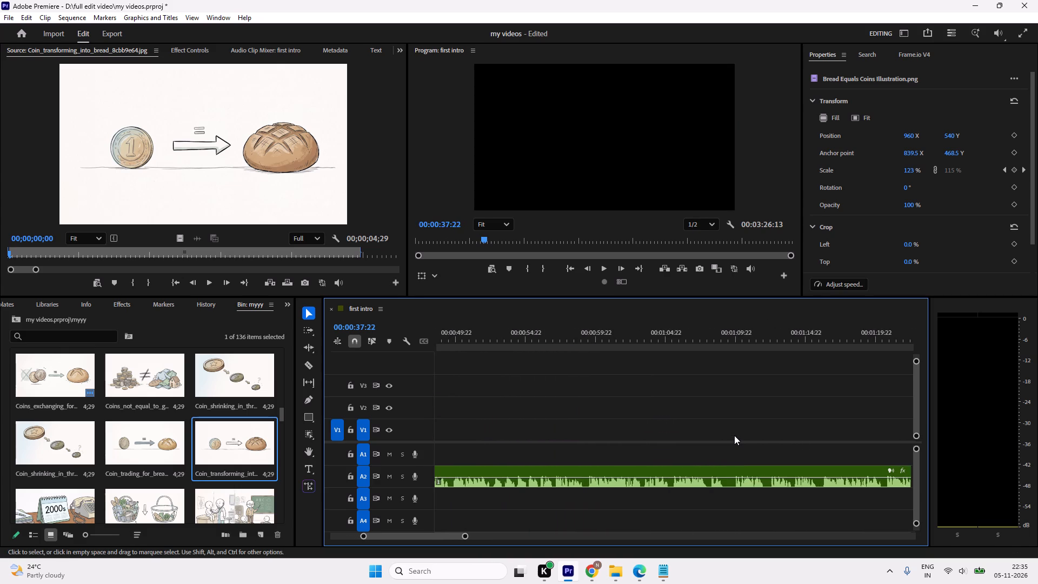
pyautogui.scroll(18, 734, 435)
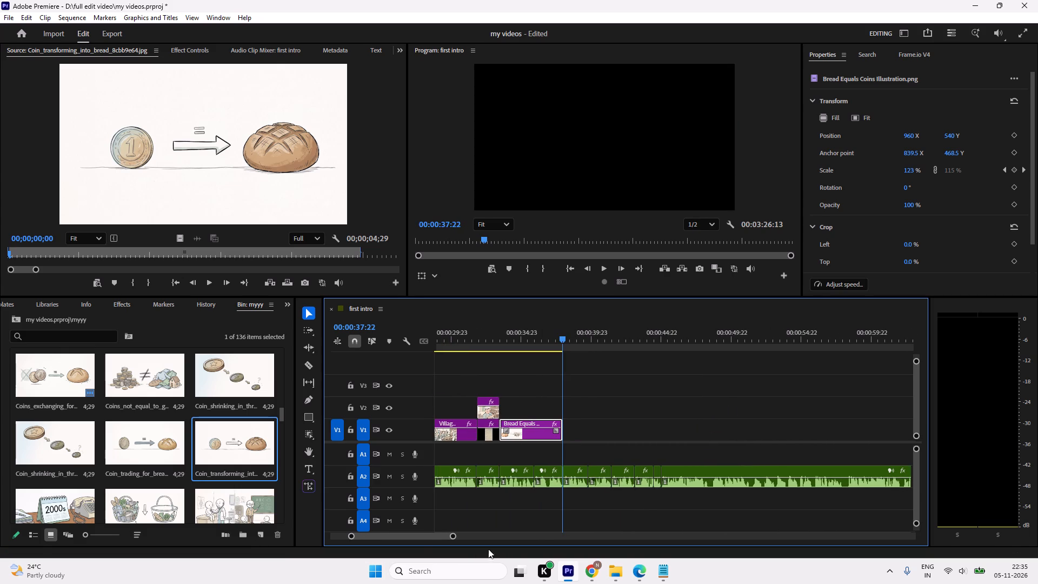
pyautogui.click(458, 537)
pyautogui.moveTo(453, 538); pyautogui.dragTo(402, 543)
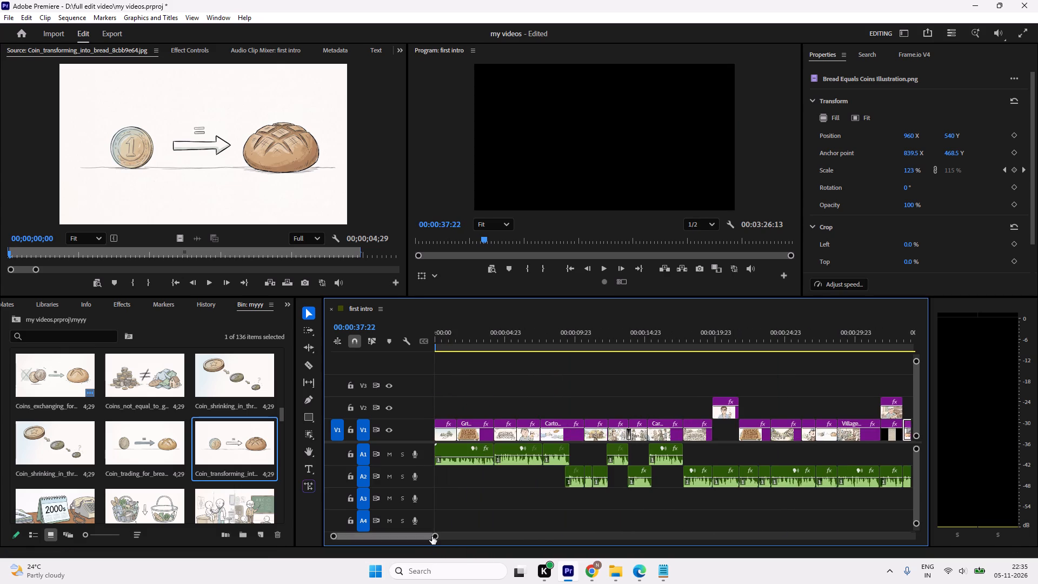
pyautogui.moveTo(435, 533); pyautogui.dragTo(539, 534)
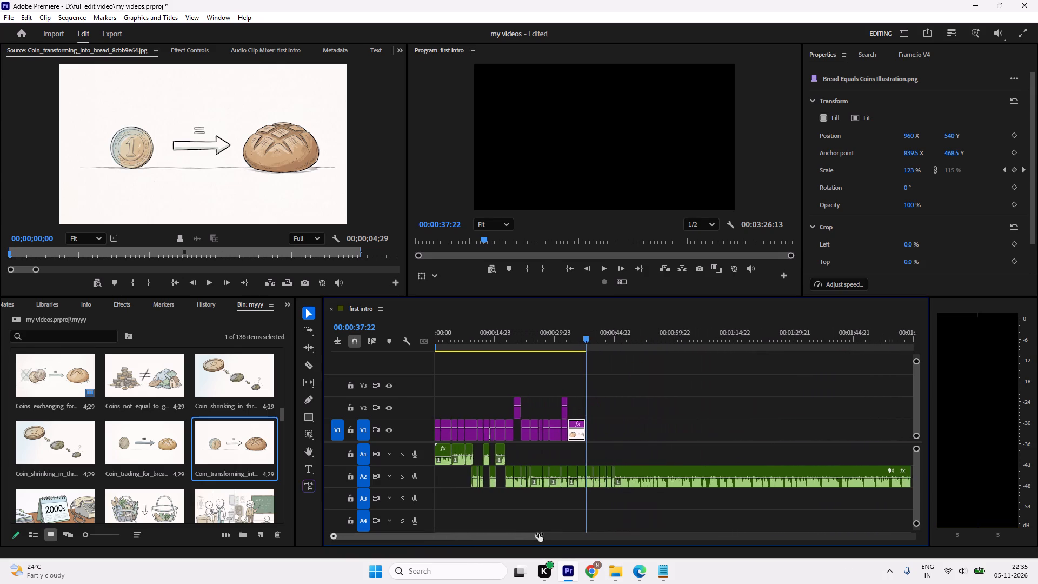
pyautogui.moveTo(539, 534); pyautogui.dragTo(589, 537)
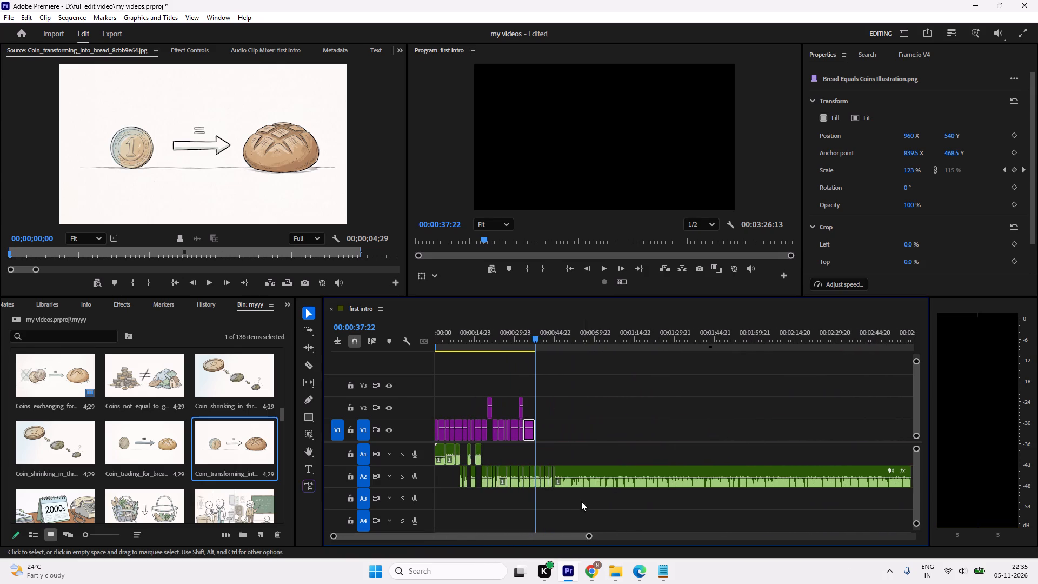
pyautogui.press('space')
pyautogui.moveTo(541, 328); pyautogui.dragTo(476, 340)
pyautogui.press('space')
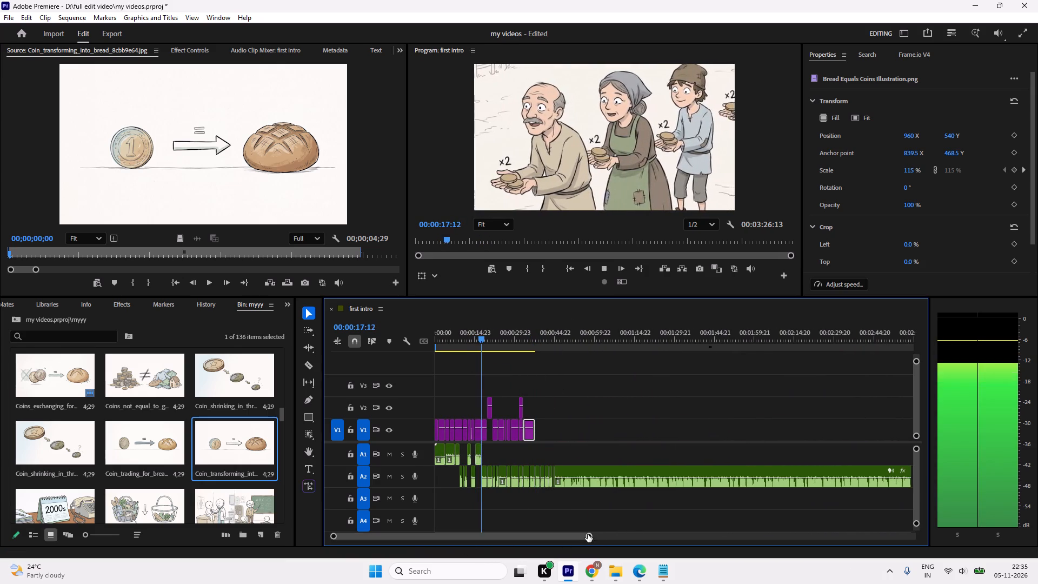
pyautogui.moveTo(587, 534); pyautogui.dragTo(454, 536)
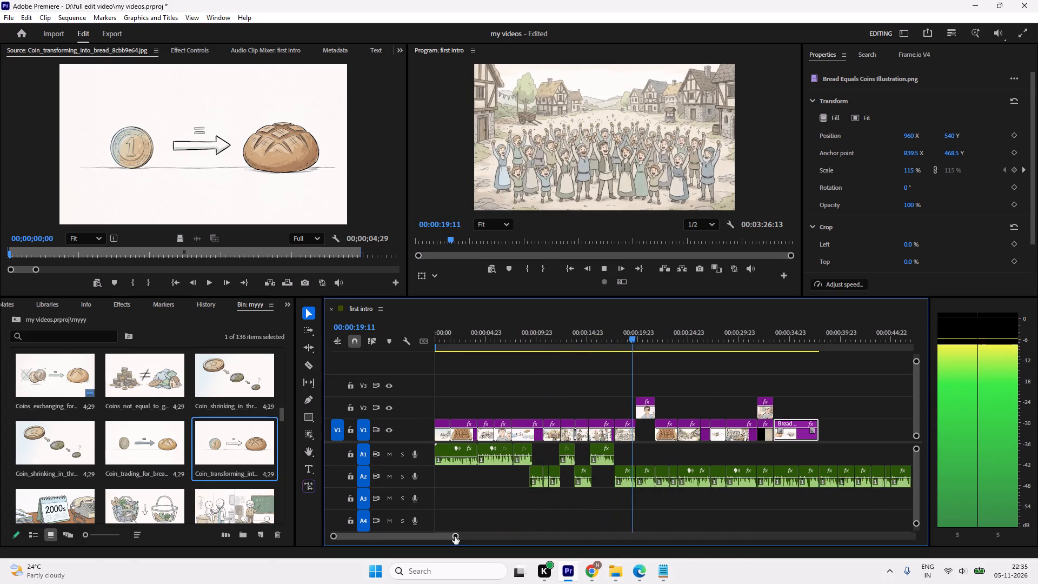
pyautogui.scroll(-9, 579, 486)
pyautogui.scroll(-2, 494, 487)
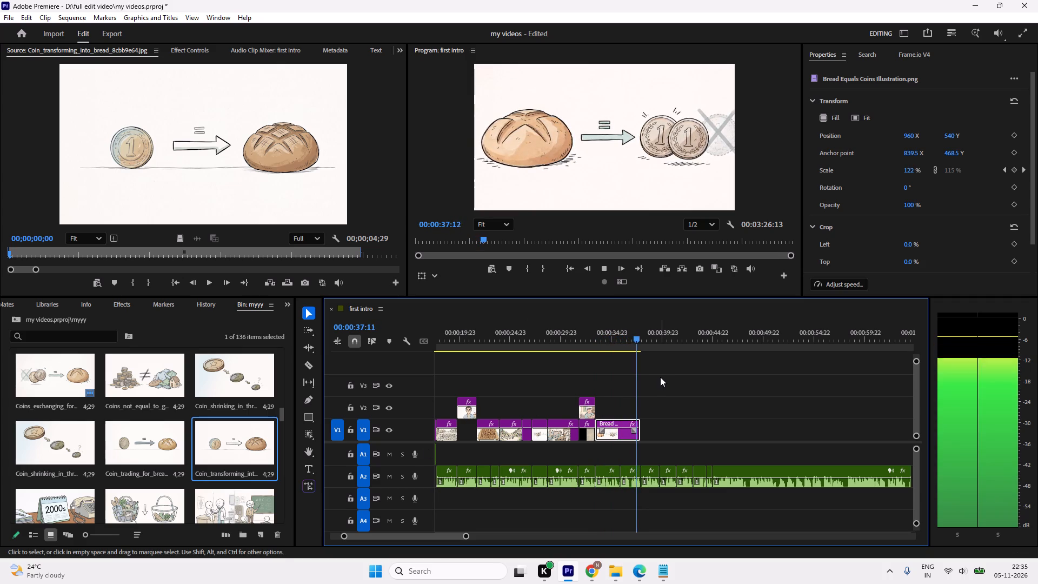
pyautogui.press('space')
# Add a scale keyframe at the Bread Equals Coins clip's trimmed end, 00:00:37:21, and increase the scale there slightly.
pyautogui.moveTo(647, 342); pyautogui.dragTo(618, 353)
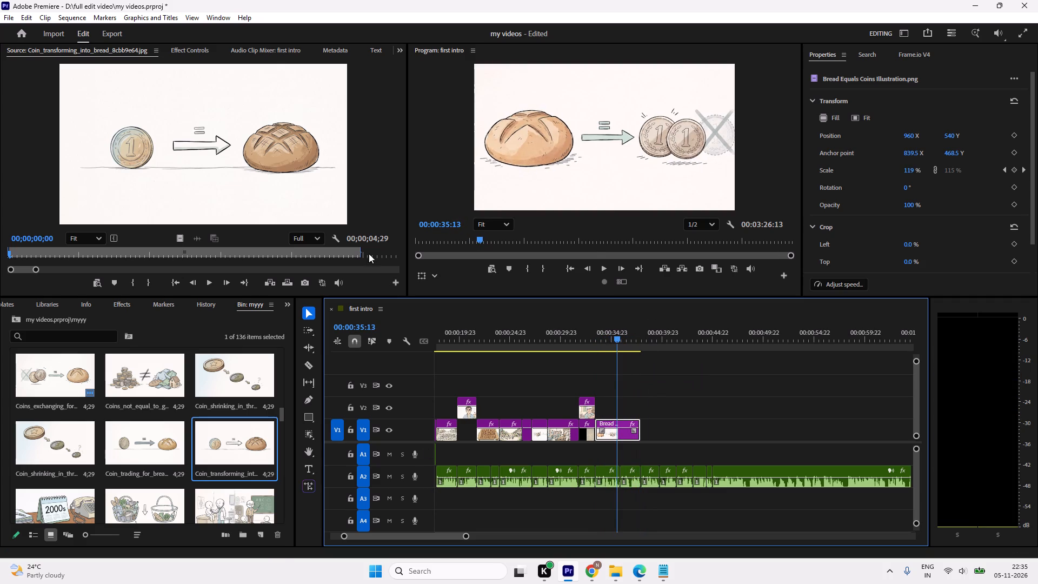
pyautogui.click(182, 52)
pyautogui.moveTo(340, 71); pyautogui.dragTo(352, 74)
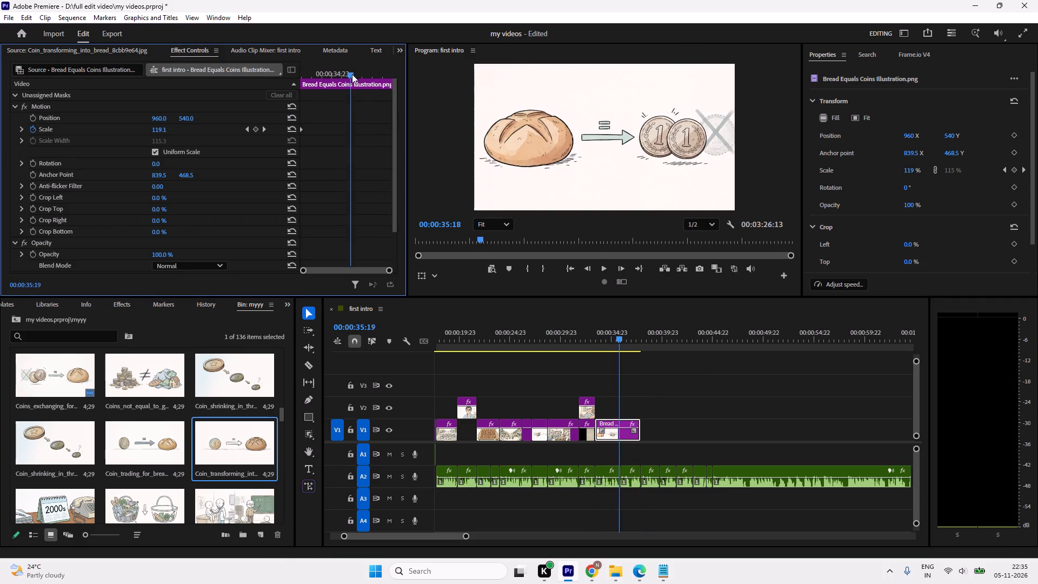
pyautogui.moveTo(352, 74); pyautogui.dragTo(429, 83)
pyautogui.click(254, 131)
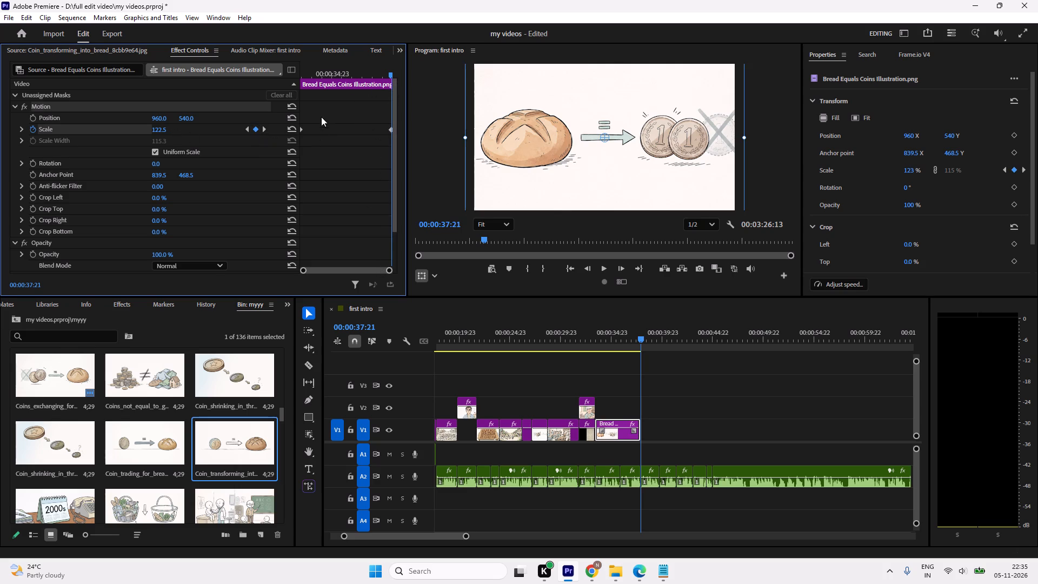
pyautogui.moveTo(320, 121); pyautogui.dragTo(418, 136)
pyautogui.click(343, 147)
pyautogui.moveTo(162, 130); pyautogui.dragTo(169, 134)
pyautogui.moveTo(649, 339); pyautogui.dragTo(611, 349)
pyautogui.press('space')
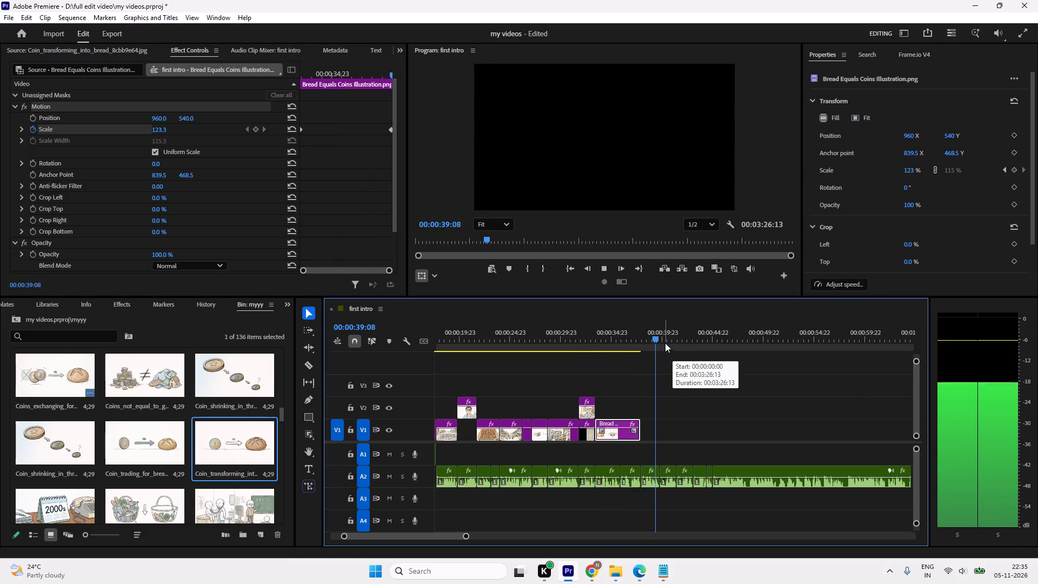
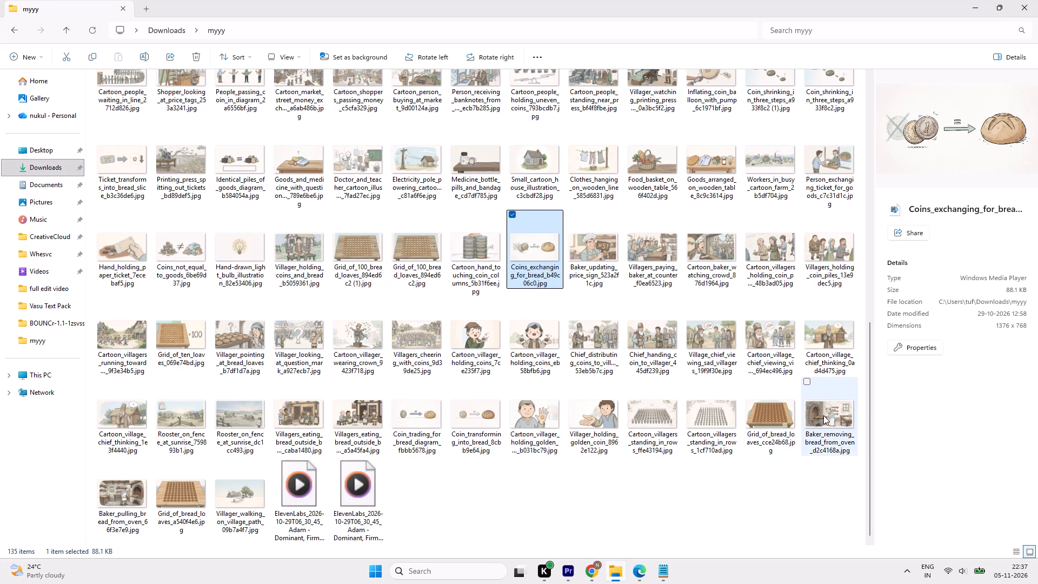
pyautogui.click(351, 348)
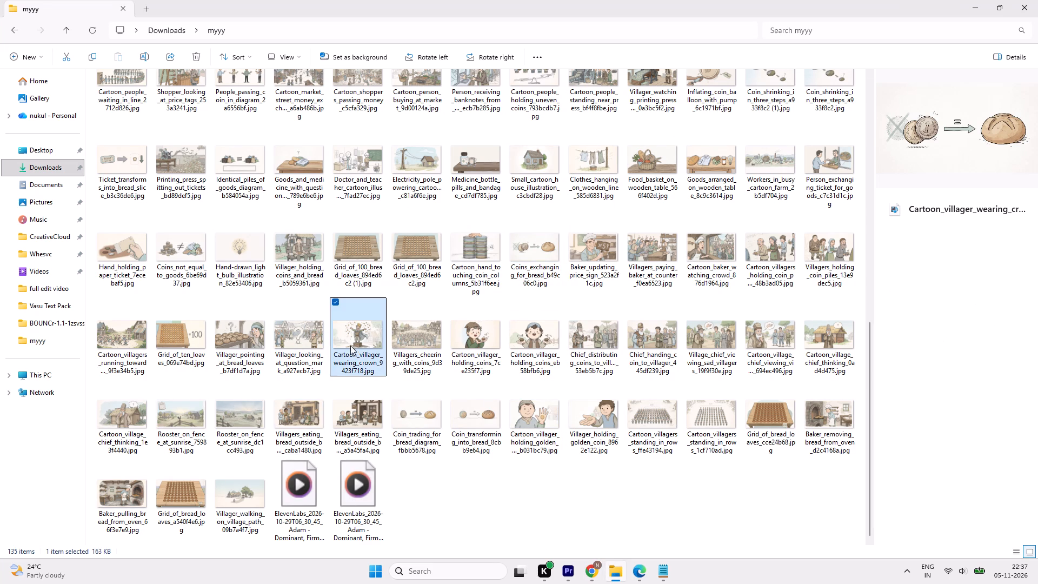
pyautogui.click(306, 342)
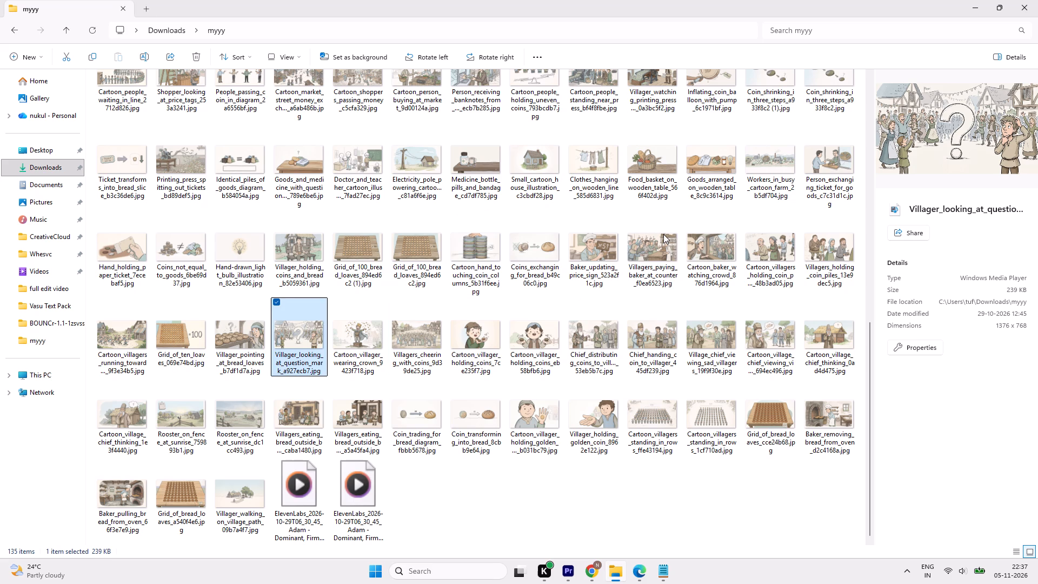
pyautogui.click(663, 234)
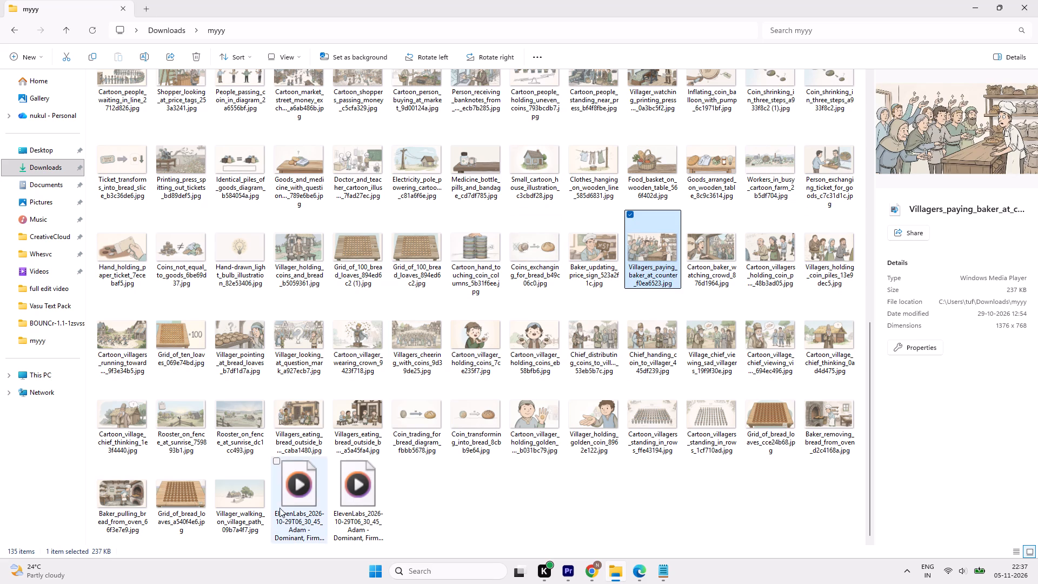
pyautogui.click(181, 414)
pyautogui.click(249, 420)
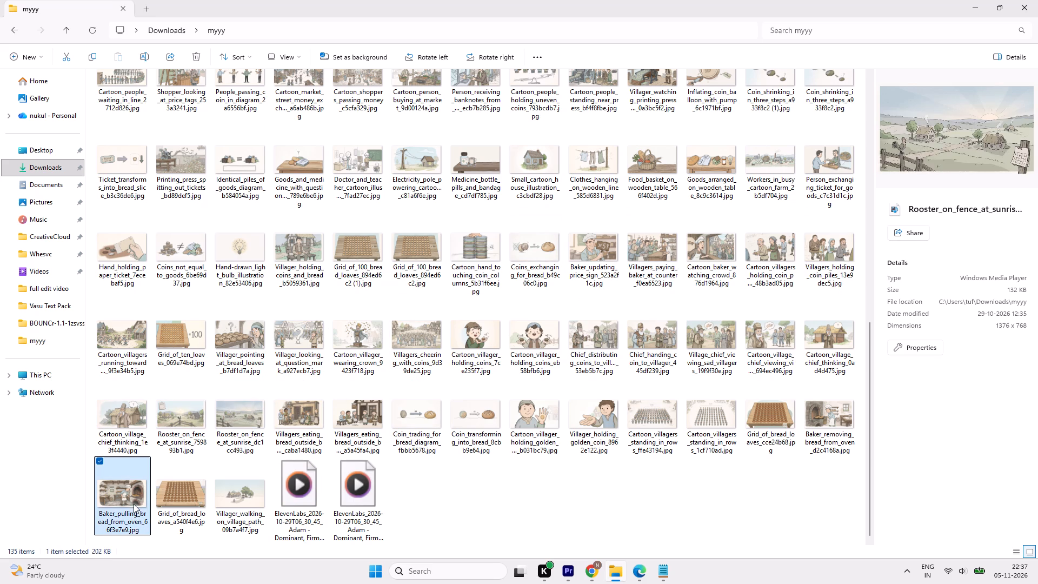
pyautogui.click(134, 504)
pyautogui.scroll(1, 169, 339)
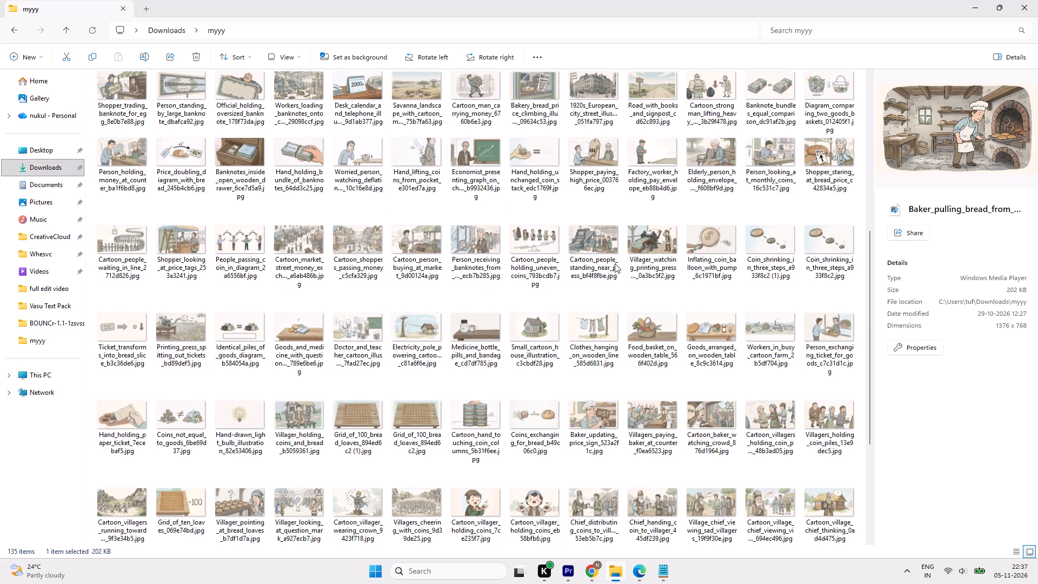
pyautogui.click(655, 166)
pyautogui.scroll(3, 582, 293)
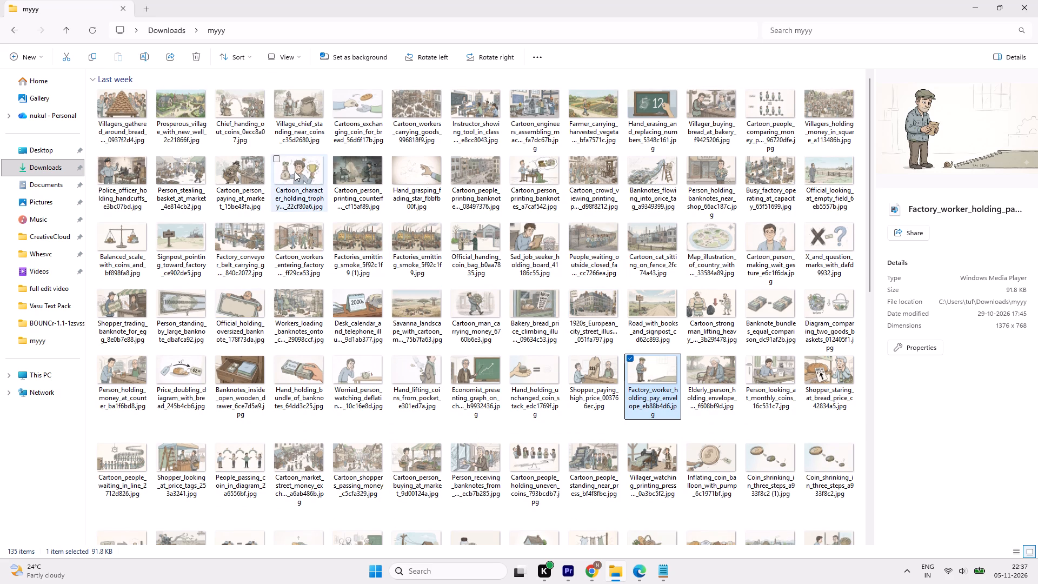
pyautogui.scroll(2, 321, 176)
pyautogui.click(827, 165)
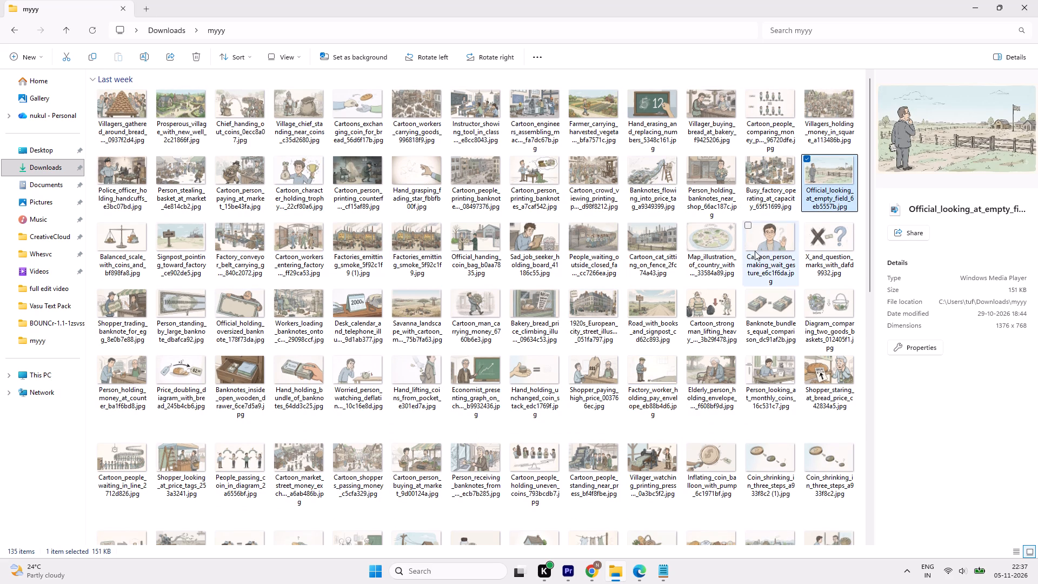
pyautogui.click(541, 240)
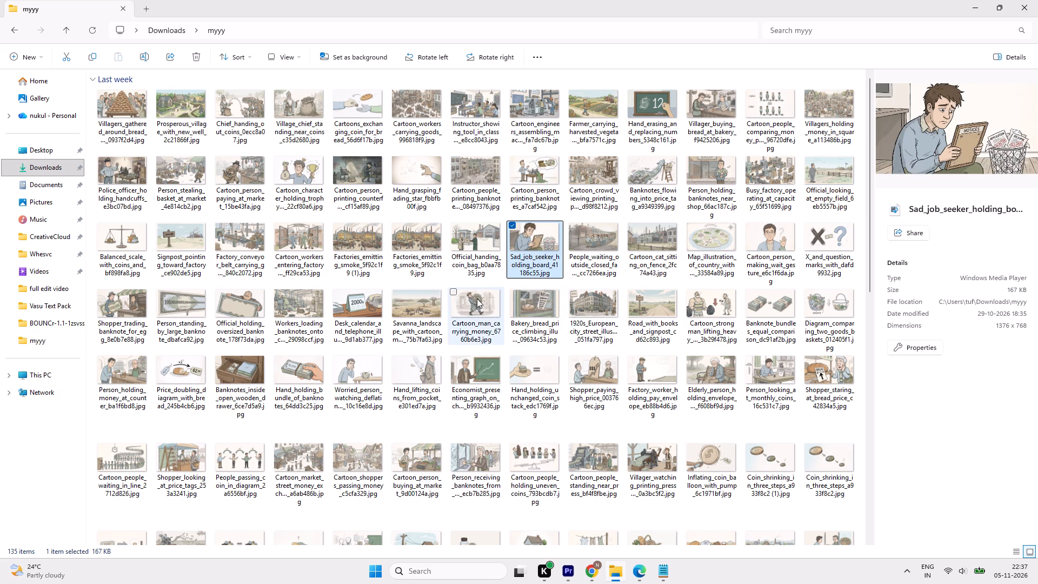
pyautogui.click(368, 373)
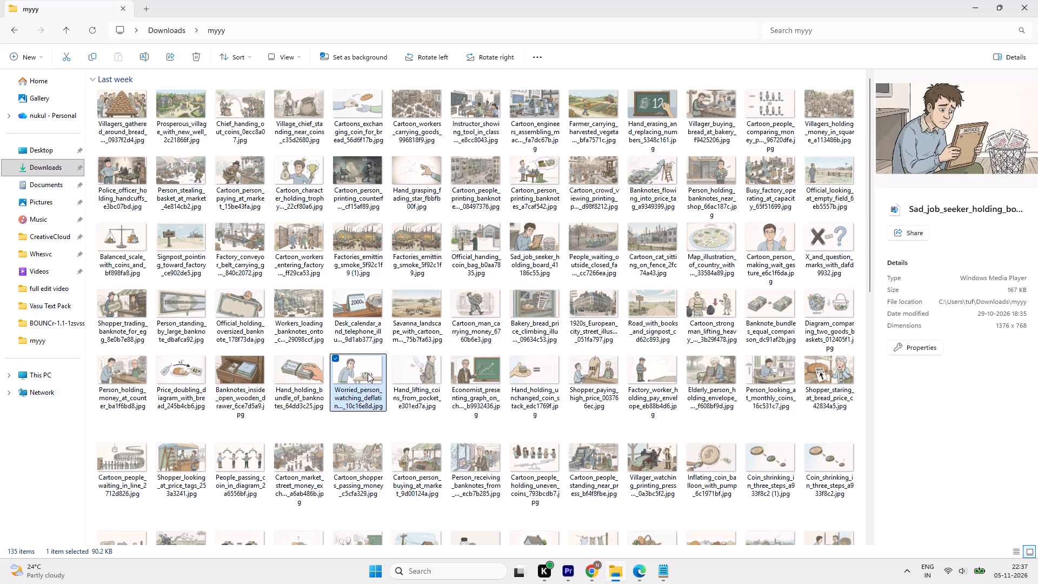
pyautogui.click(645, 365)
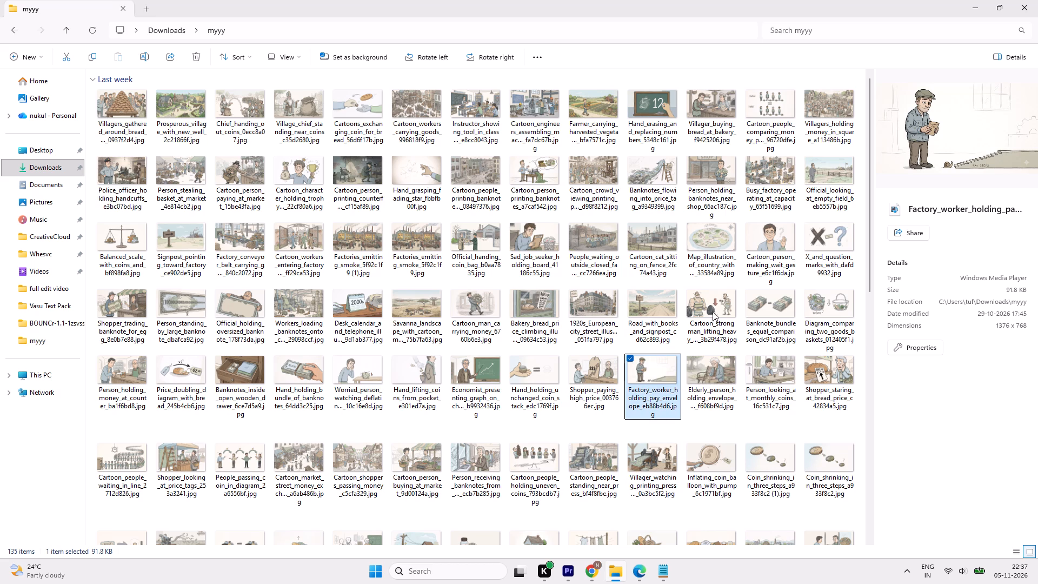
# Add the Sad_job_seeker_holding_board image from the folder to Premiere's V1 track, directly after the Bread Equals Coins clip.
pyautogui.click(532, 240)
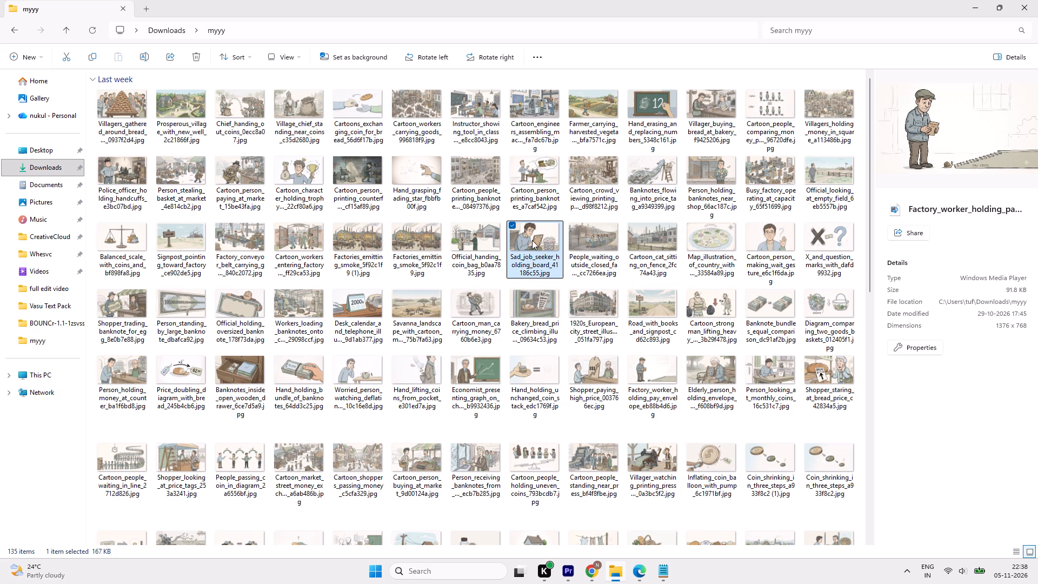
pyautogui.moveTo(532, 240); pyautogui.dragTo(578, 583)
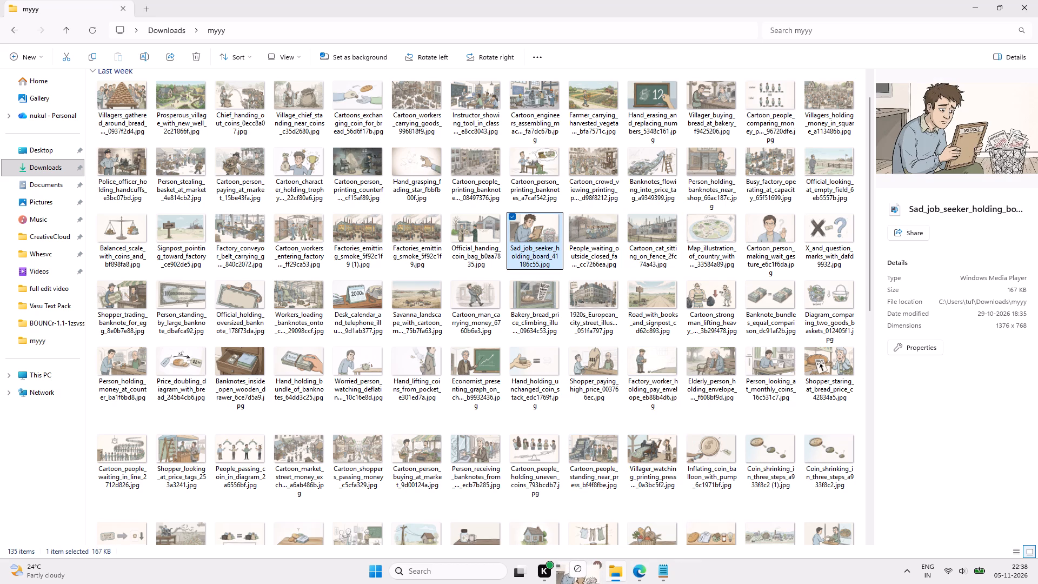
pyautogui.moveTo(578, 583); pyautogui.dragTo(673, 433)
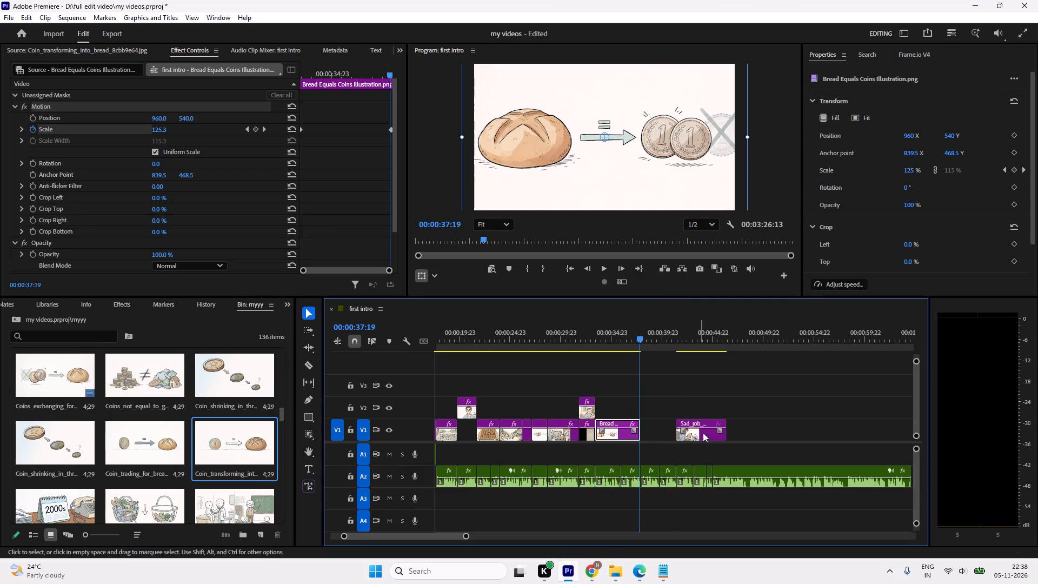
pyautogui.click(753, 417)
pyautogui.moveTo(697, 436); pyautogui.dragTo(664, 435)
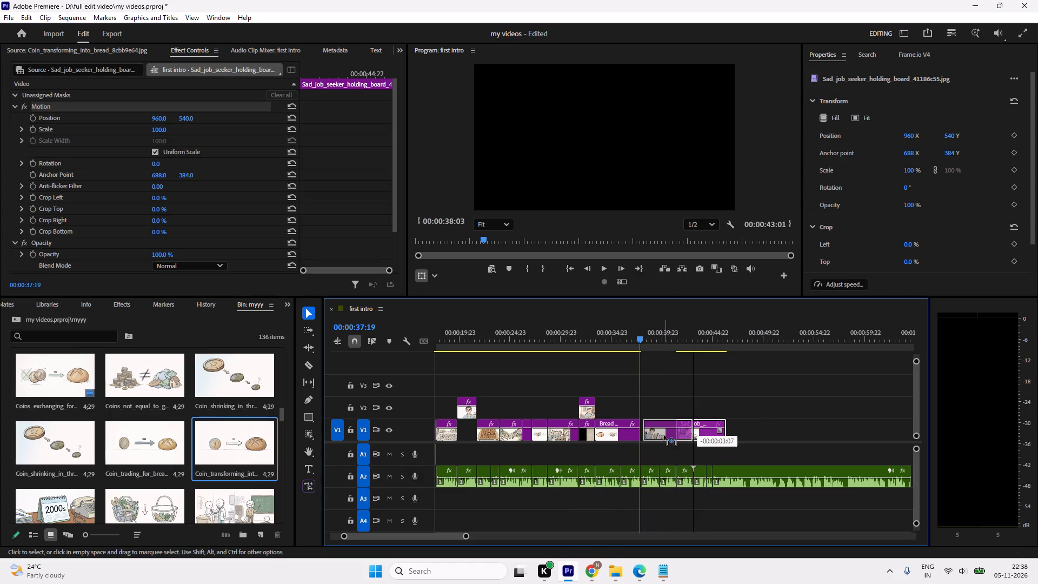
pyautogui.moveTo(664, 435); pyautogui.dragTo(660, 436)
# Play the narration over the sad job seeker clip and trim the clip's end to about 00:00:39:18.
pyautogui.moveTo(641, 336); pyautogui.dragTo(618, 340)
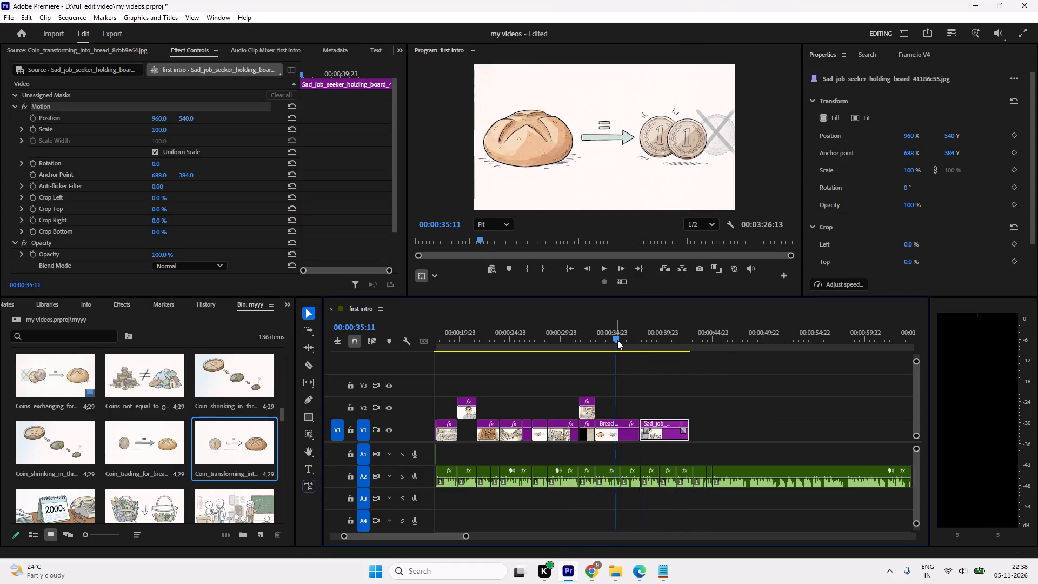
pyautogui.press('space')
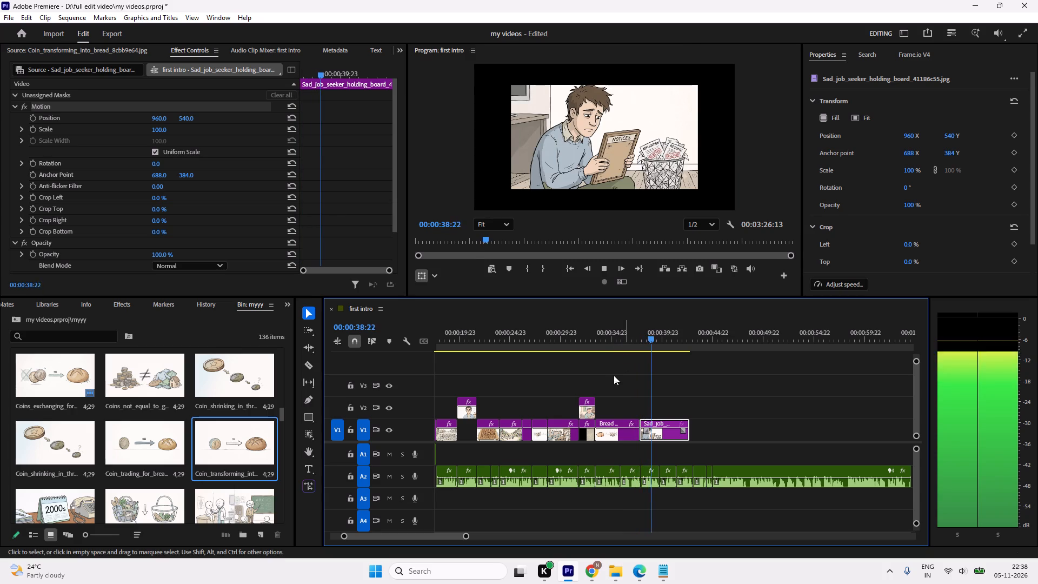
pyautogui.press('space')
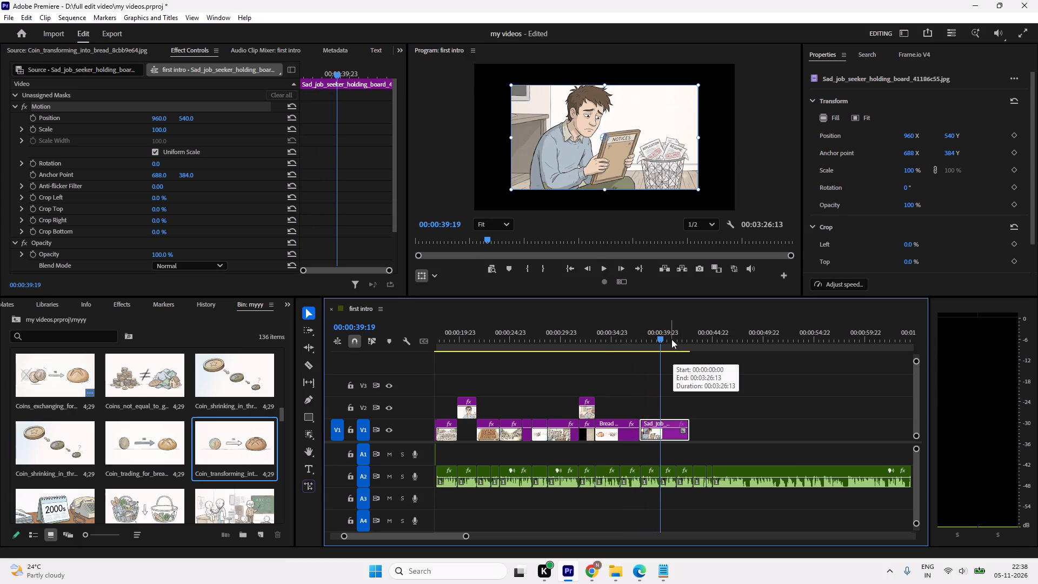
pyautogui.moveTo(661, 334); pyautogui.dragTo(643, 334)
pyautogui.press('space')
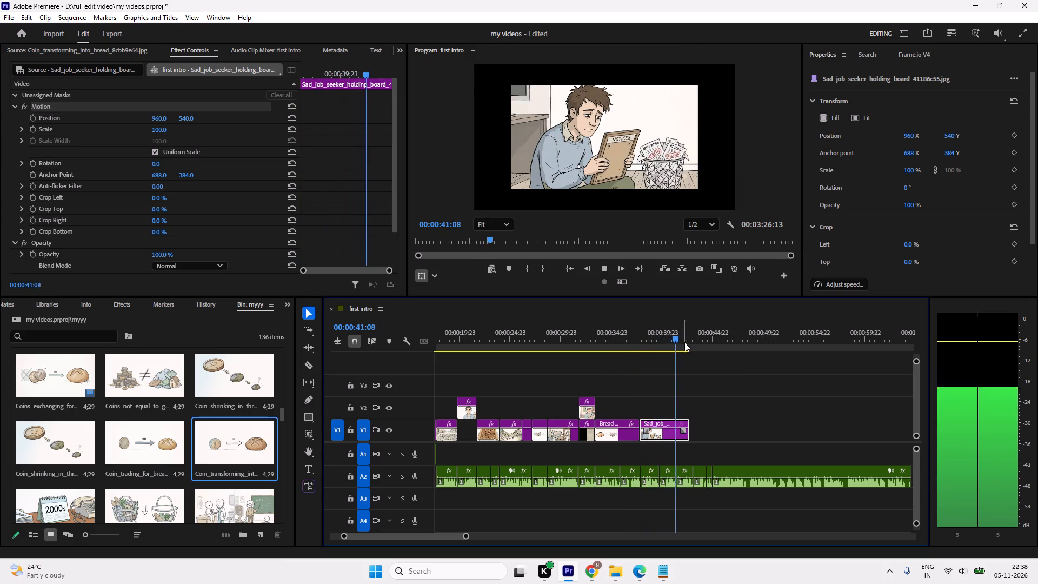
pyautogui.moveTo(683, 342); pyautogui.dragTo(661, 342)
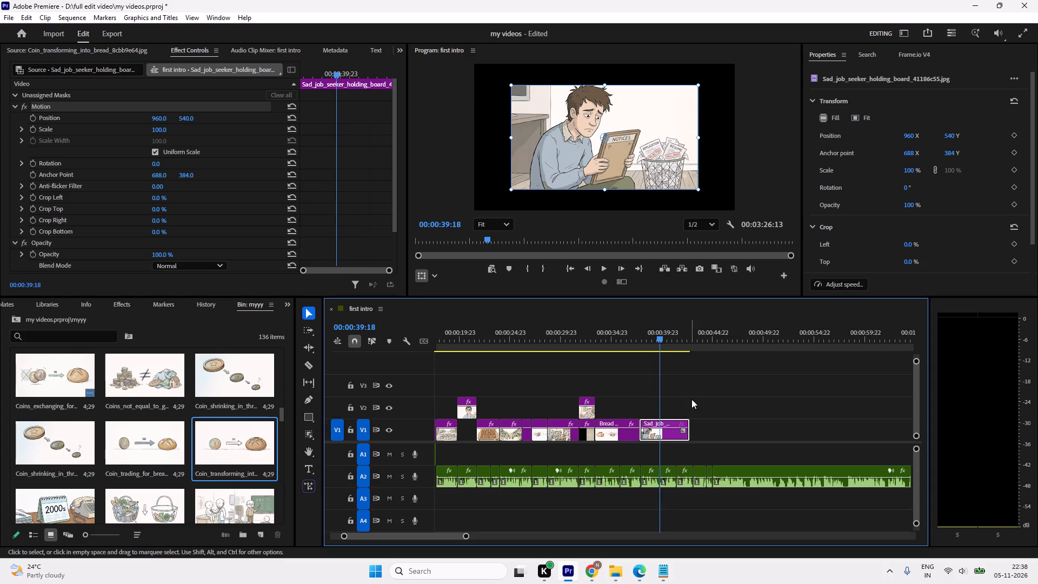
pyautogui.moveTo(687, 423); pyautogui.dragTo(659, 434)
# Increase the sad job seeker clip's scale to 114% and play it back against the narration.
pyautogui.moveTo(667, 342); pyautogui.dragTo(590, 349)
pyautogui.press('space')
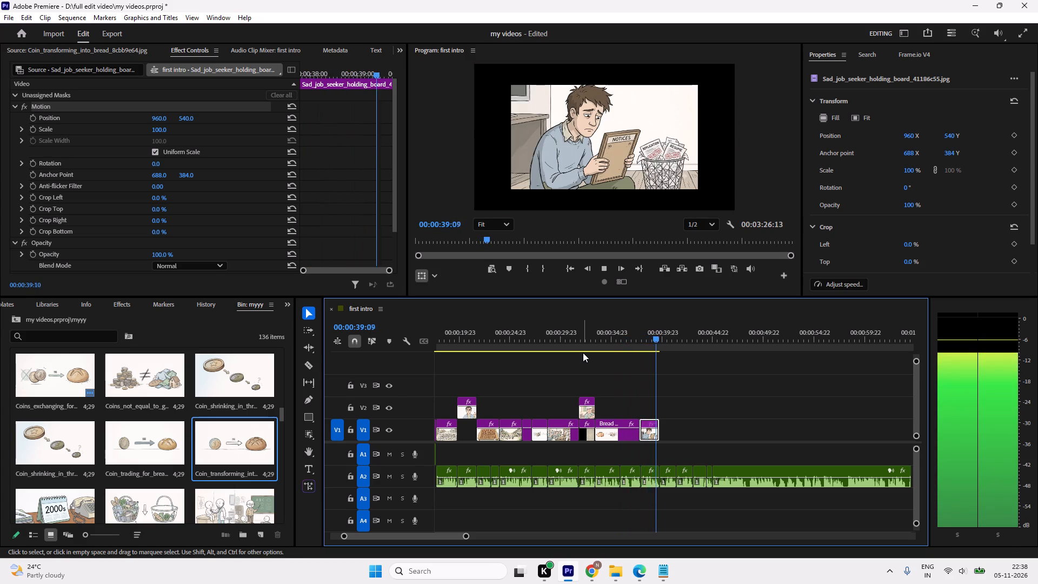
pyautogui.moveTo(667, 343); pyautogui.dragTo(647, 361)
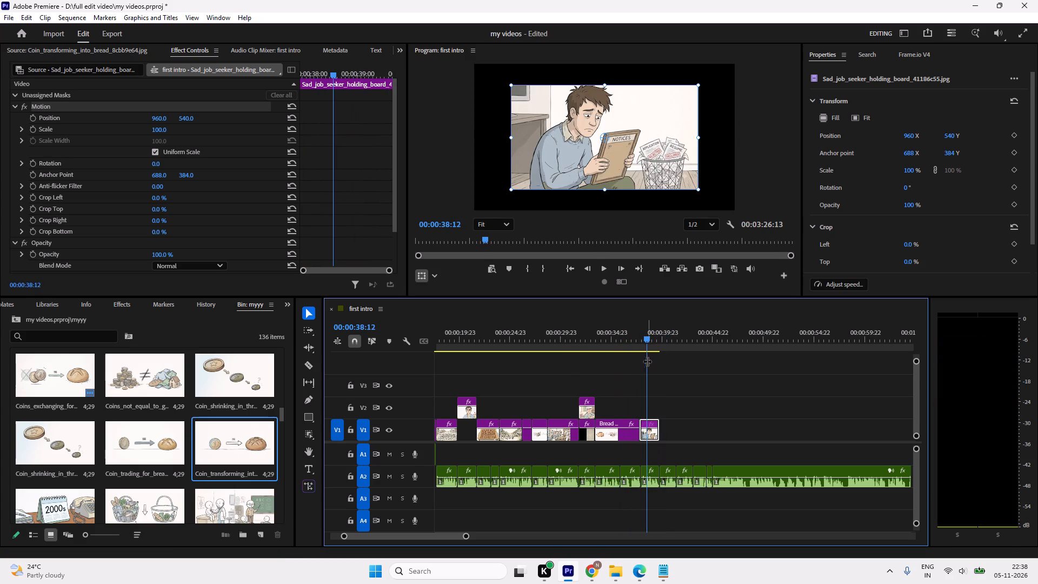
pyautogui.moveTo(914, 169); pyautogui.dragTo(926, 174)
pyautogui.moveTo(665, 343); pyautogui.dragTo(626, 350)
pyautogui.press('space')
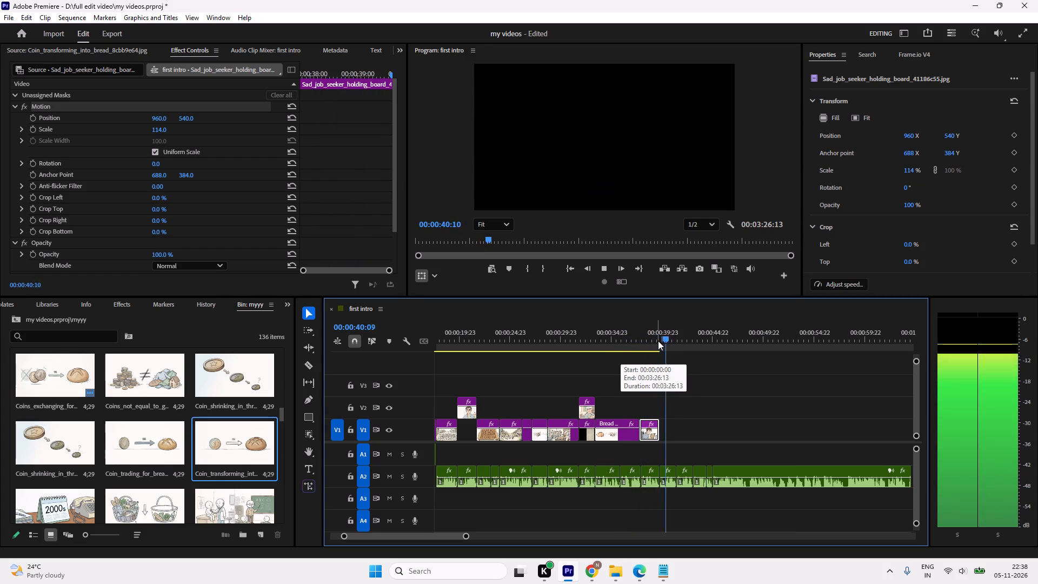
pyautogui.press('space')
# Find the Hand-drawn_light_bulb image in the myyy bin and place it on V1 just after the sad job seeker clip.
pyautogui.scroll(-8, 175, 460)
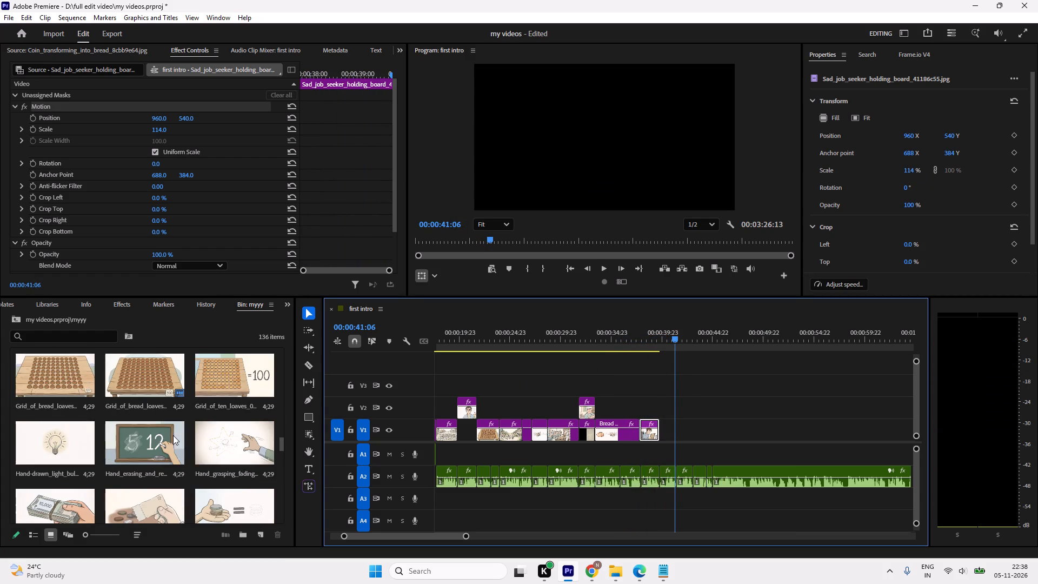
pyautogui.scroll(-3, 173, 429)
pyautogui.scroll(3, 173, 429)
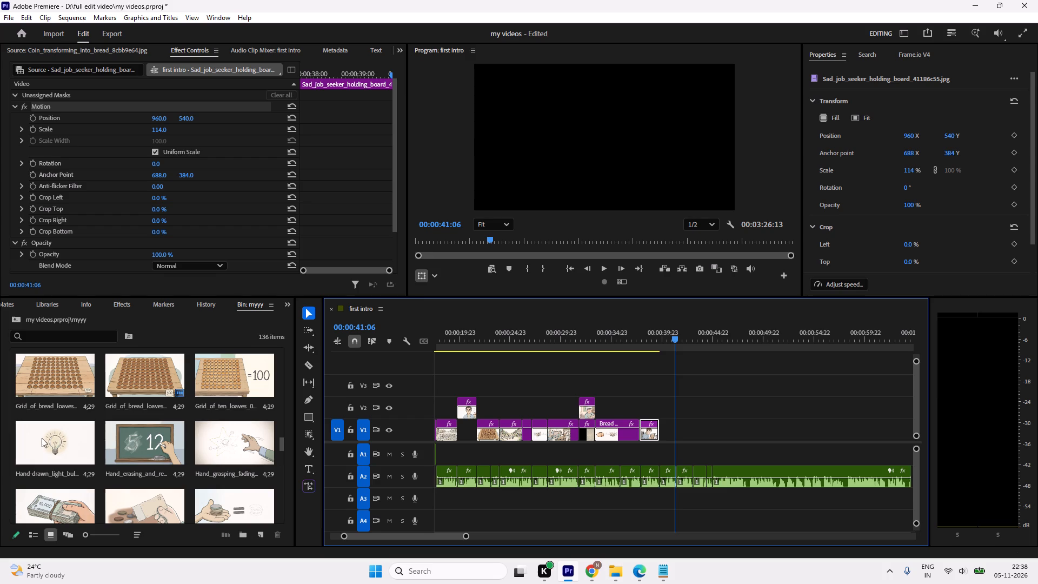
pyautogui.click(41, 438)
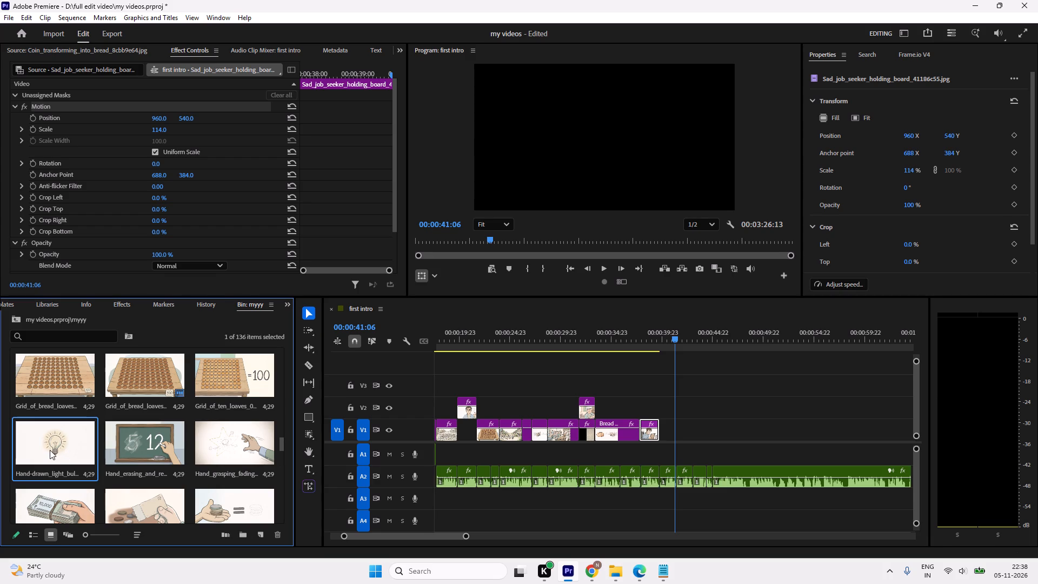
pyautogui.moveTo(47, 452); pyautogui.dragTo(683, 448)
pyautogui.moveTo(683, 448); pyautogui.dragTo(663, 433)
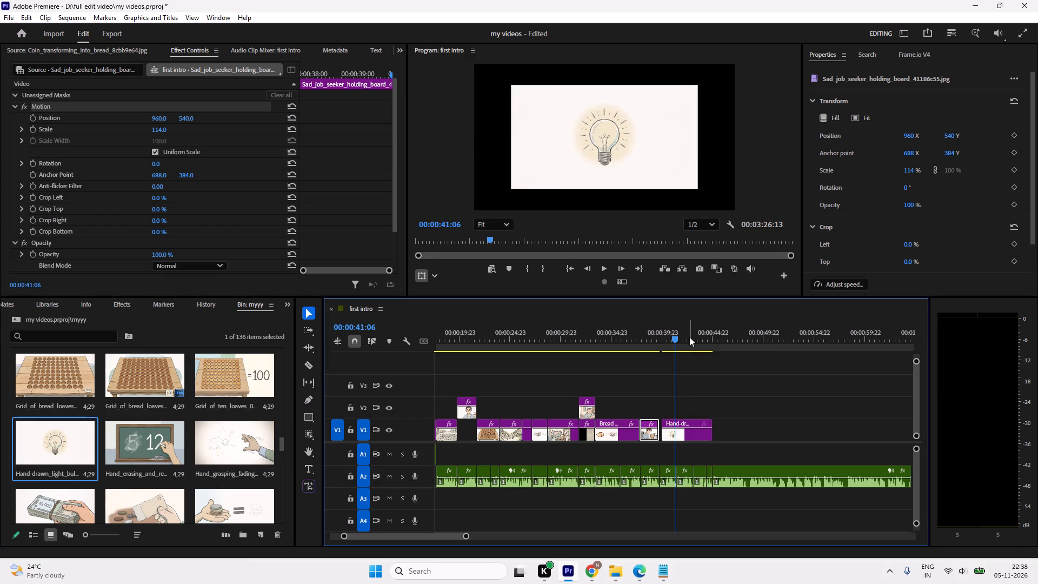
# Make the light bulb clip fill the frame.
pyautogui.moveTo(689, 337); pyautogui.dragTo(669, 343)
pyautogui.click(682, 444)
pyautogui.click(686, 435)
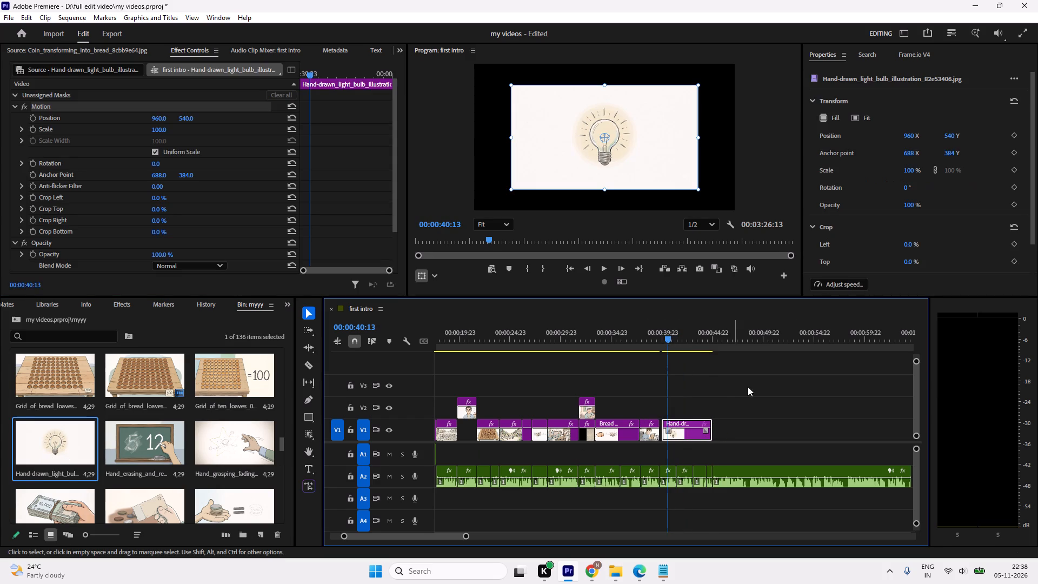
pyautogui.click(823, 121)
# Play across the cut and move the light bulb clip earlier, flush against the sad job seeker clip's end.
pyautogui.moveTo(649, 360); pyautogui.dragTo(647, 360)
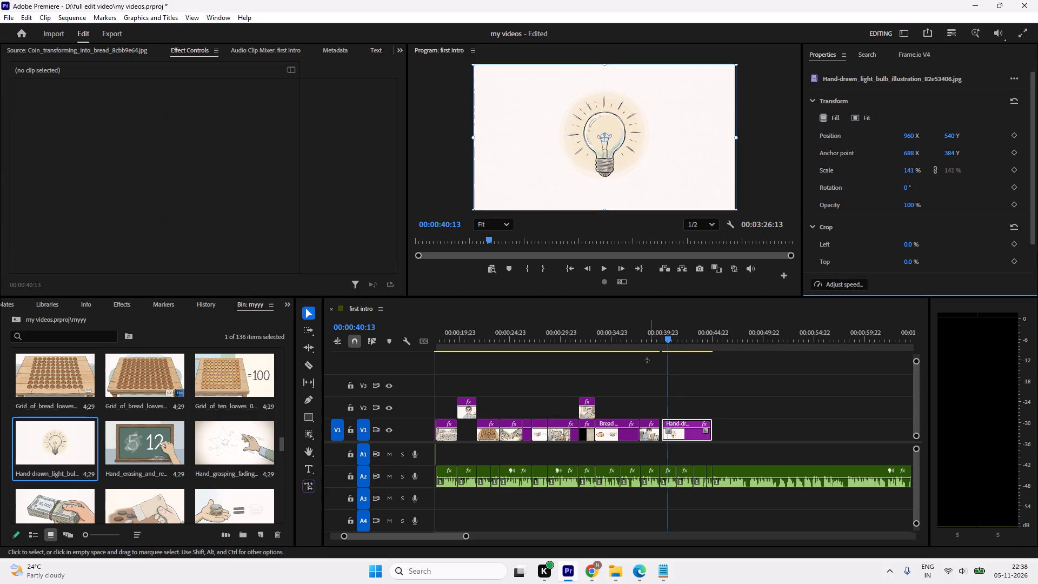
pyautogui.moveTo(647, 360); pyautogui.dragTo(626, 361)
pyautogui.moveTo(680, 333); pyautogui.dragTo(649, 340)
pyautogui.press('space')
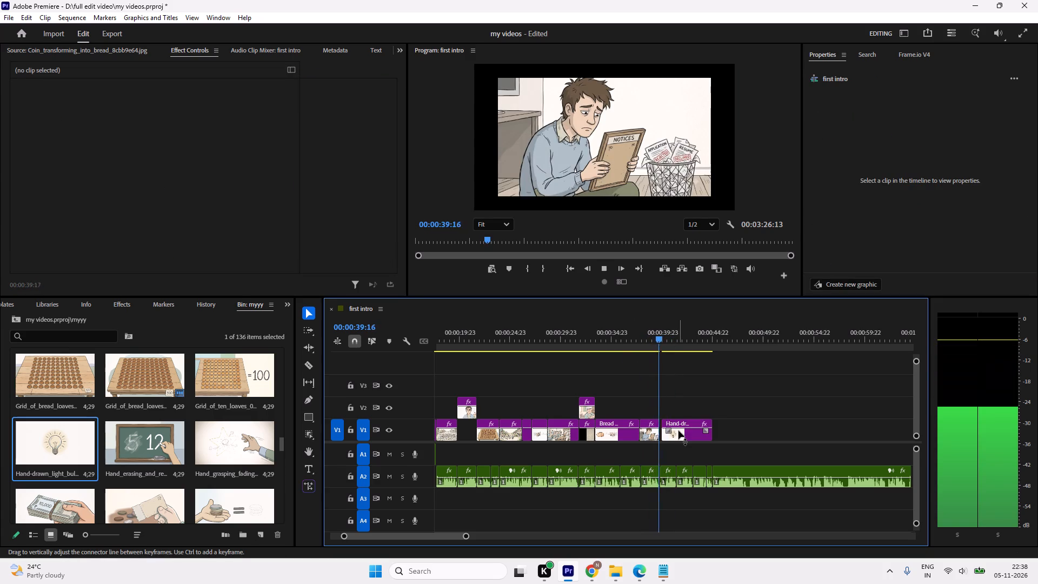
pyautogui.press('space')
pyautogui.click(674, 438)
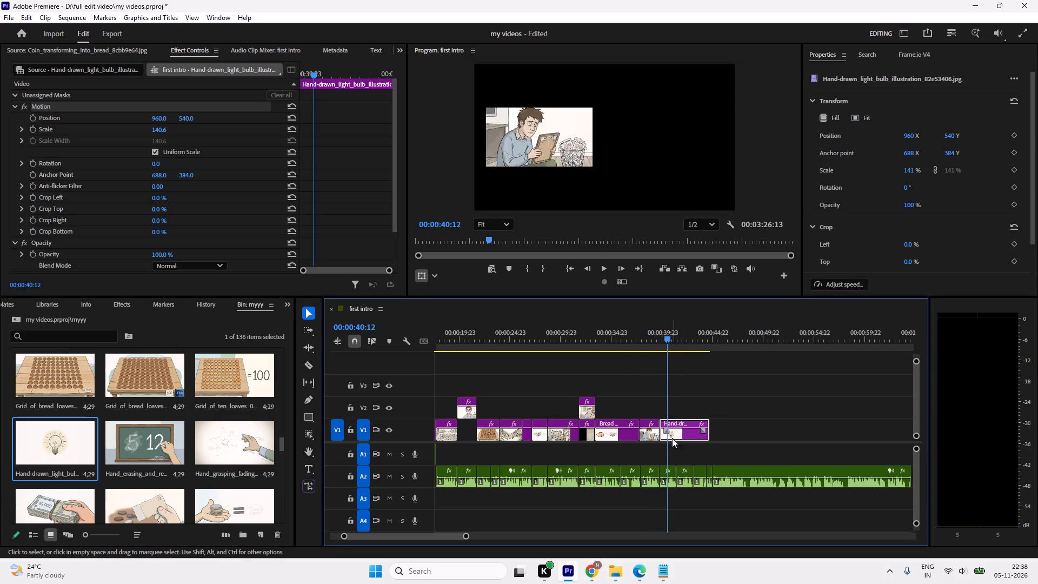
# Play back the cut into the light bulb clip, up to about 00:00:41:13, against the narration.
pyautogui.moveTo(677, 328); pyautogui.dragTo(655, 331)
pyautogui.click(696, 378)
pyautogui.press('space')
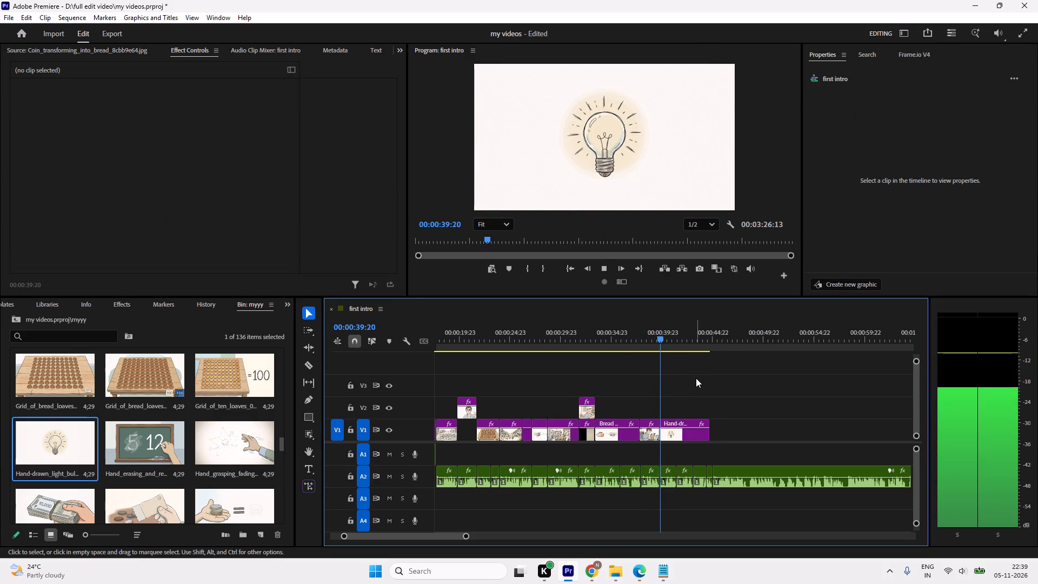
pyautogui.press('space')
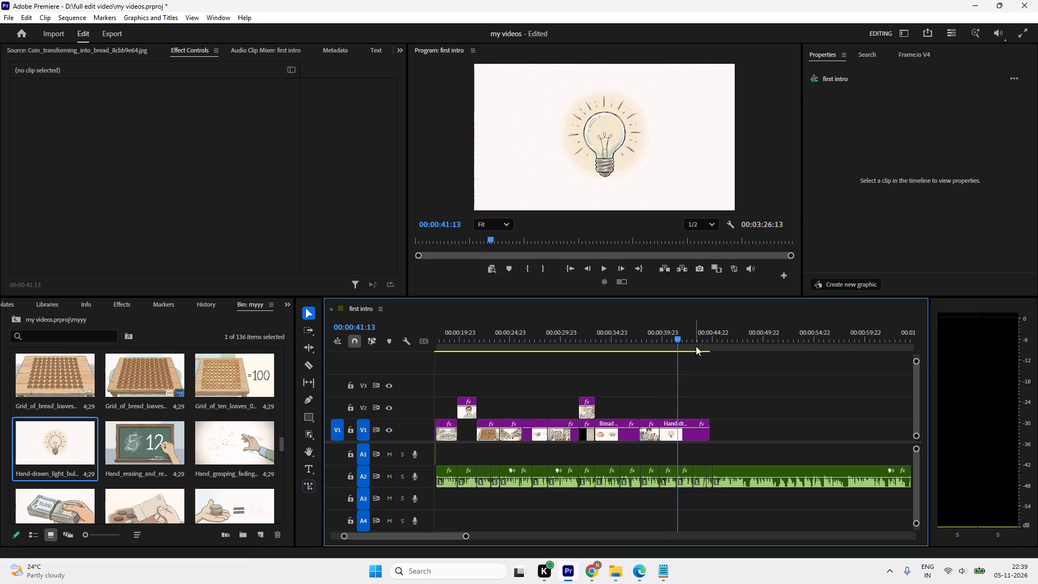
# Play the light bulb clip against the narration, up to about 00:00:42:04.
pyautogui.moveTo(680, 334); pyautogui.dragTo(656, 343)
pyautogui.press('space')
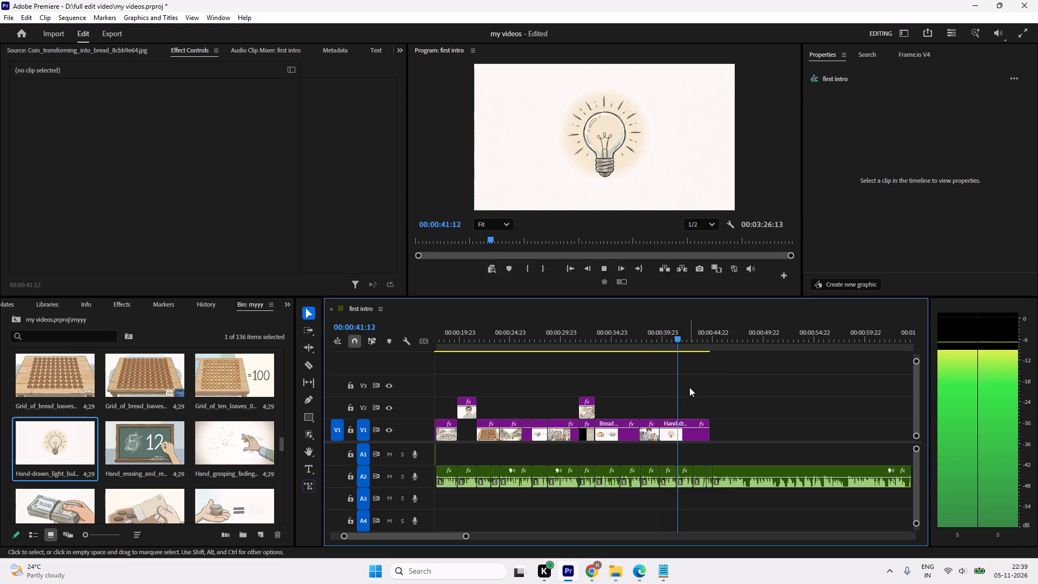
pyautogui.press('space')
# Look through the stills in the myyy bin for an image matching the narration over the light bulb section.
pyautogui.scroll(-4, 162, 463)
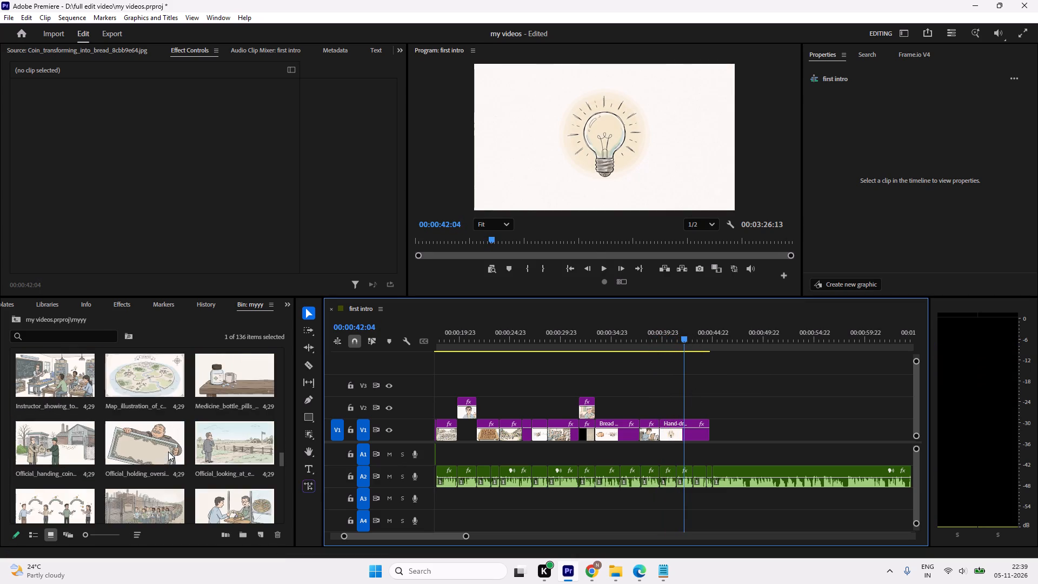
pyautogui.scroll(-9, 168, 452)
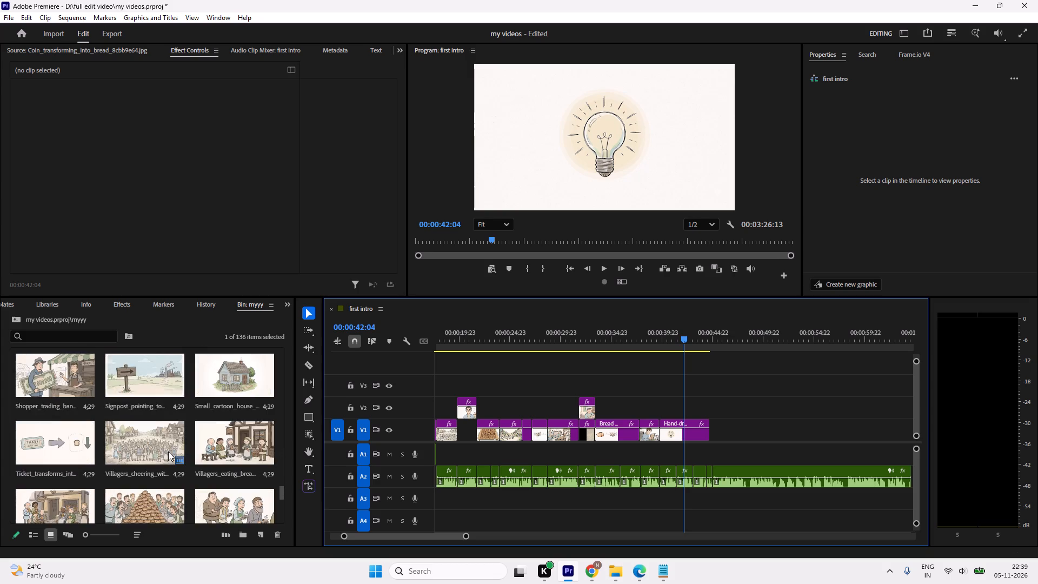
pyautogui.scroll(-6, 168, 452)
pyautogui.scroll(1, 168, 450)
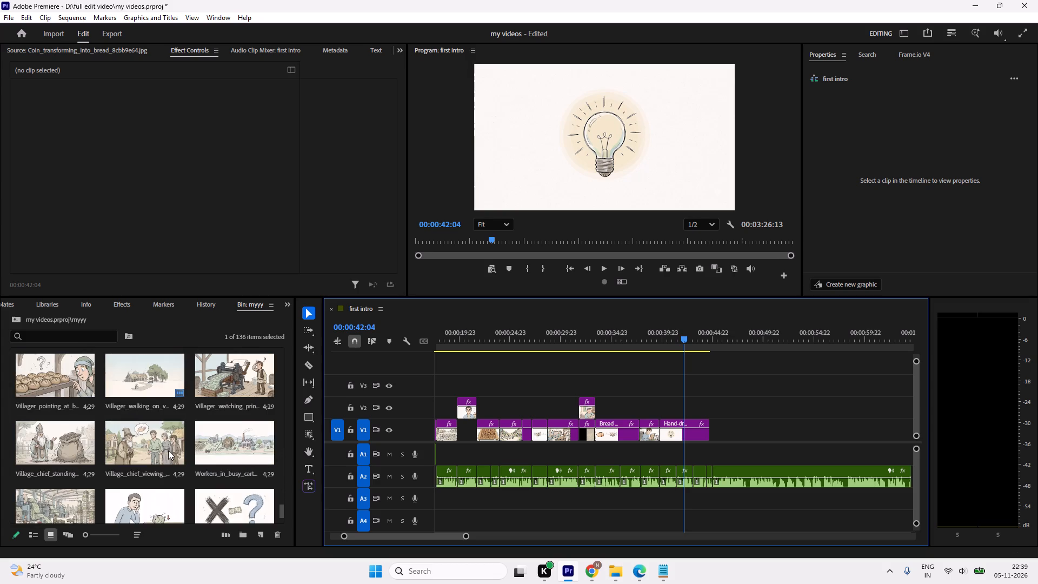
pyautogui.scroll(10, 169, 449)
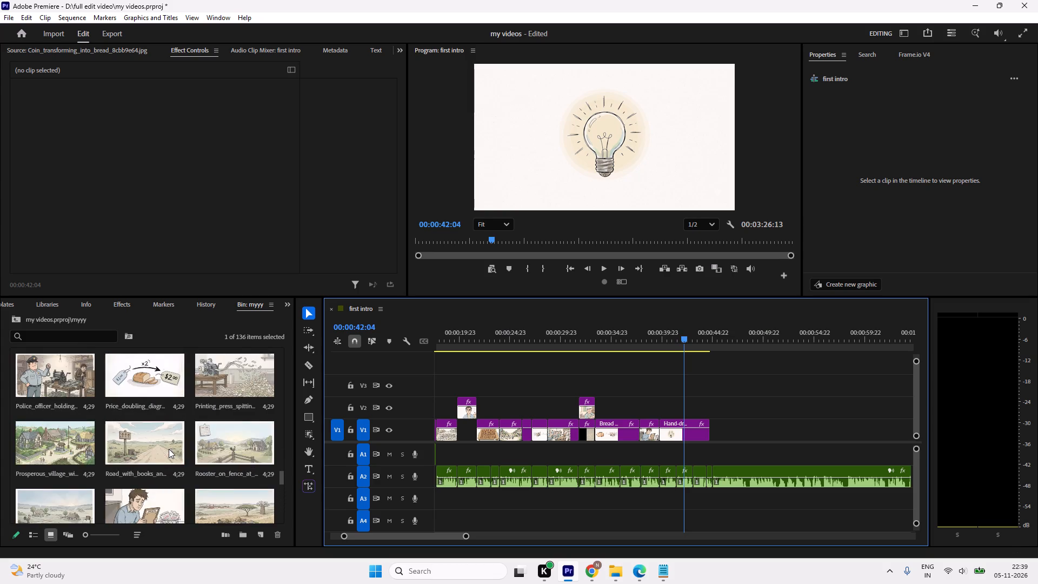
pyautogui.scroll(15, 170, 444)
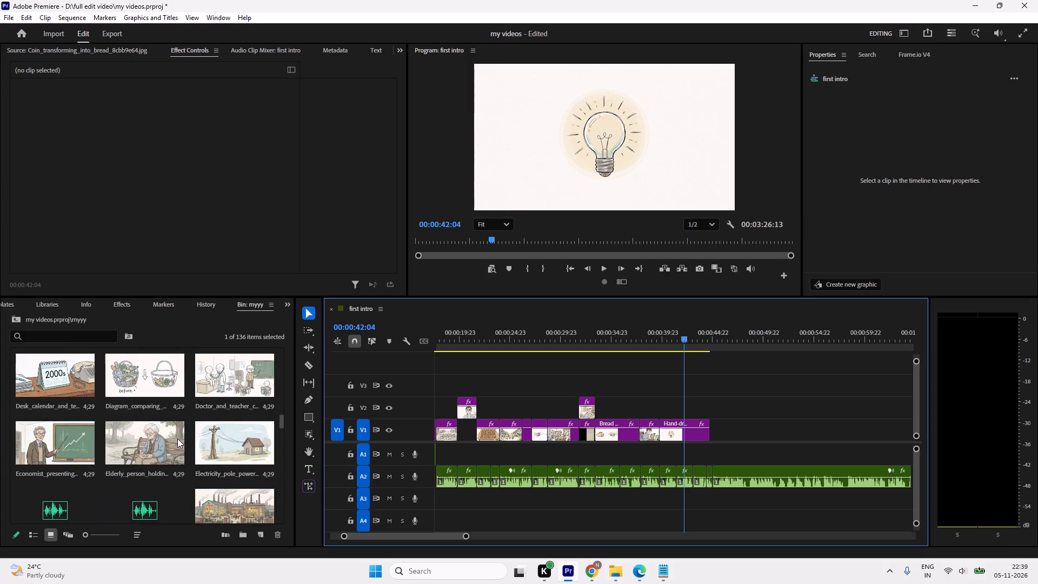
pyautogui.scroll(11, 178, 436)
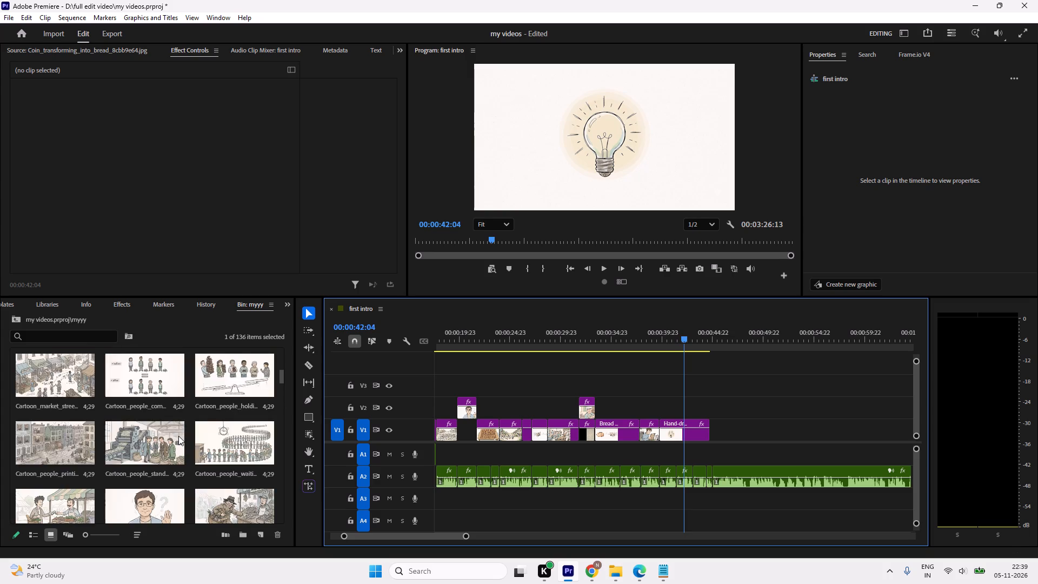
pyautogui.scroll(9, 178, 436)
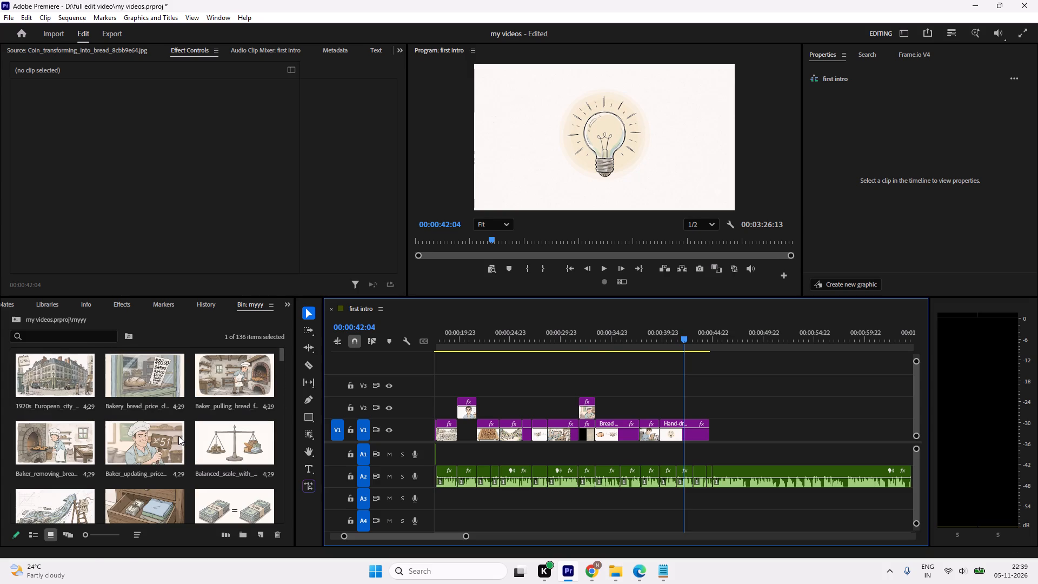
# Replay the narration over the light bulb clip, including the lead-in from the sad job seeker clip.
pyautogui.moveTo(706, 335); pyautogui.dragTo(681, 341)
pyautogui.press('space')
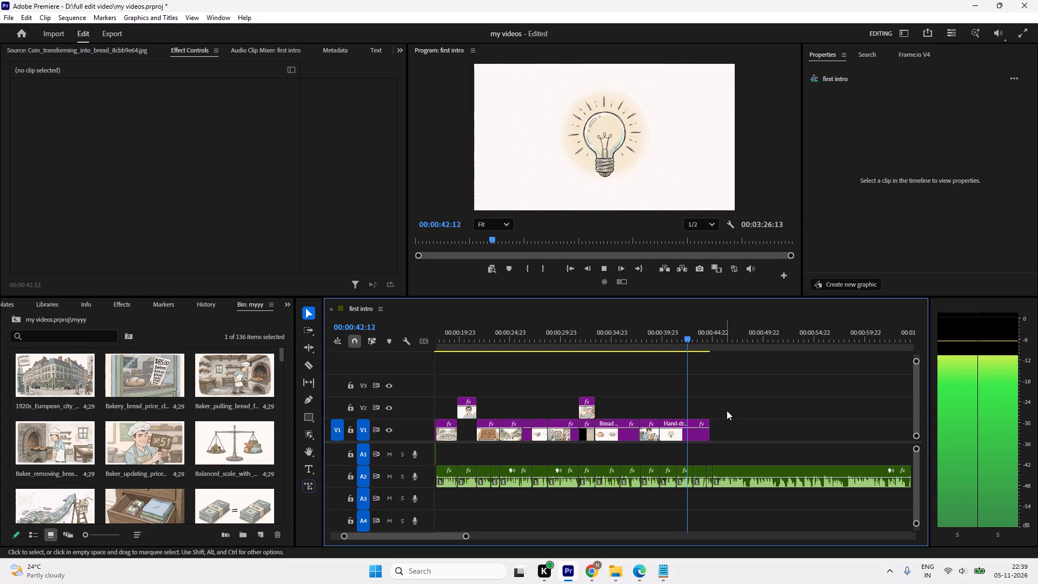
pyautogui.press('space')
pyautogui.moveTo(693, 337); pyautogui.dragTo(629, 345)
pyautogui.press('space')
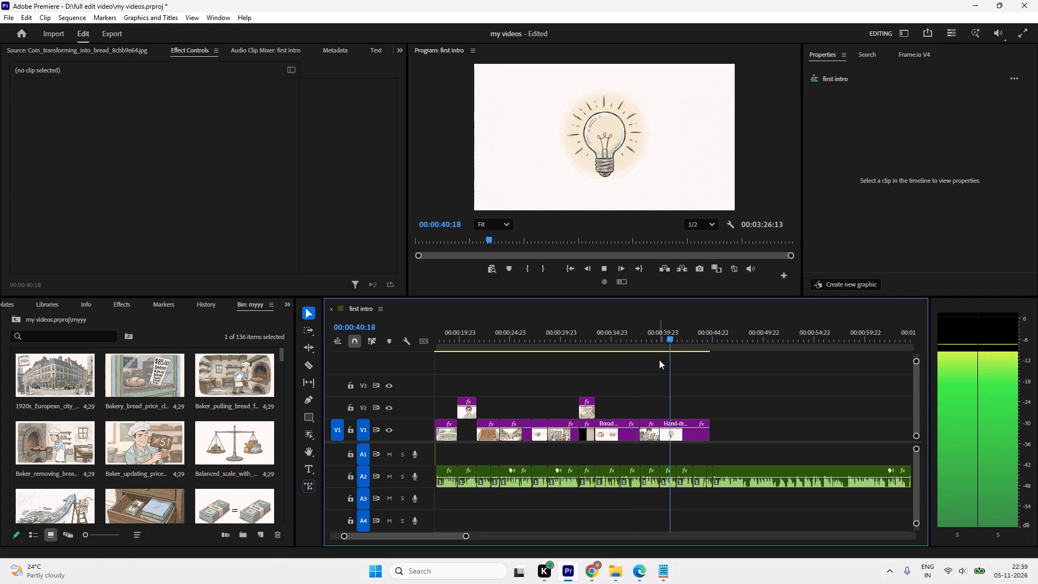
pyautogui.press('space')
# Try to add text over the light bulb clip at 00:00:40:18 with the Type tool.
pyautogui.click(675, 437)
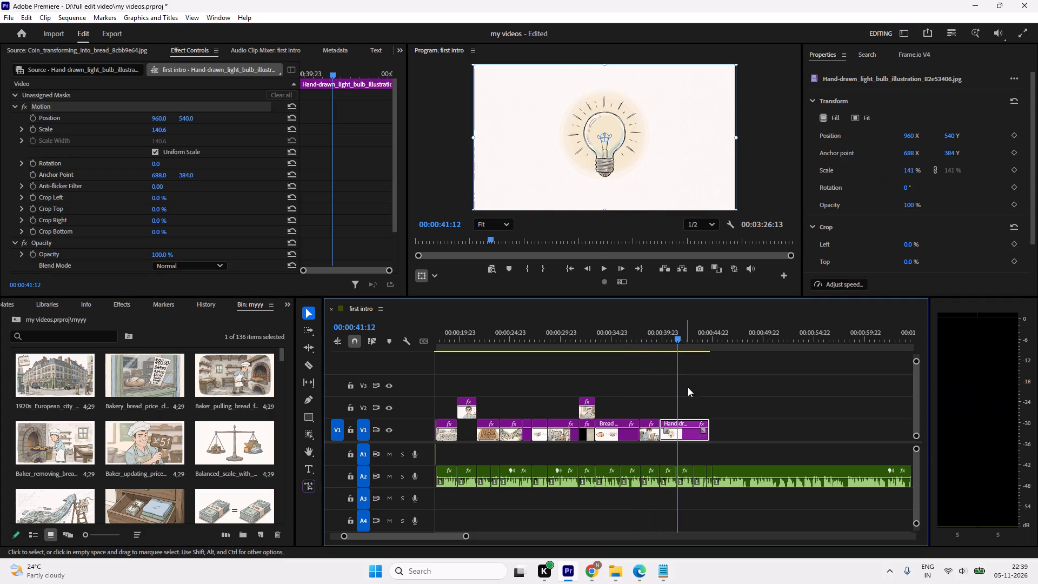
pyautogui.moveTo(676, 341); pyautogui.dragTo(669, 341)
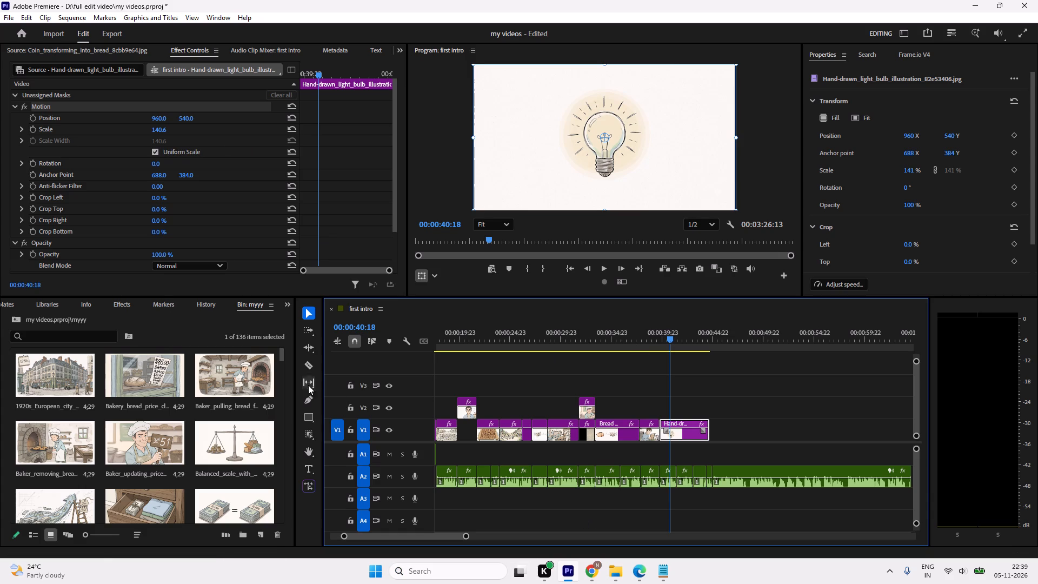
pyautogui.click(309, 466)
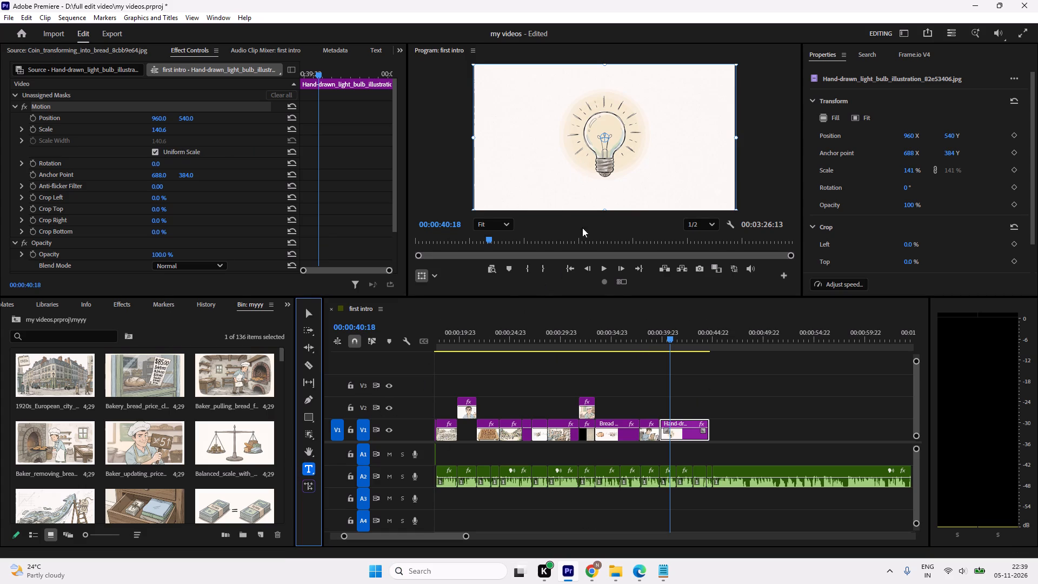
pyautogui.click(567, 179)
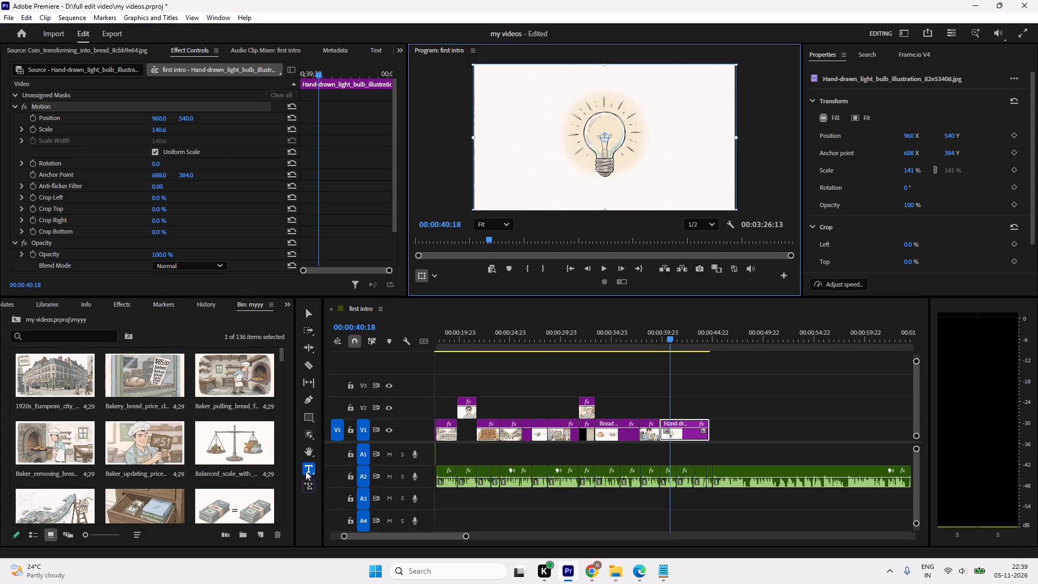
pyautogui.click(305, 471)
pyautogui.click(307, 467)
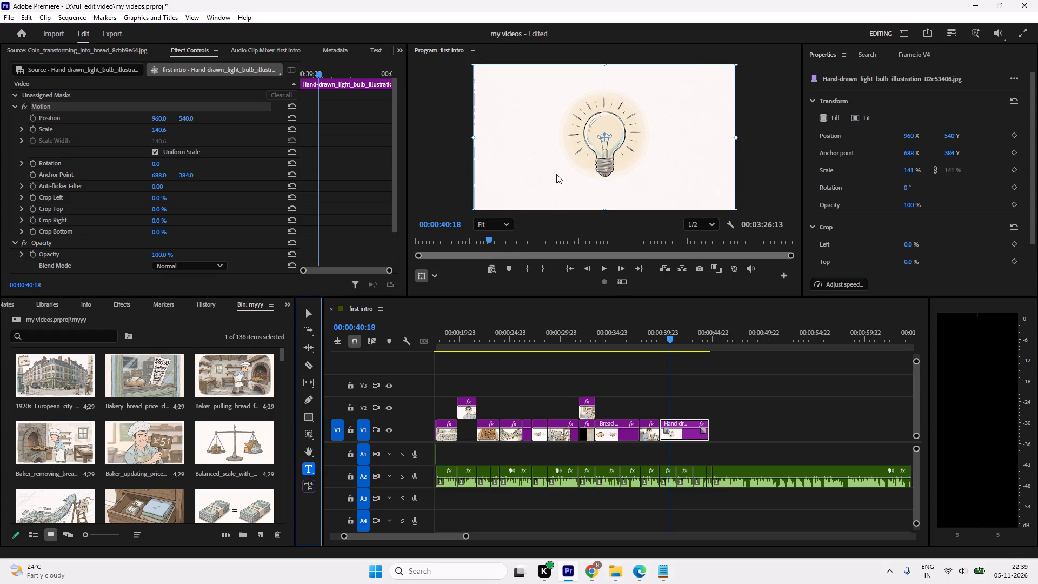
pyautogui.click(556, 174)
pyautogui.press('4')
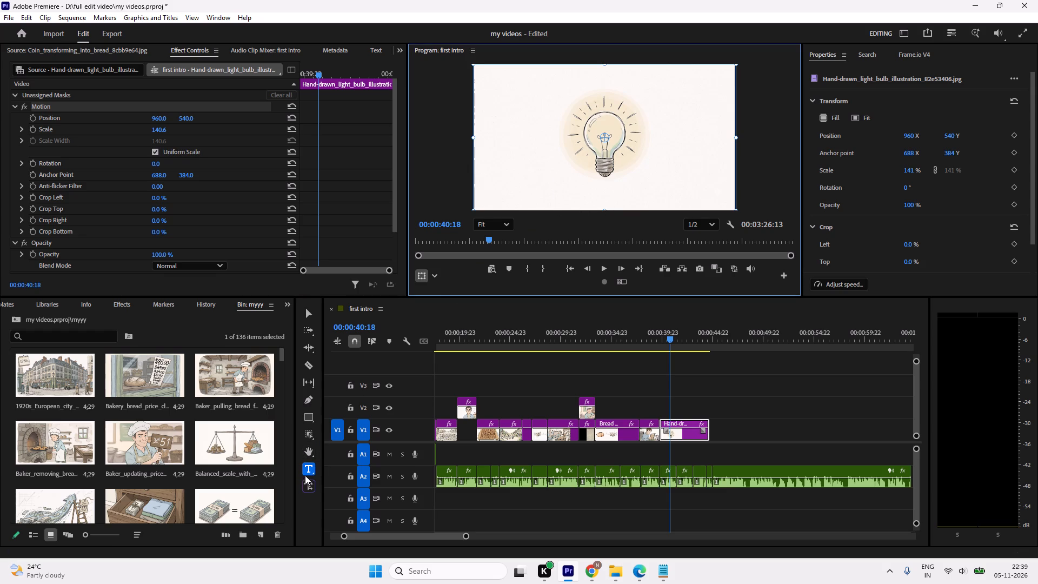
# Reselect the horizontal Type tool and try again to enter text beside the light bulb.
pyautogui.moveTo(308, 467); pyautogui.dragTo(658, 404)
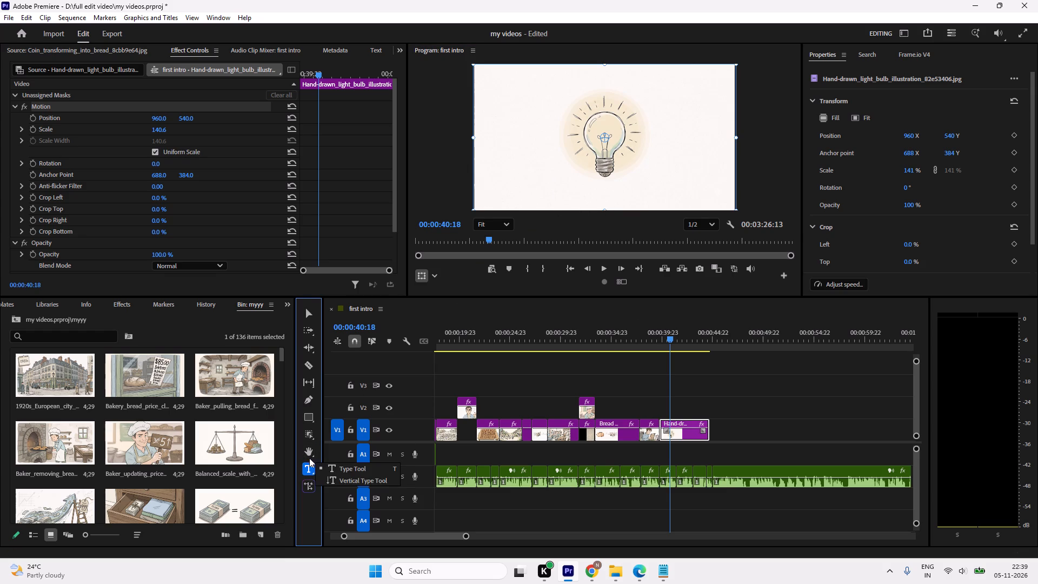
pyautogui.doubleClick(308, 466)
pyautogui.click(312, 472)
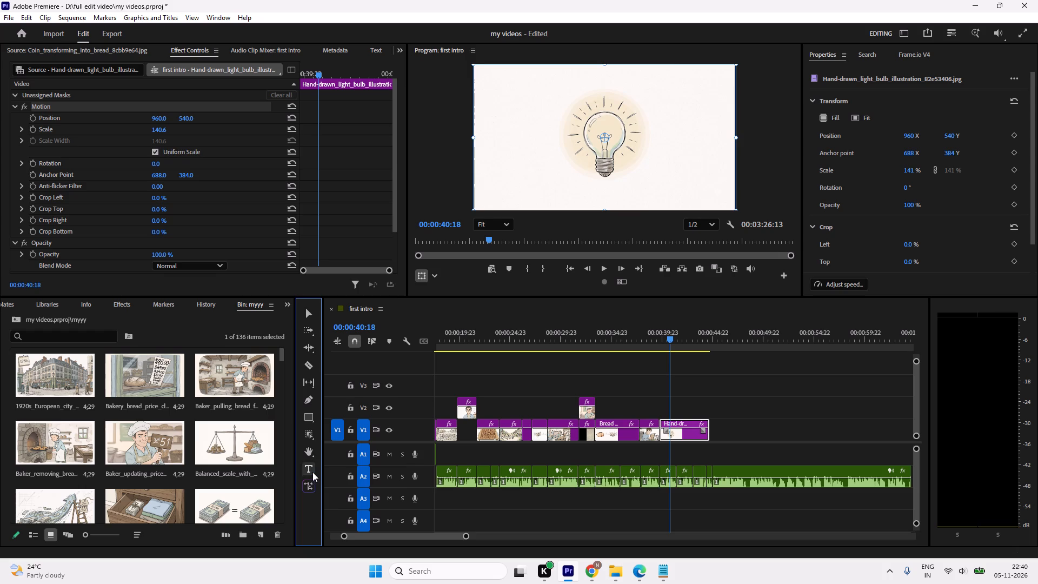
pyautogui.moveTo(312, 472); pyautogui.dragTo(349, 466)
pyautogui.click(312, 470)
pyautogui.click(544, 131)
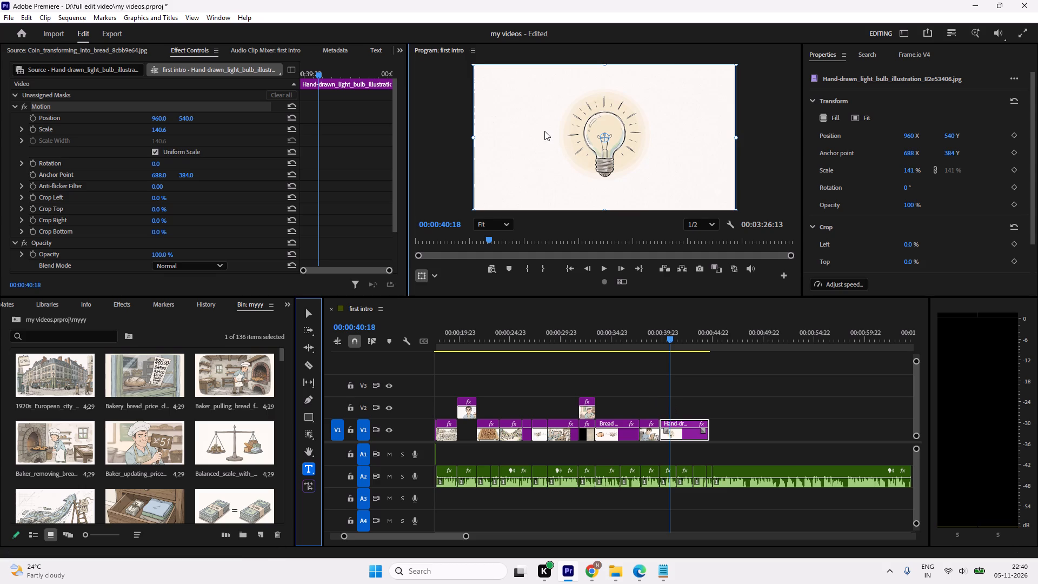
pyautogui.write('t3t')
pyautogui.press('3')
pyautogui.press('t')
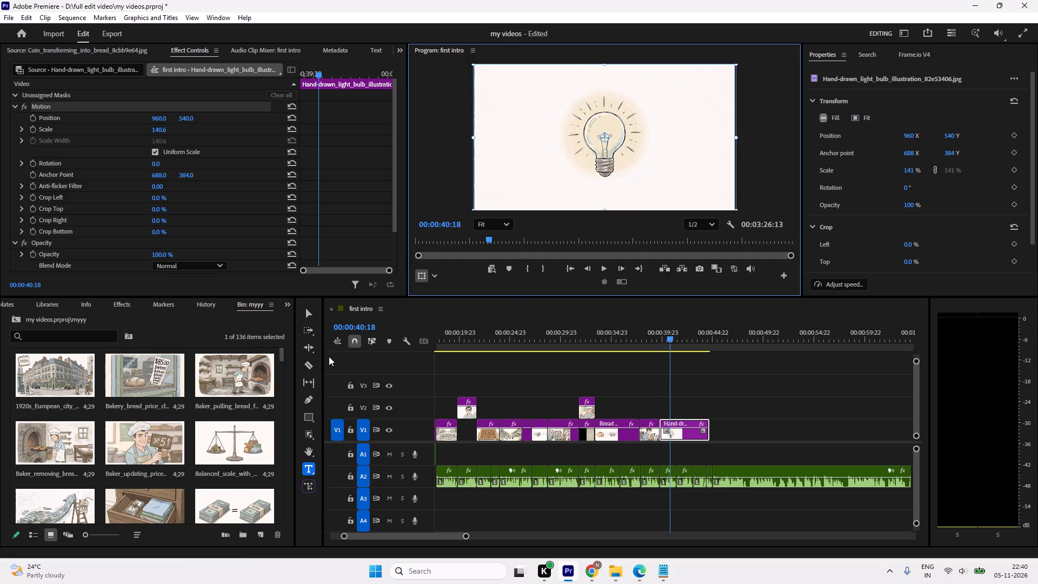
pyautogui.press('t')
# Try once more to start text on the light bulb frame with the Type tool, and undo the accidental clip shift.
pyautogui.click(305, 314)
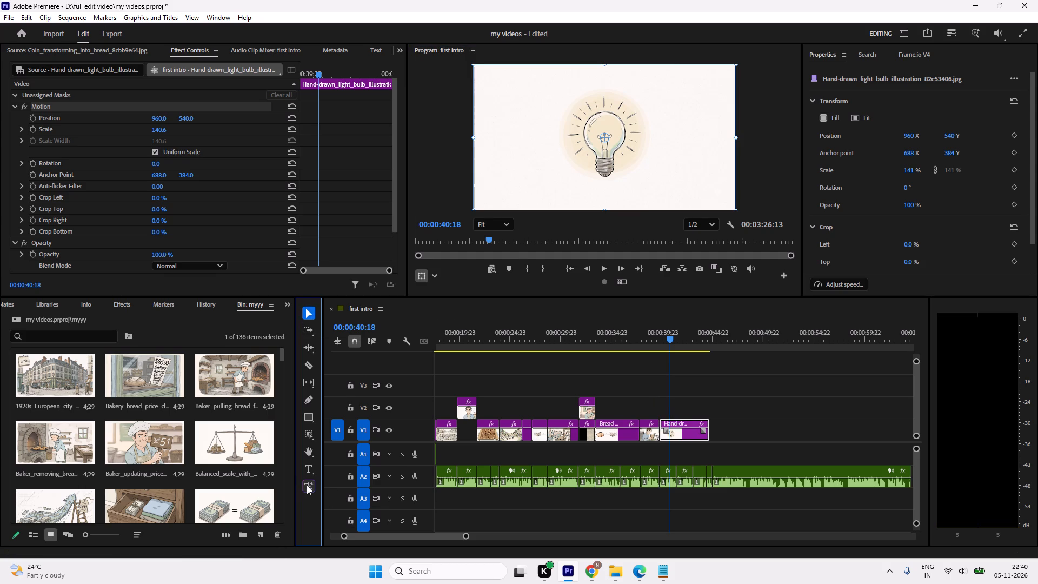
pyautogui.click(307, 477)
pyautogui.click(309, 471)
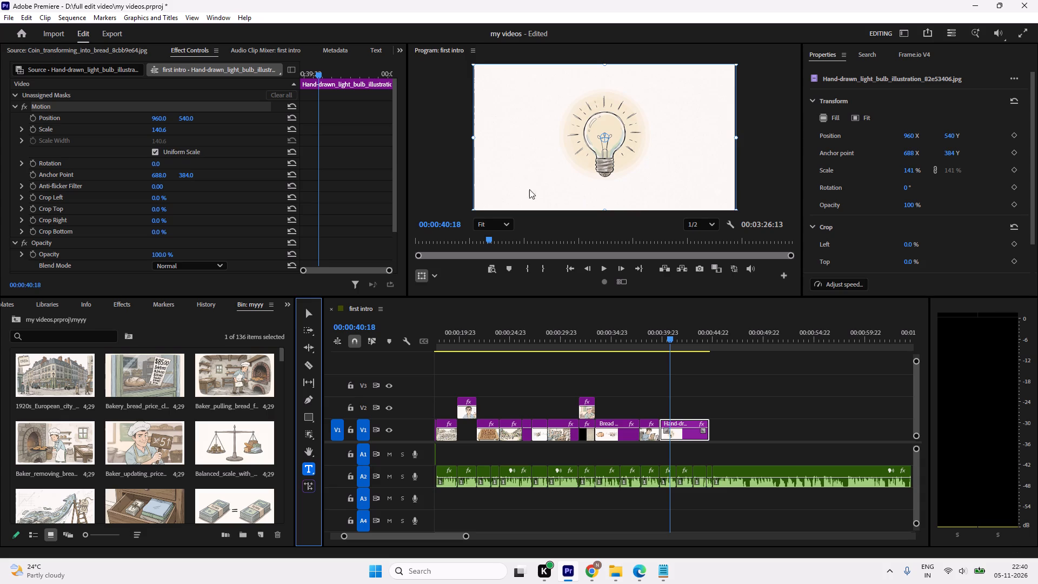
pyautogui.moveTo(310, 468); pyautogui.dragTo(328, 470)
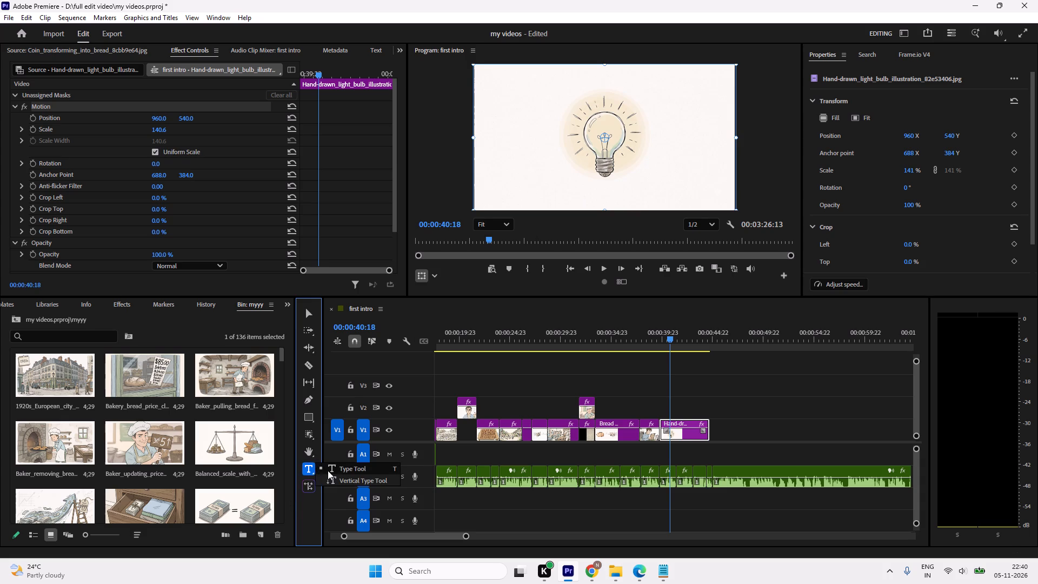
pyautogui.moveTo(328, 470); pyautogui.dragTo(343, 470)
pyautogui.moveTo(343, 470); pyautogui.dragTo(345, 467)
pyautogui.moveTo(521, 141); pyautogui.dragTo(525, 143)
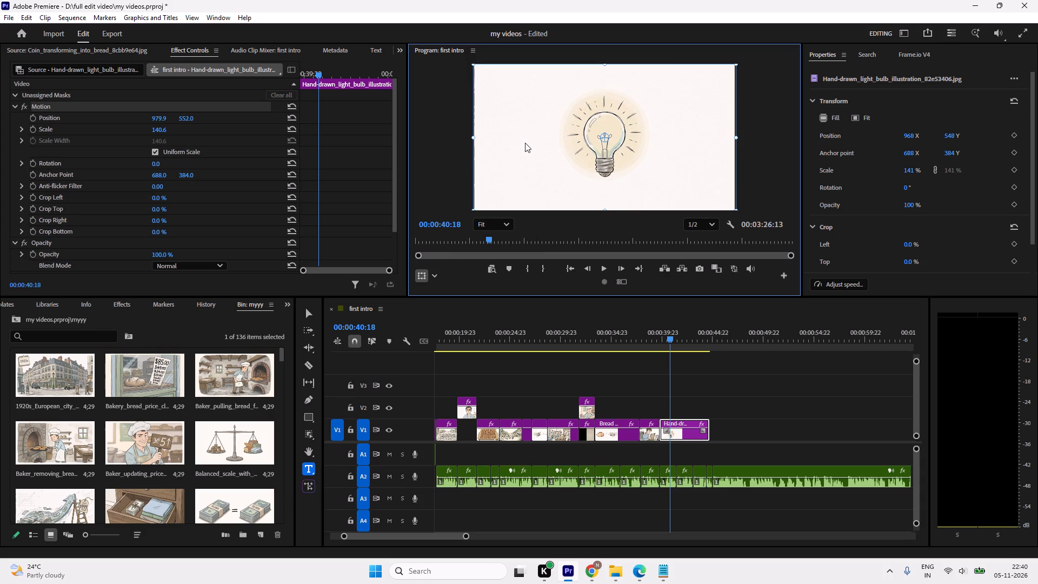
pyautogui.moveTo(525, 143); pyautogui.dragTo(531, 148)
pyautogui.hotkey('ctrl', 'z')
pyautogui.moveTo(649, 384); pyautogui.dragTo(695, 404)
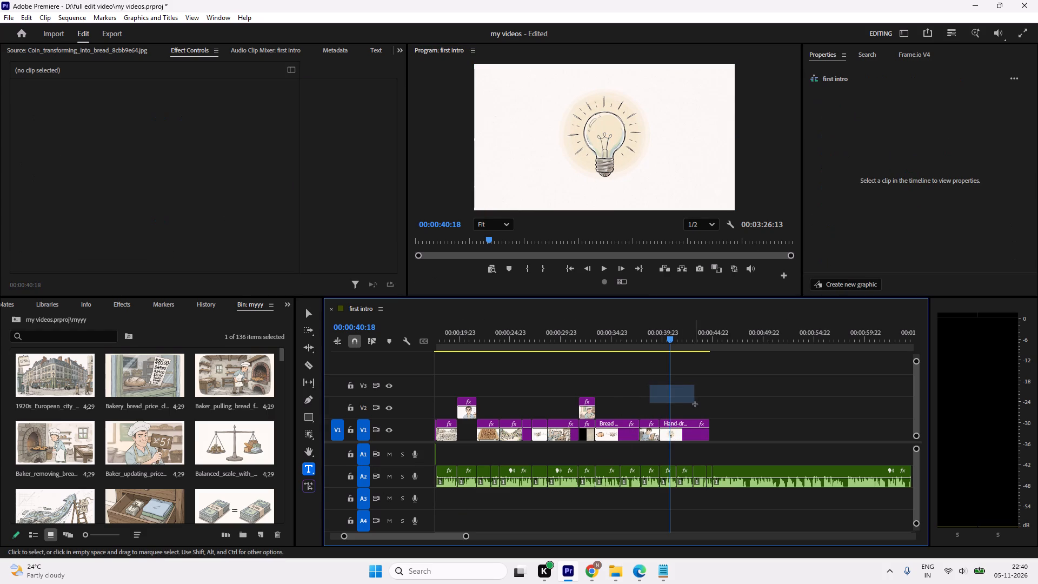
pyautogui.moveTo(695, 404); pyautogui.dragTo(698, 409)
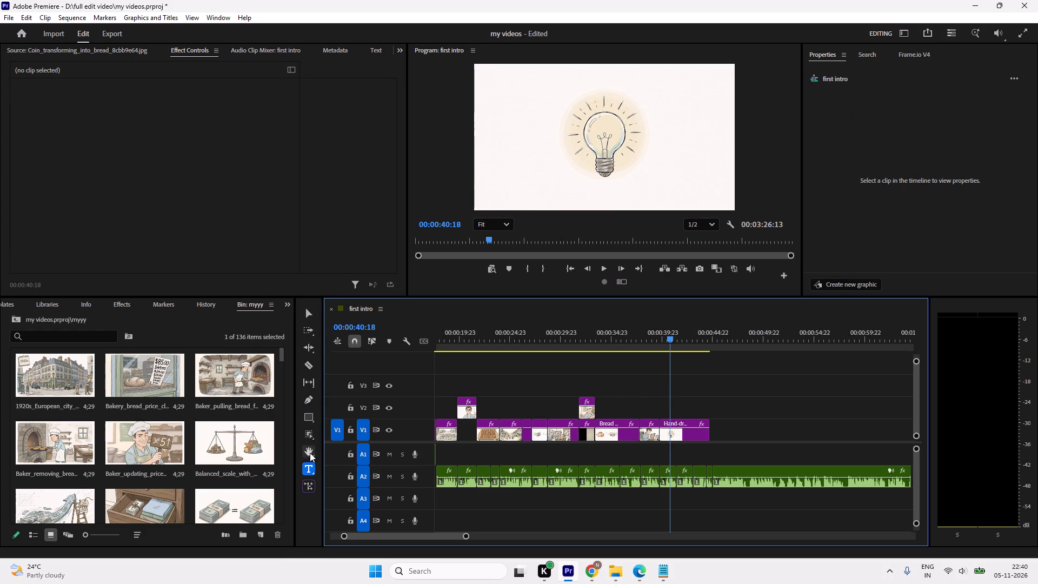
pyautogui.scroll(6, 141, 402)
# Create a 1920 x 1080 adjustment layer at 23.976 fps with square pixels in the myyy bin.
pyautogui.click(253, 534)
pyautogui.click(265, 537)
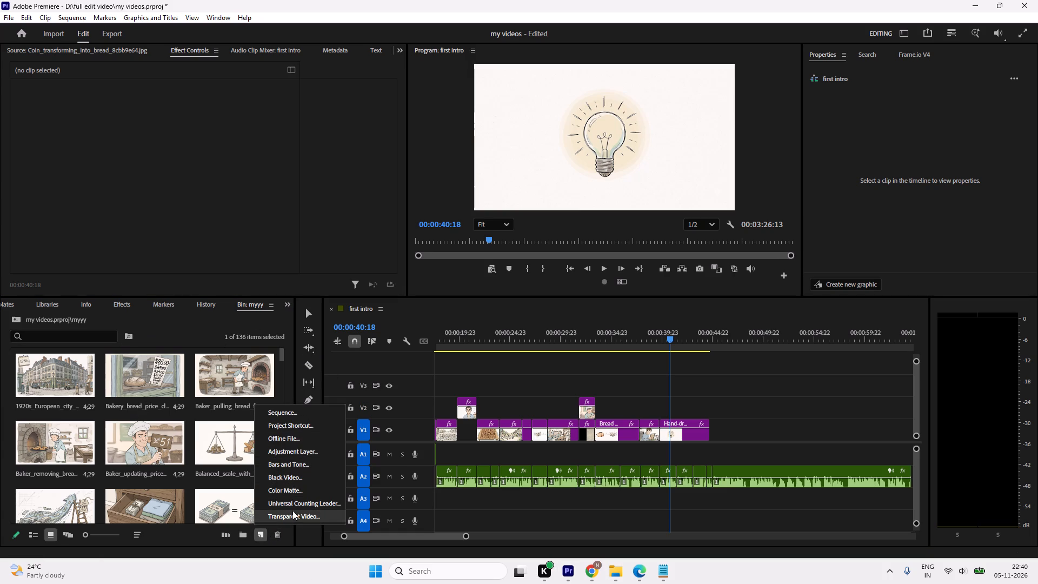
pyautogui.click(277, 454)
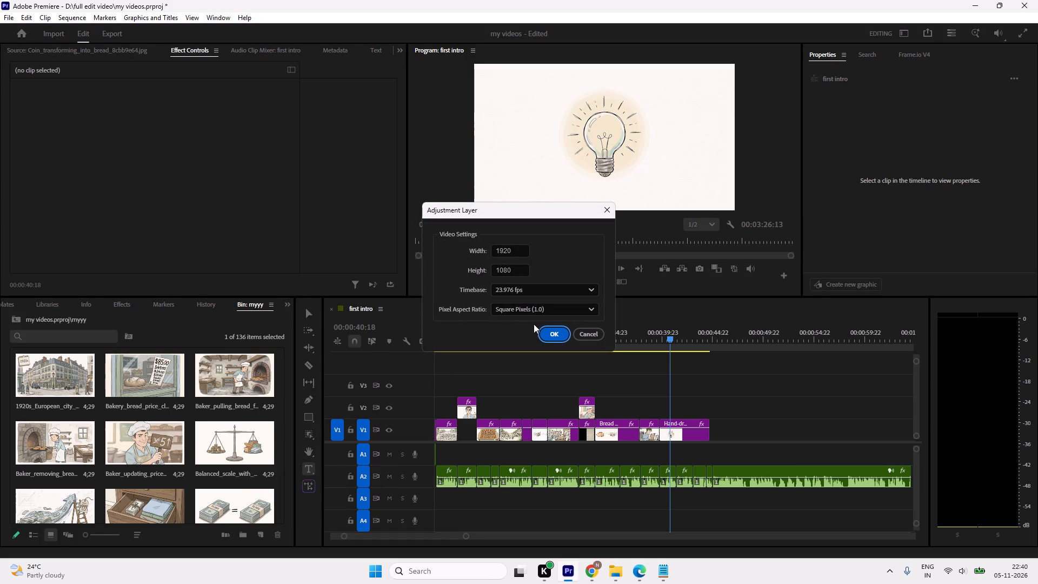
pyautogui.click(544, 330)
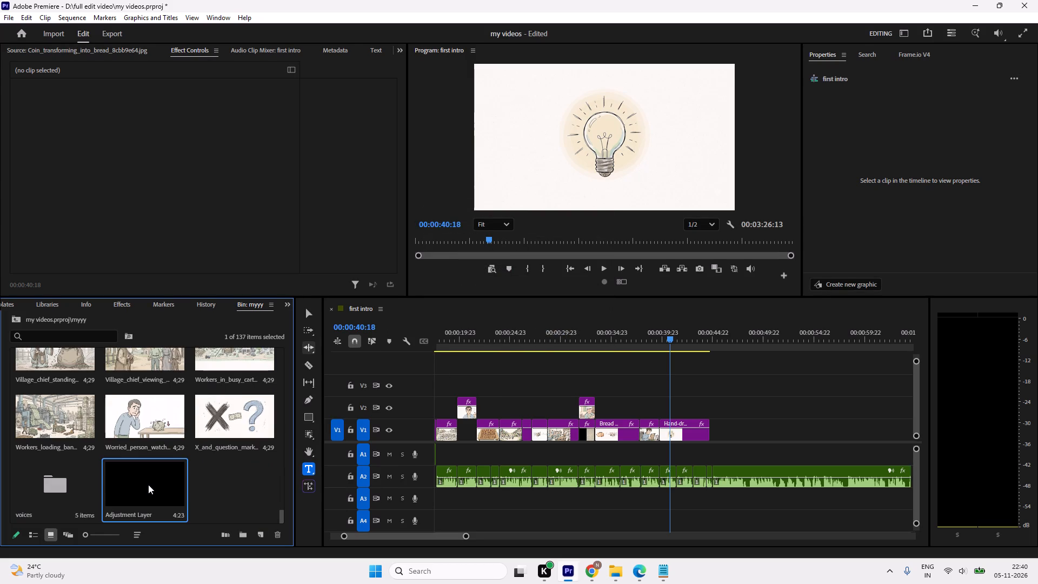
# Place the adjustment layer on V2 directly above the light bulb clip, aligned with its start.
pyautogui.moveTo(148, 486); pyautogui.dragTo(659, 400)
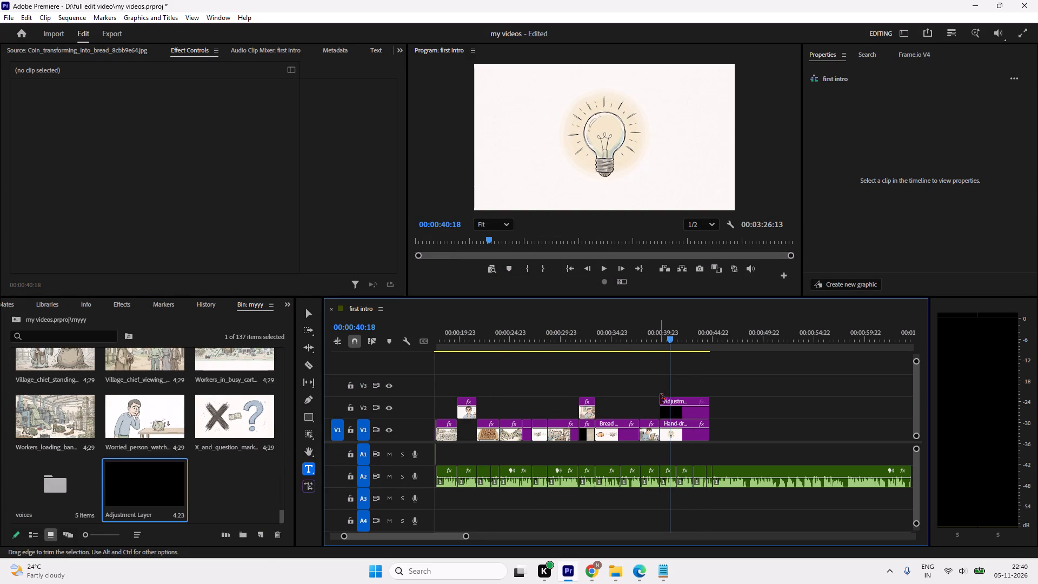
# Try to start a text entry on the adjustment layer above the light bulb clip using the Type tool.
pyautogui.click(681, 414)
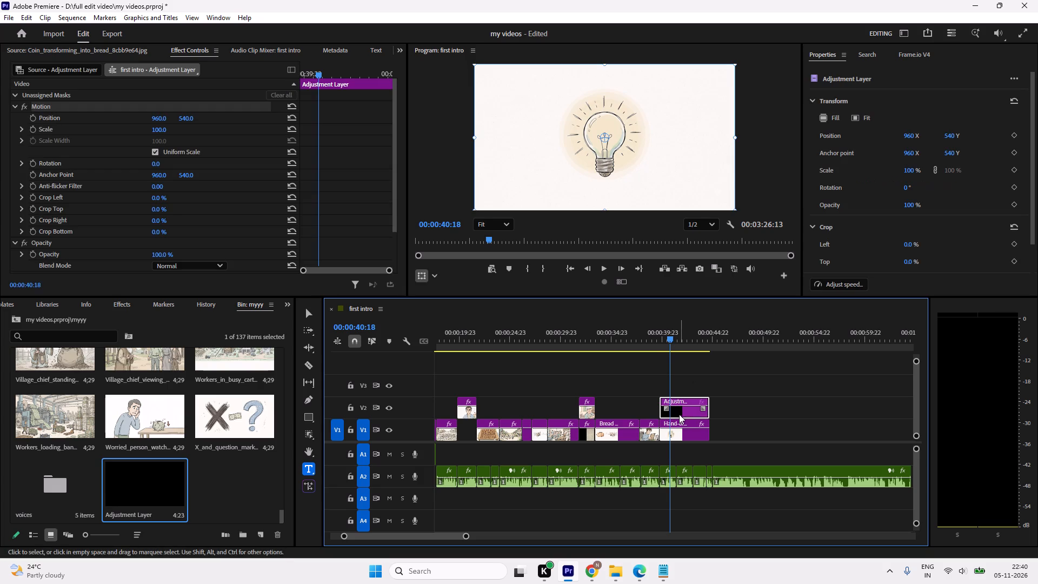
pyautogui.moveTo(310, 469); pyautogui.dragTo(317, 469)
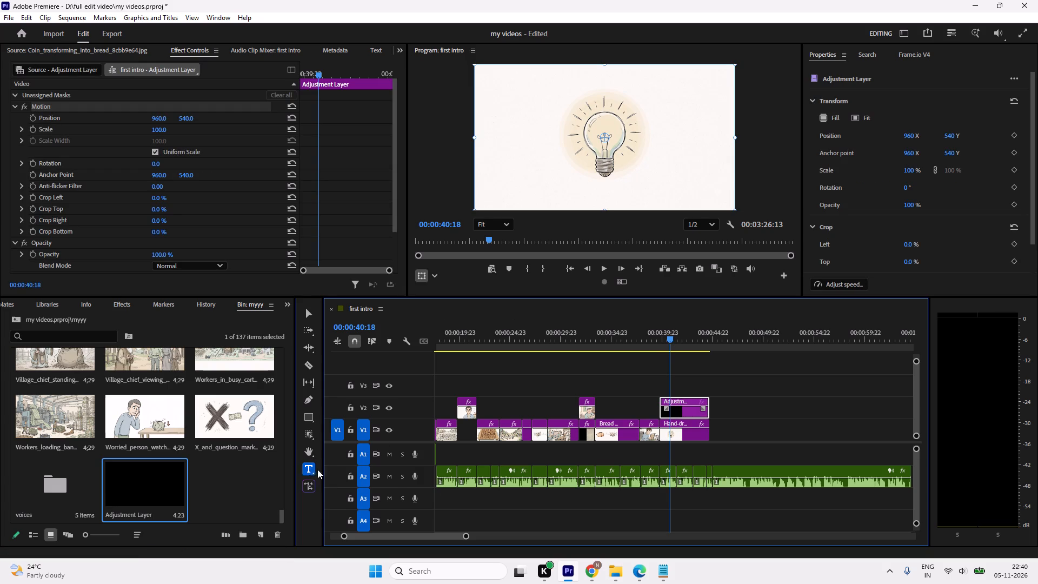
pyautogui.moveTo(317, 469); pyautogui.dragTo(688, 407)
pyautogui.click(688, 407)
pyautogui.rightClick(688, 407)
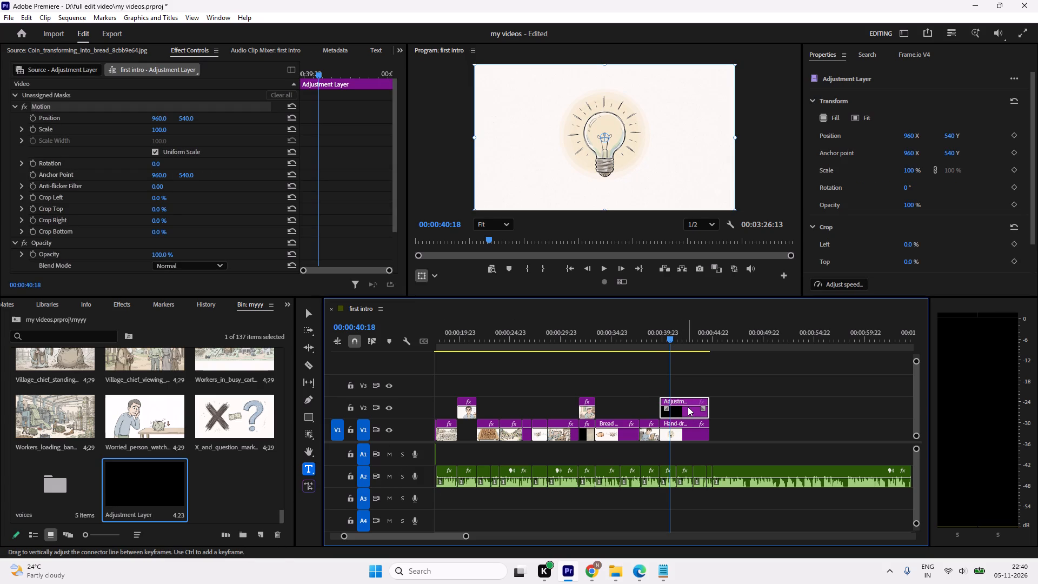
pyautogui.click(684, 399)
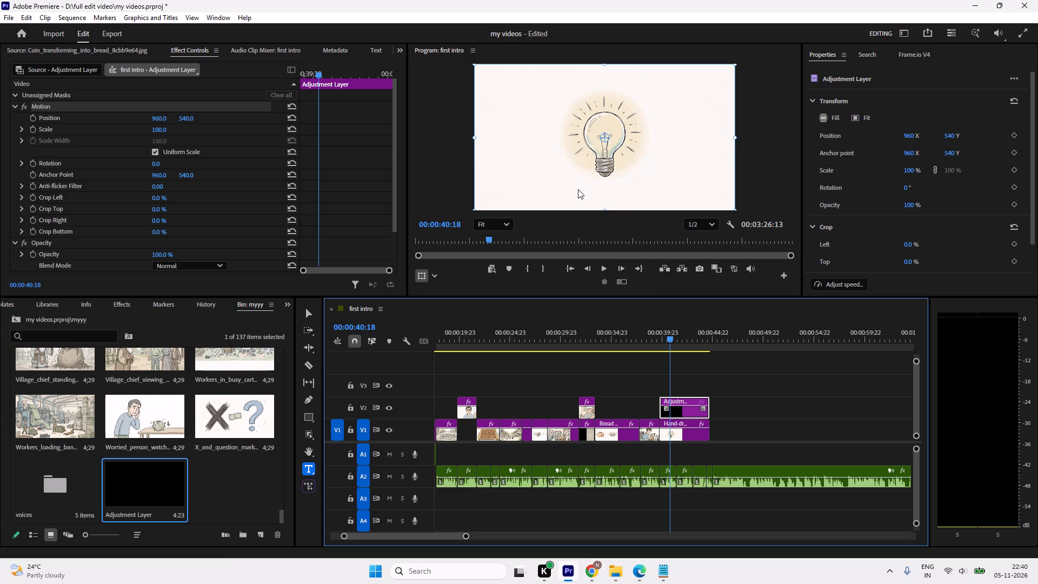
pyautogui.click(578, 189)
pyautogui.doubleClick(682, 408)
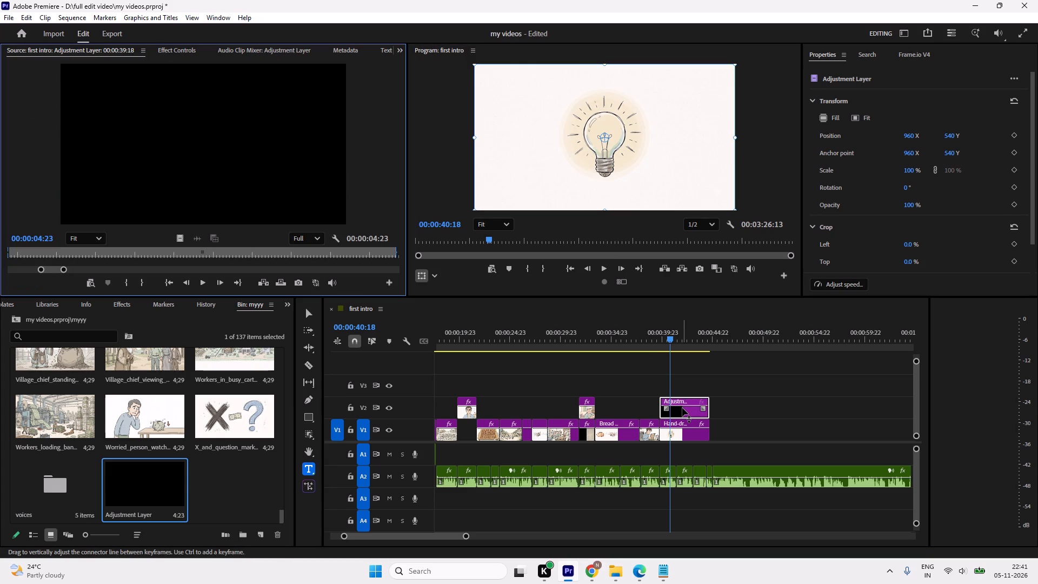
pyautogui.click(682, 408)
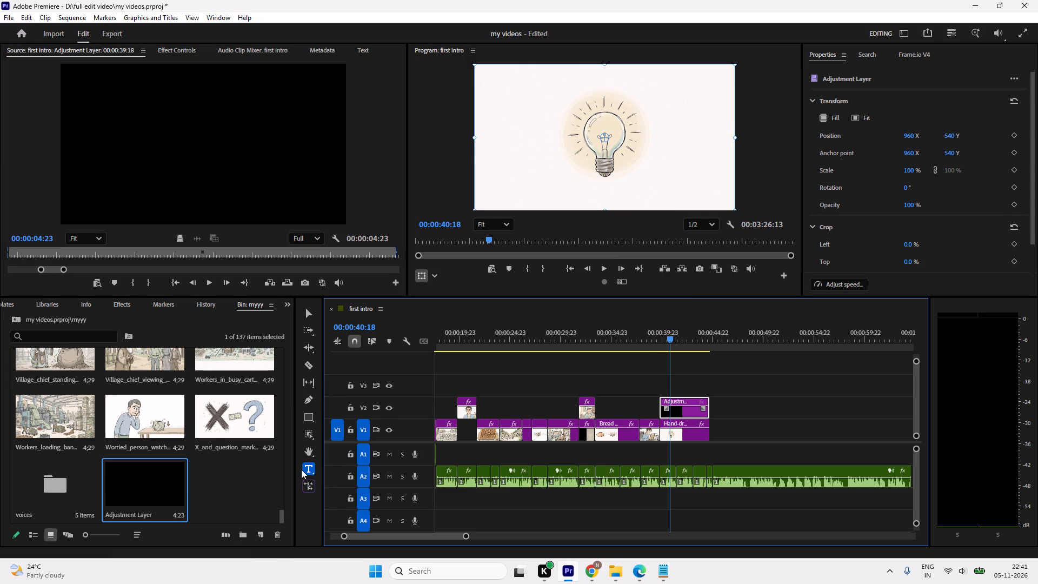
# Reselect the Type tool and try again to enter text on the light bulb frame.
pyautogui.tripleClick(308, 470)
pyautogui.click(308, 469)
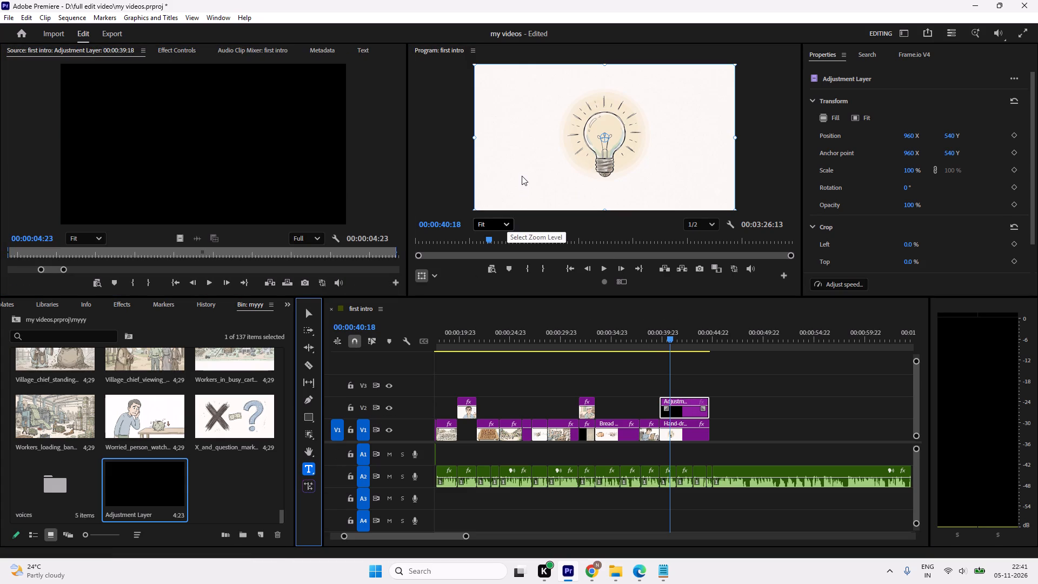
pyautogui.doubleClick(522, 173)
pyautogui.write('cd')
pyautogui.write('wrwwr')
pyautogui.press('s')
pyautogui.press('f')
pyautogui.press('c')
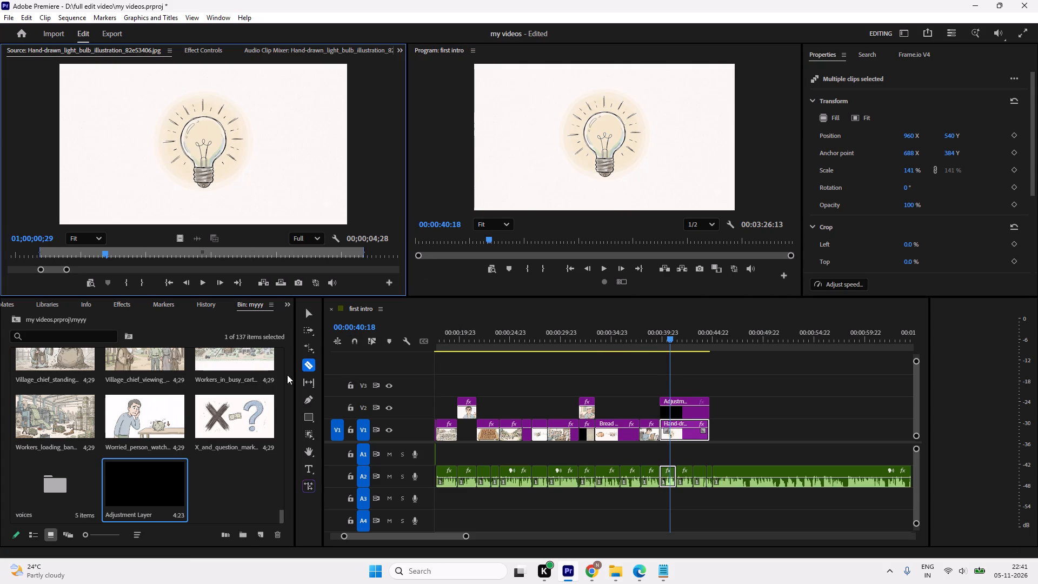
# Delete the adjustment layer from V2 above the light bulb clip.
pyautogui.click(311, 315)
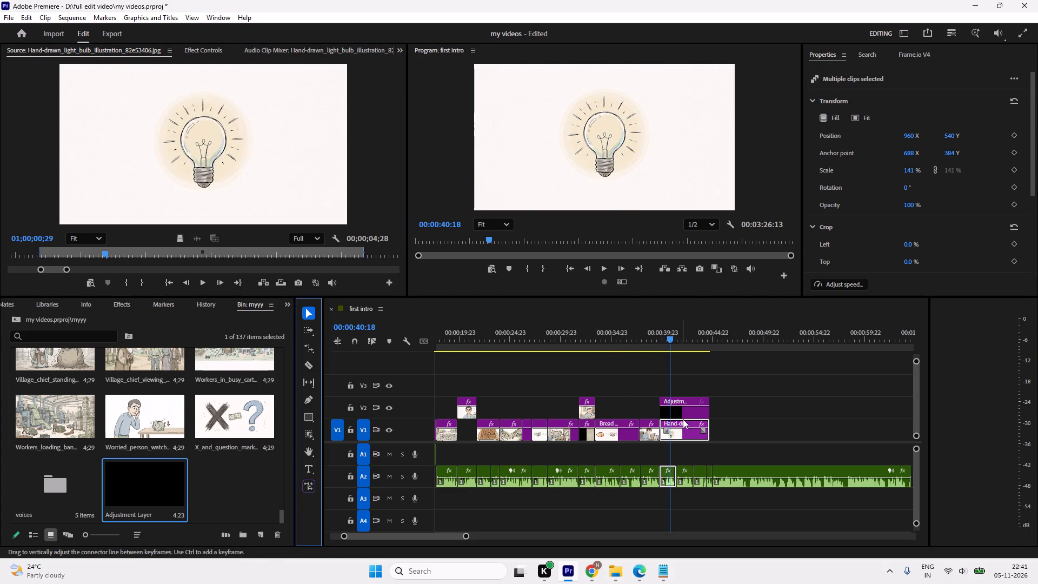
pyautogui.click(683, 410)
pyautogui.press('Delete')
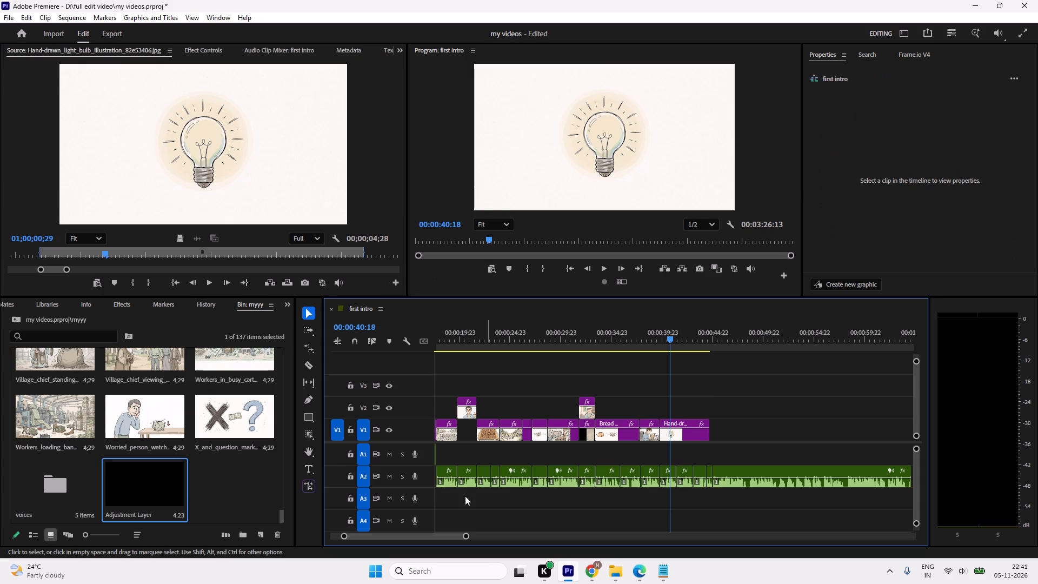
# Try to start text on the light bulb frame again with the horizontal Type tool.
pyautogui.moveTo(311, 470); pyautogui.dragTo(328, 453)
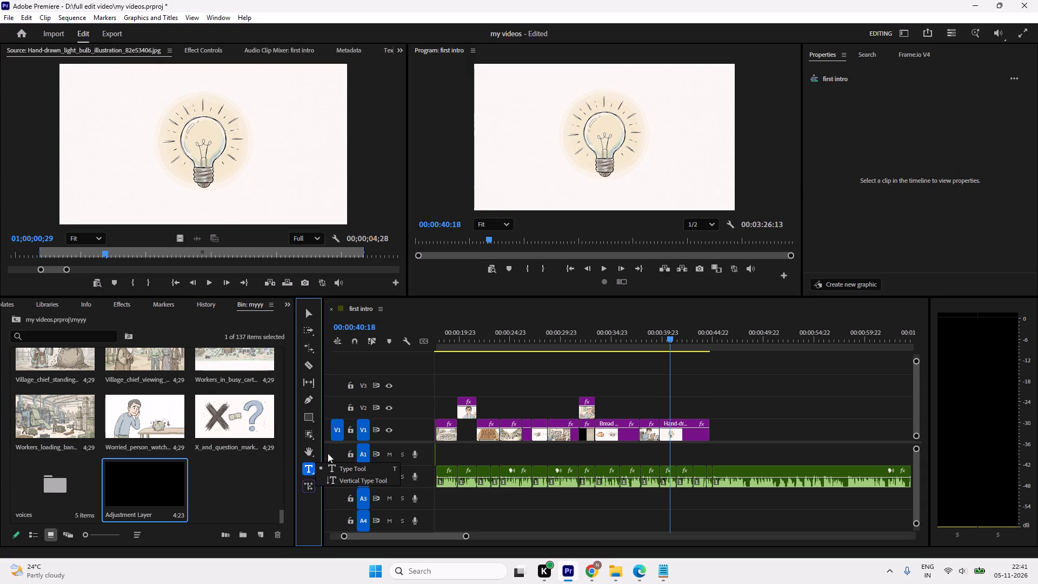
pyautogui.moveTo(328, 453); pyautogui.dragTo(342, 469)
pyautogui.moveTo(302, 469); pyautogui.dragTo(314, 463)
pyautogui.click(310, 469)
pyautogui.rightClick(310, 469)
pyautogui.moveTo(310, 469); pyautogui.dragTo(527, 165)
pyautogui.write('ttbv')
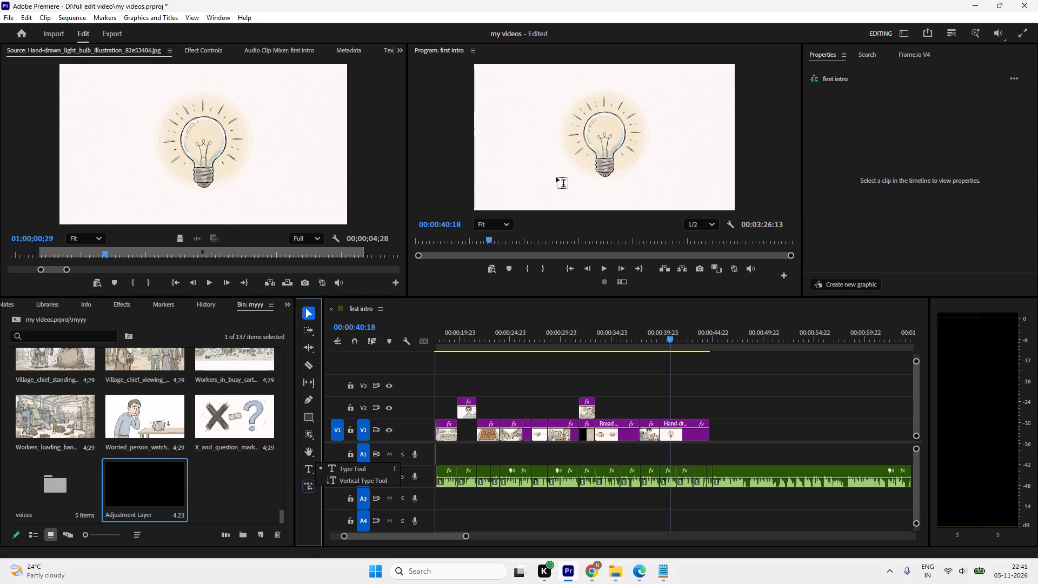
# Start a horizontal text layer beside the base of the light bulb, and clear the trial text "thi" from it.
pyautogui.click(331, 468)
pyautogui.click(309, 469)
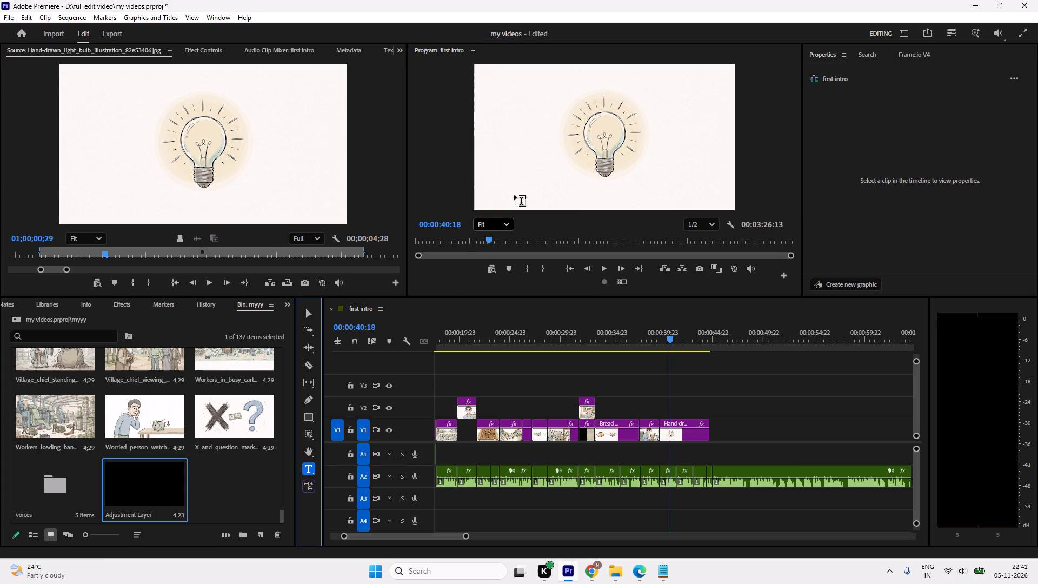
pyautogui.click(535, 164)
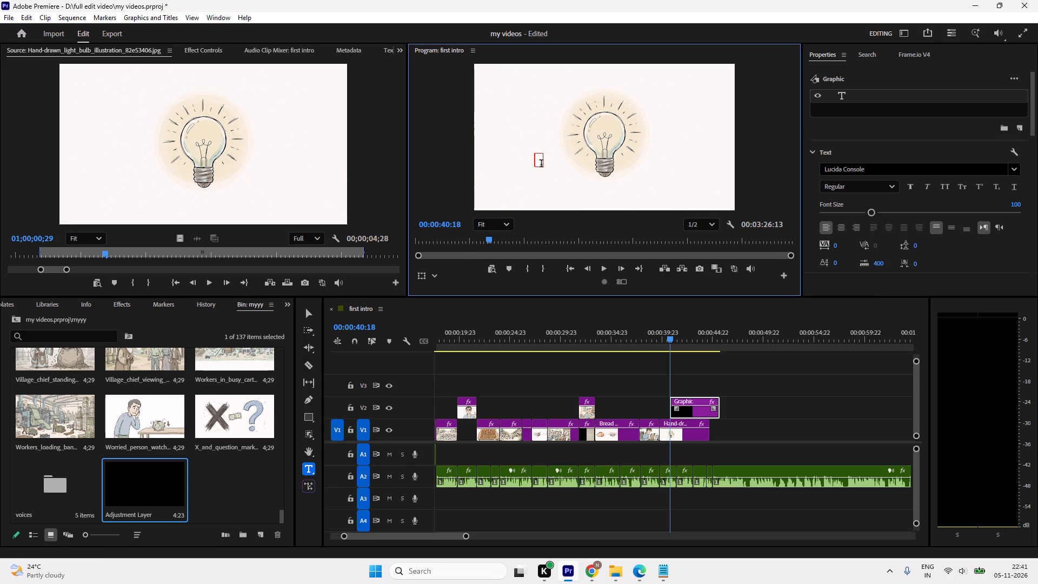
pyautogui.write('thi')
pyautogui.press('BackSpace')
pyautogui.press('BackSpace')
pyautogui.press('BackSpace')
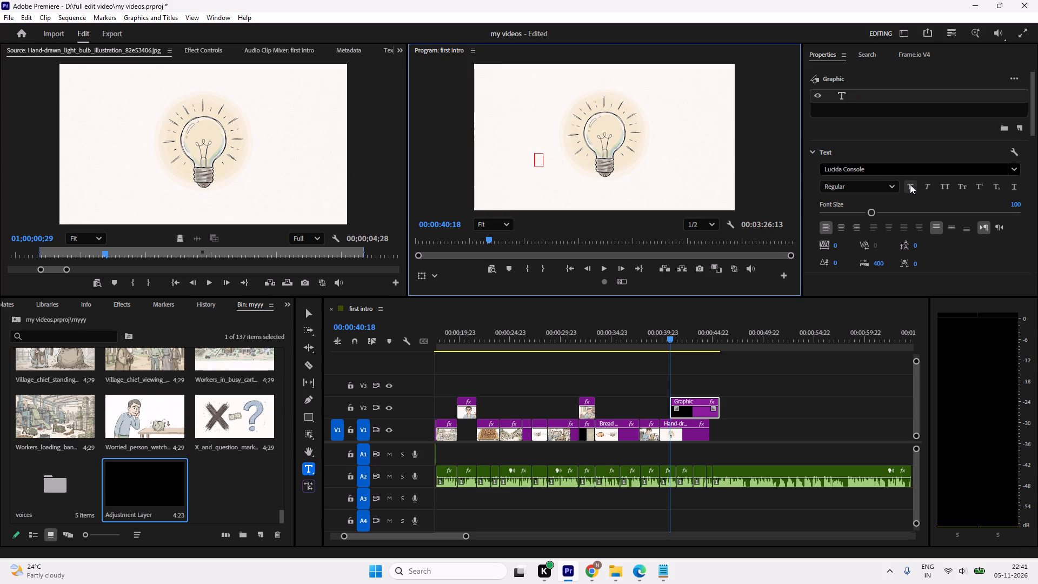
# Set the text's fill colour to black (000000).
pyautogui.scroll(-8, 851, 251)
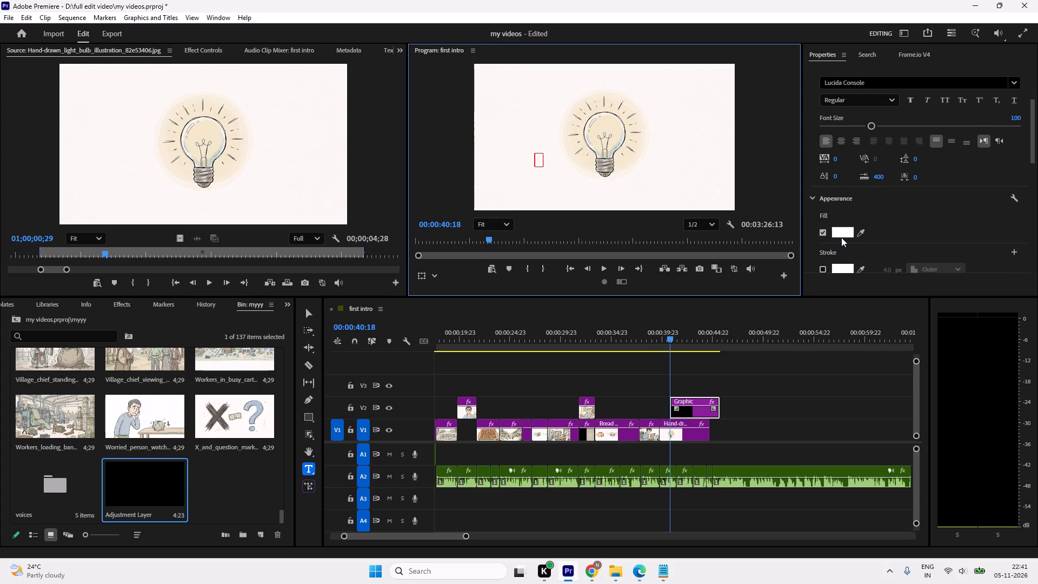
pyautogui.click(841, 233)
pyautogui.moveTo(400, 241); pyautogui.dragTo(375, 172)
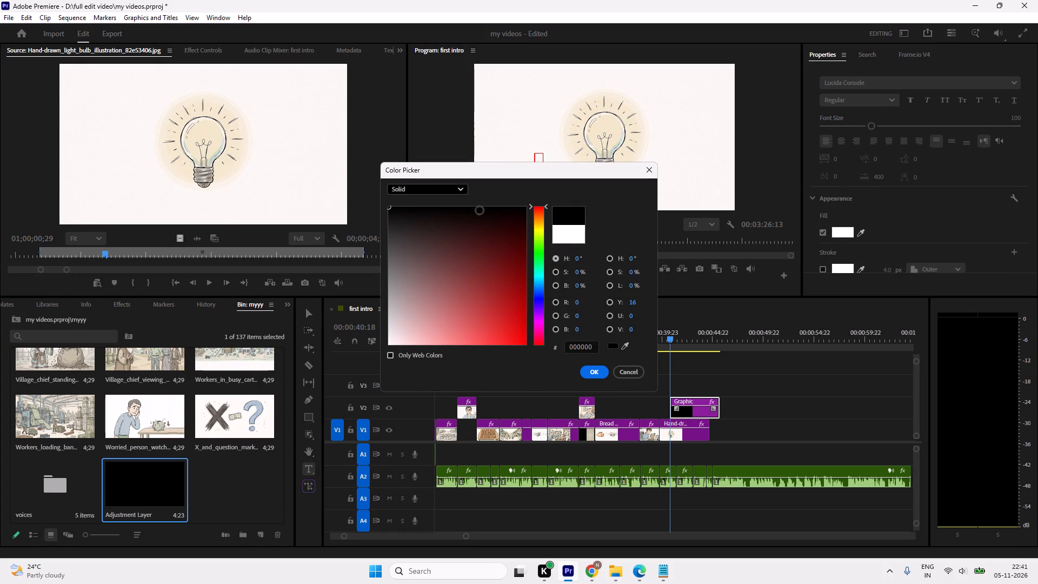
pyautogui.click(588, 376)
# Enter "This" in the text layer beside the light bulb.
pyautogui.press('a')
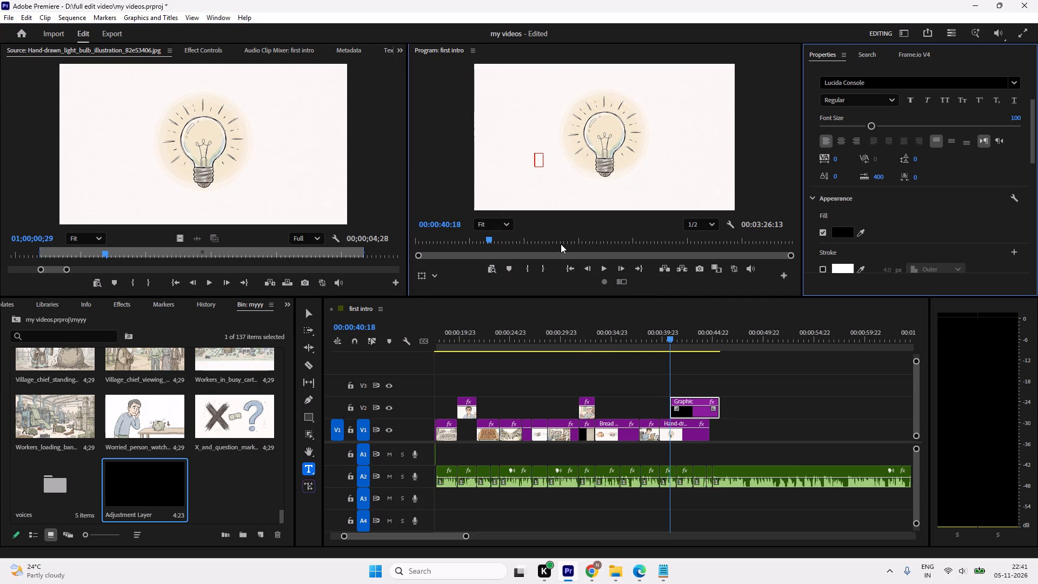
pyautogui.press('BackSpace')
pyautogui.hotkey('shift', 't')
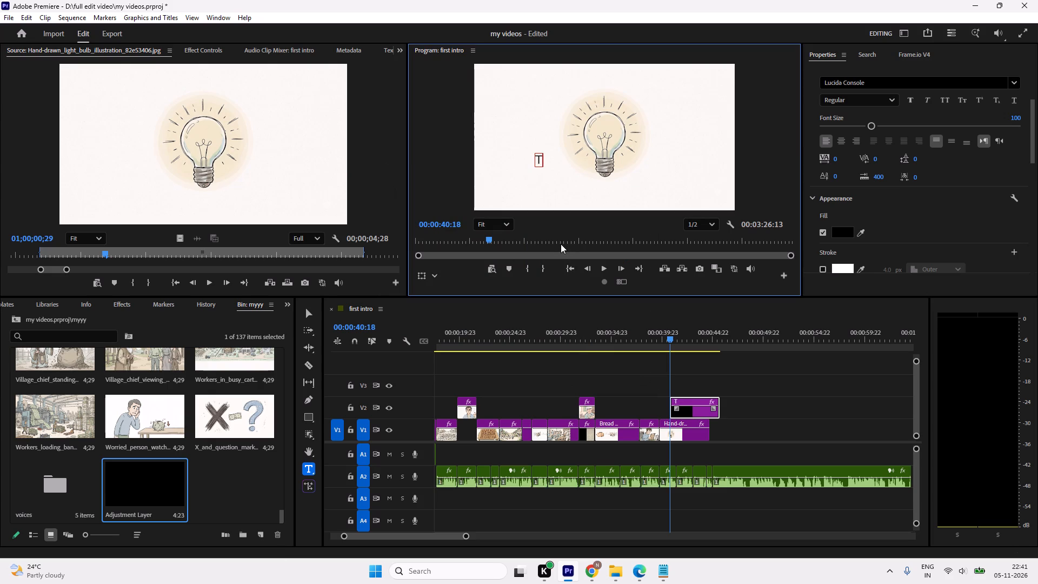
pyautogui.write('hi')
pyautogui.press('s')
# Search the fonts for "rob" and choose Roboto Bold for the text that follows "This".
pyautogui.click(879, 99)
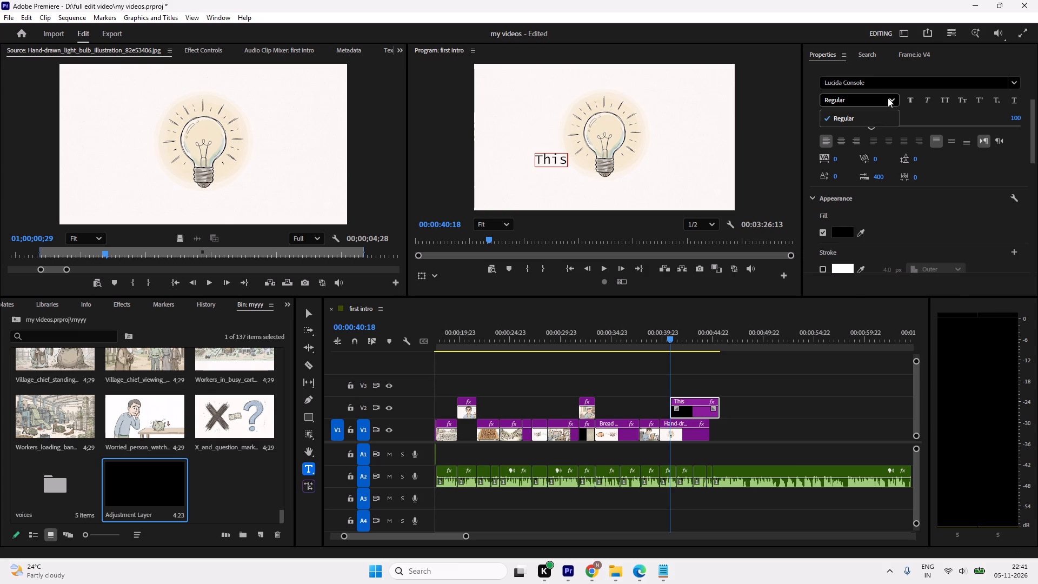
pyautogui.click(885, 82)
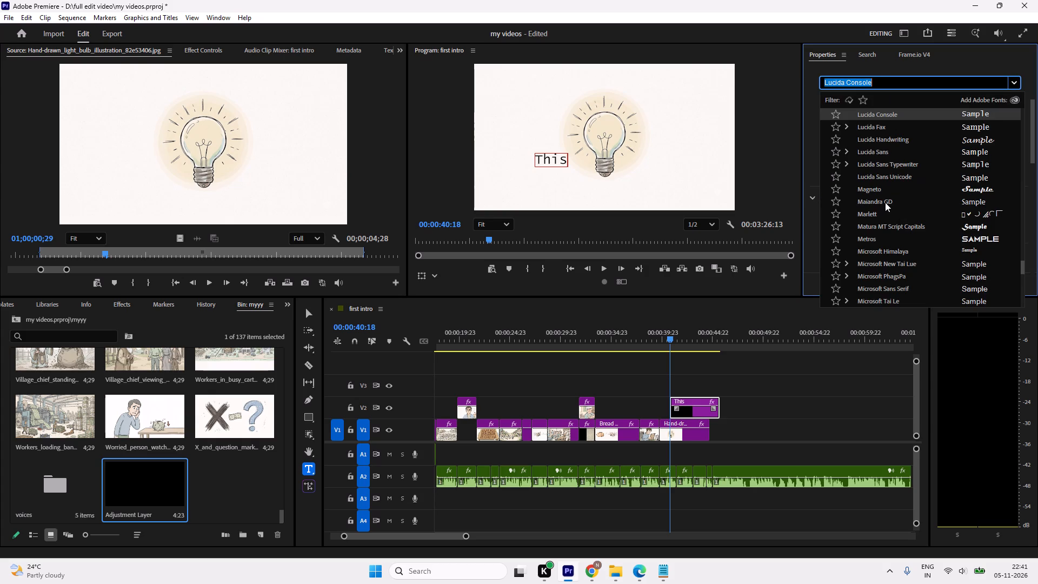
pyautogui.scroll(-2, 883, 200)
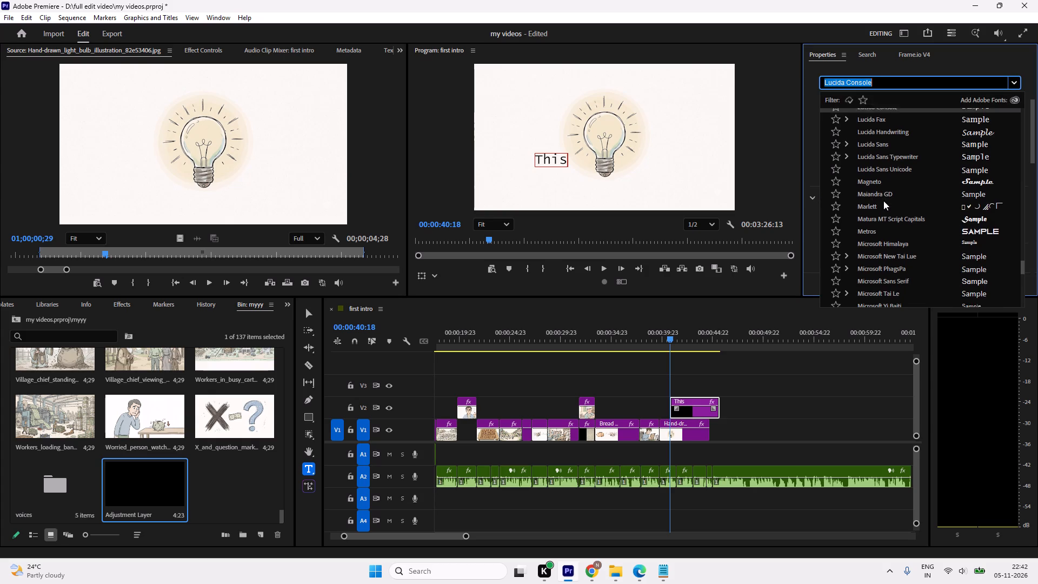
pyautogui.scroll(-1, 883, 201)
pyautogui.scroll(-5, 875, 245)
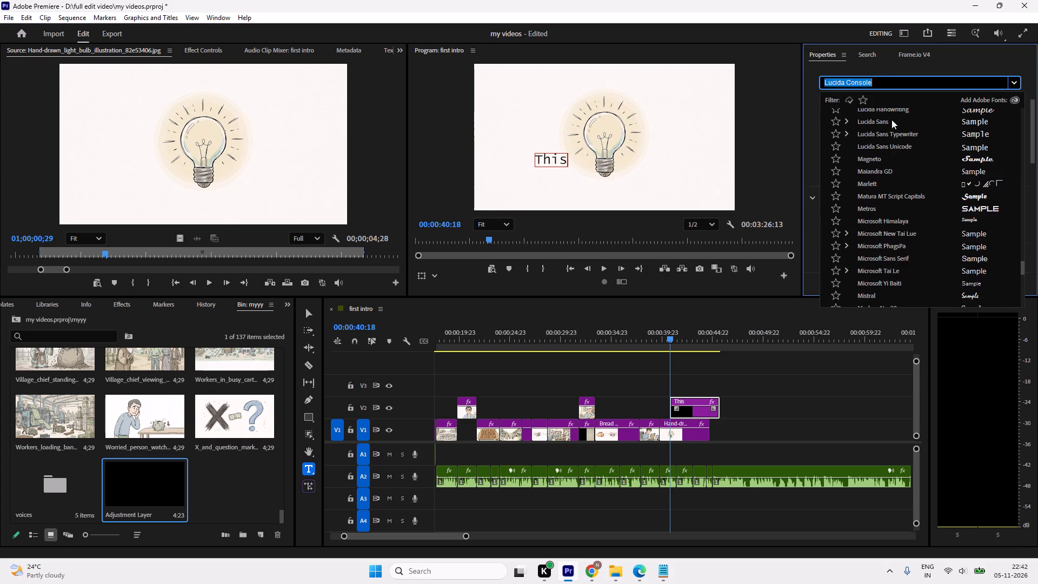
pyautogui.press('BackSpace')
pyautogui.write('ro')
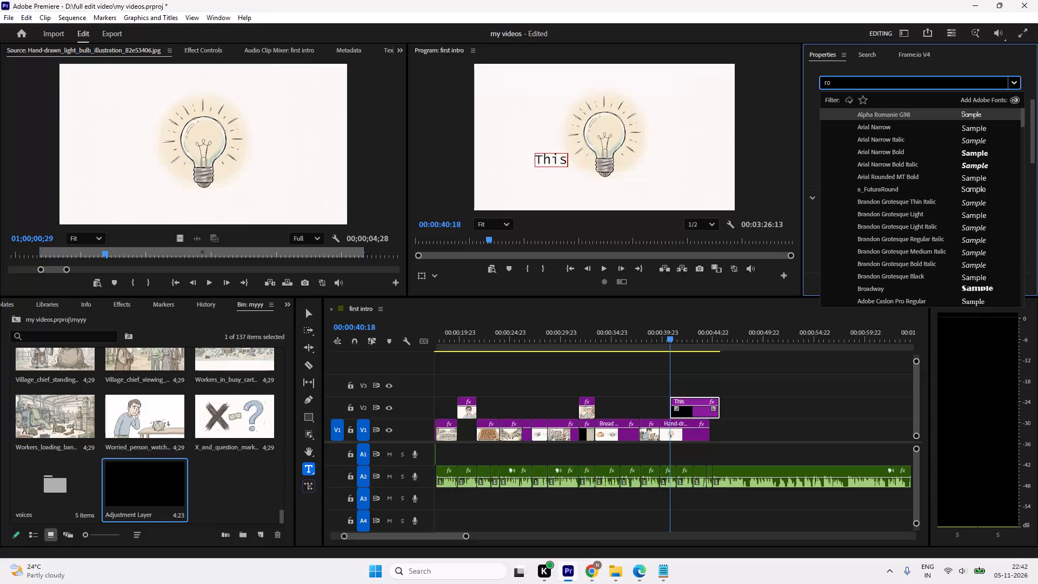
pyautogui.press('b')
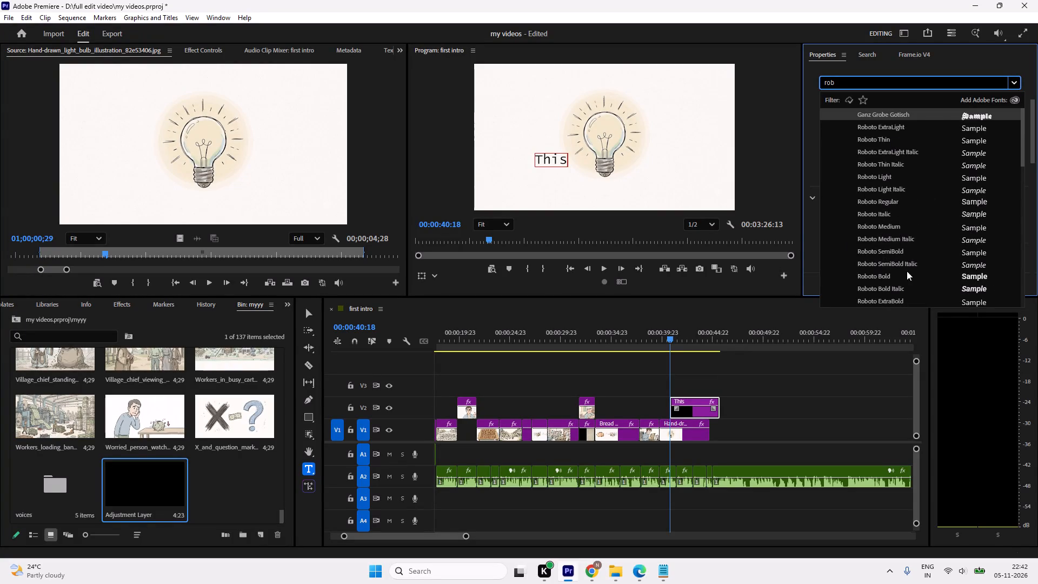
pyautogui.click(881, 280)
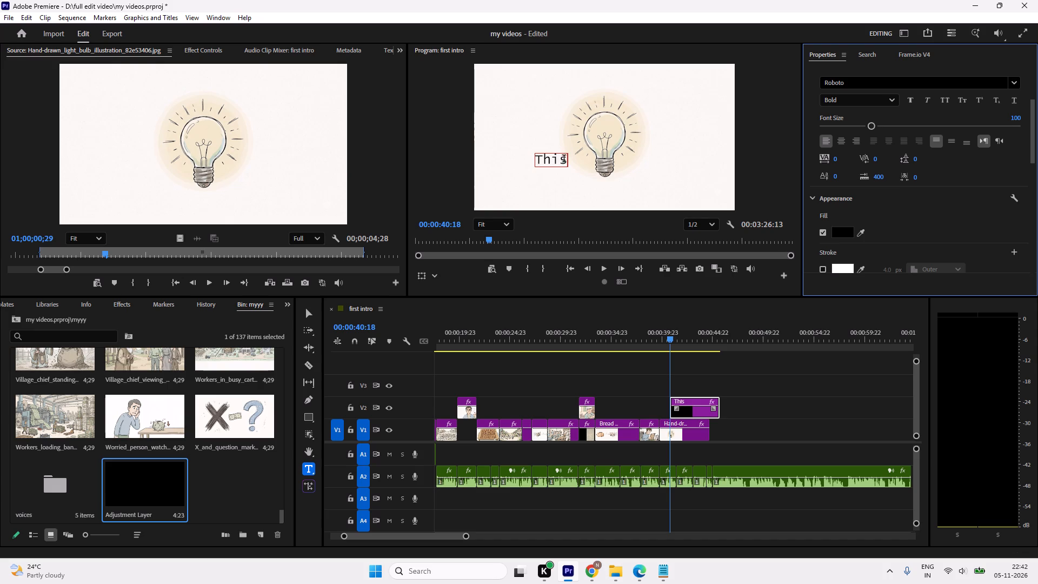
# Continue the text after "This" with "is the key idea".
pyautogui.press('space')
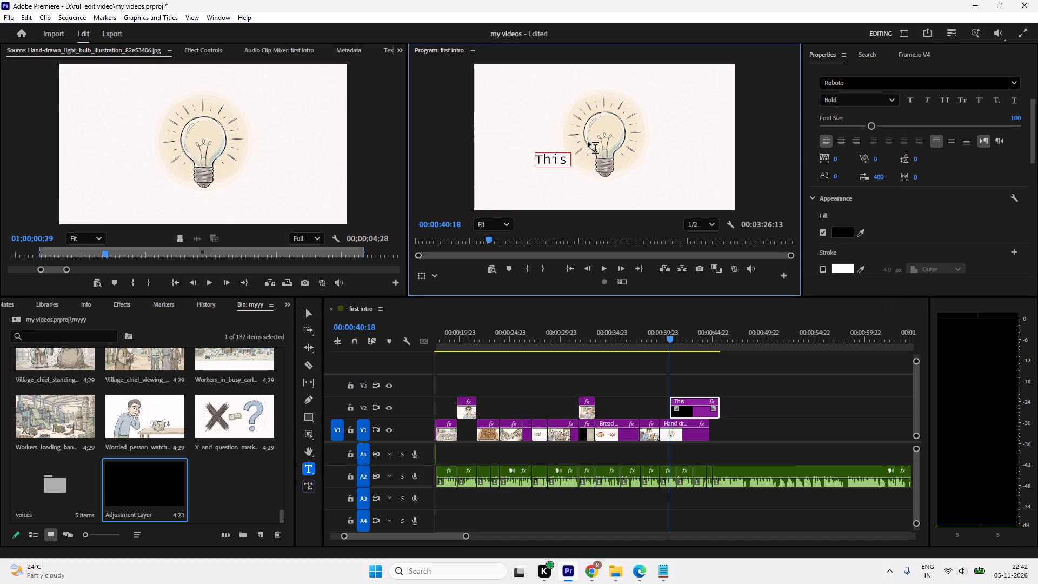
pyautogui.write('is')
pyautogui.press('space')
pyautogui.write('the')
pyautogui.press('space')
pyautogui.press('k')
pyautogui.press('r')
pyautogui.press('BackSpace')
pyautogui.write('ey')
pyautogui.press('space')
pyautogui.write('idea')
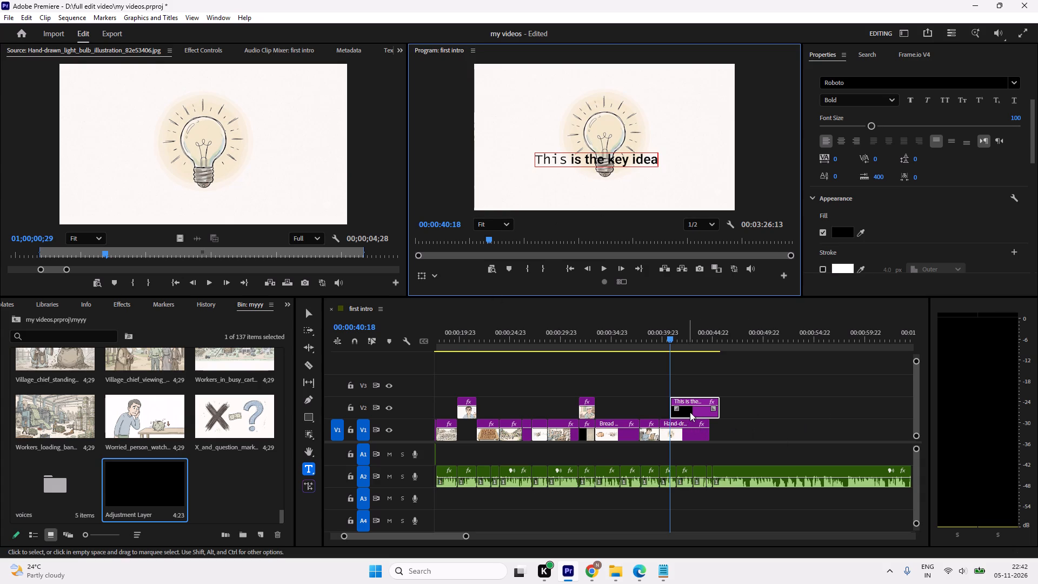
# Shift the "This is the key idea" clip earlier on V2 to start with the light bulb clip, playing the narration to check its timing.
pyautogui.moveTo(696, 414); pyautogui.dragTo(683, 415)
pyautogui.moveTo(683, 415); pyautogui.dragTo(689, 416)
pyautogui.moveTo(661, 340); pyautogui.dragTo(644, 345)
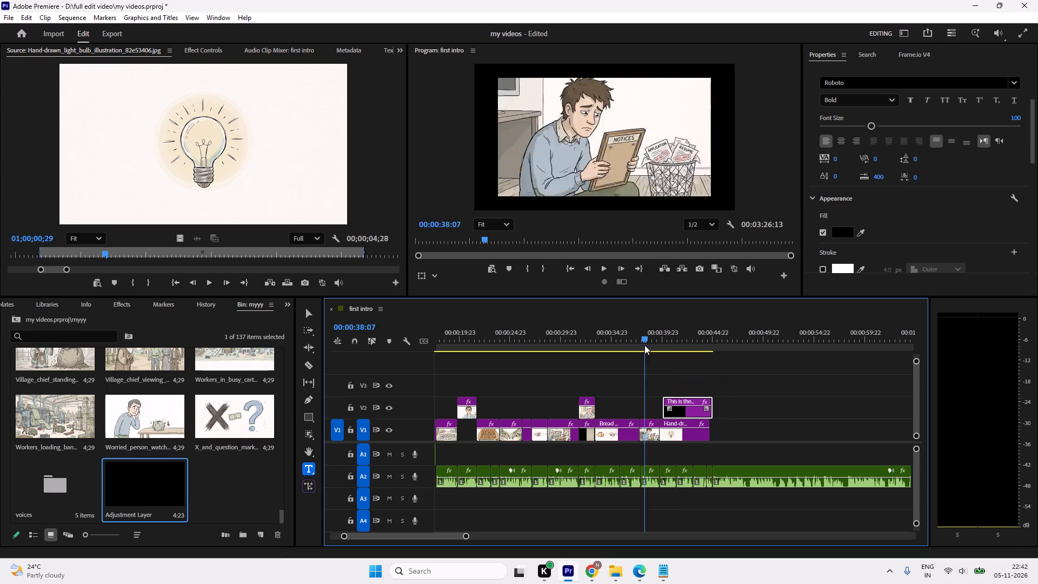
pyautogui.moveTo(644, 345); pyautogui.dragTo(636, 348)
pyautogui.press('space')
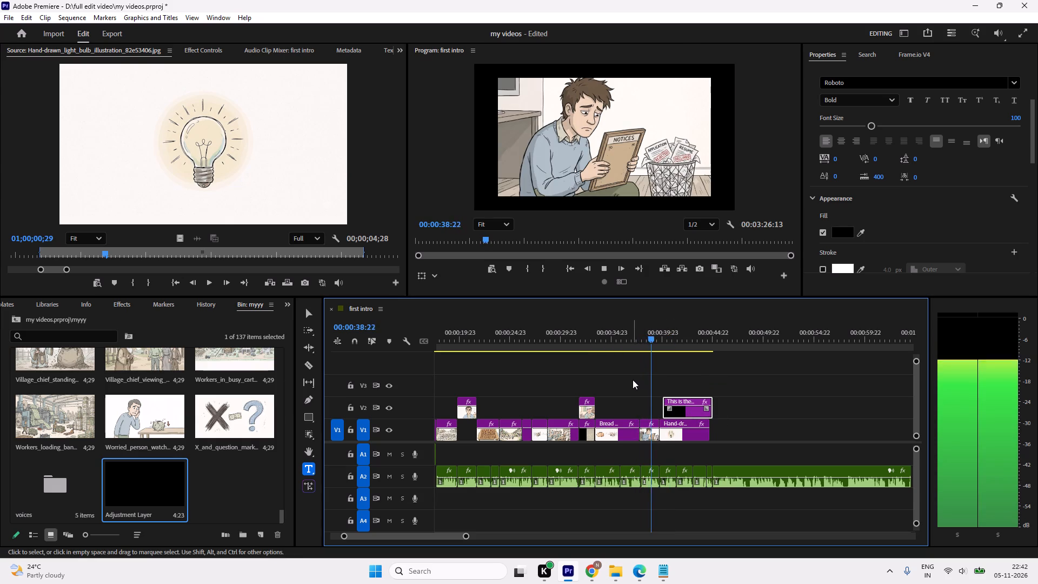
pyautogui.press('space')
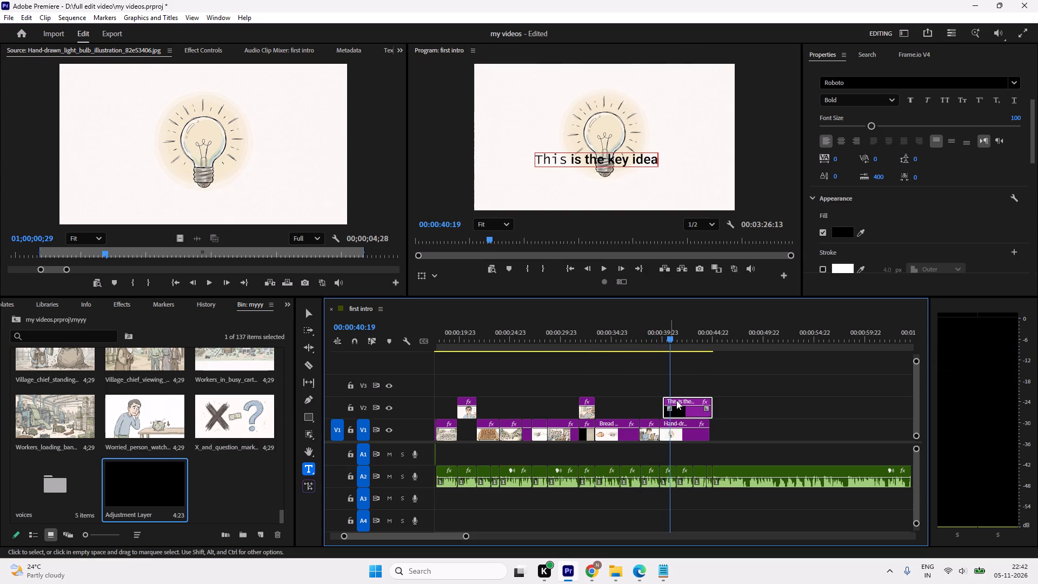
pyautogui.click(686, 413)
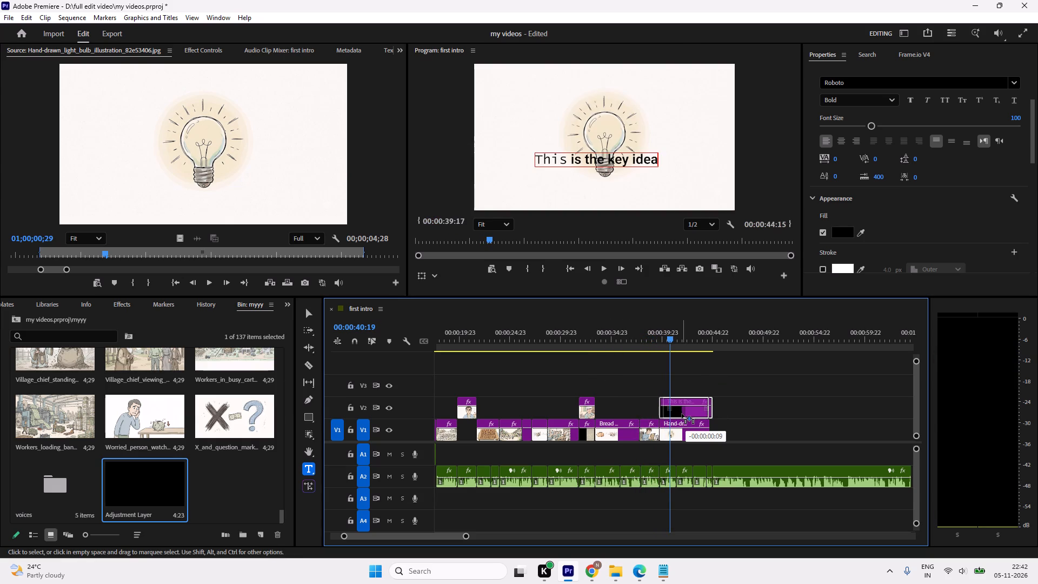
# Examine the text clip's effect controls and its appearance, alignment and transform properties.
pyautogui.click(203, 51)
pyautogui.scroll(-16, 924, 236)
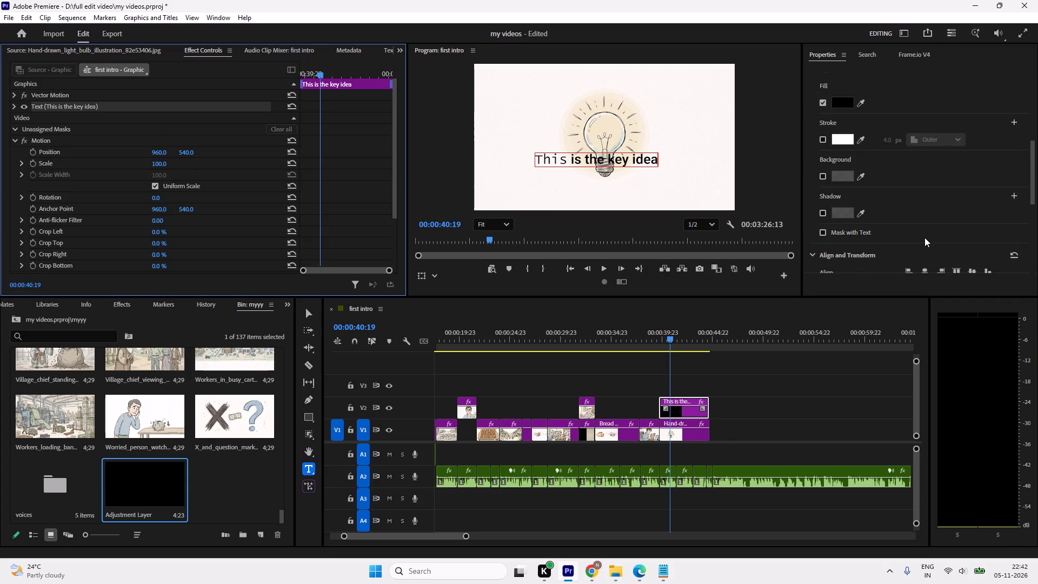
pyautogui.scroll(-20, 924, 237)
pyautogui.scroll(2, 860, 238)
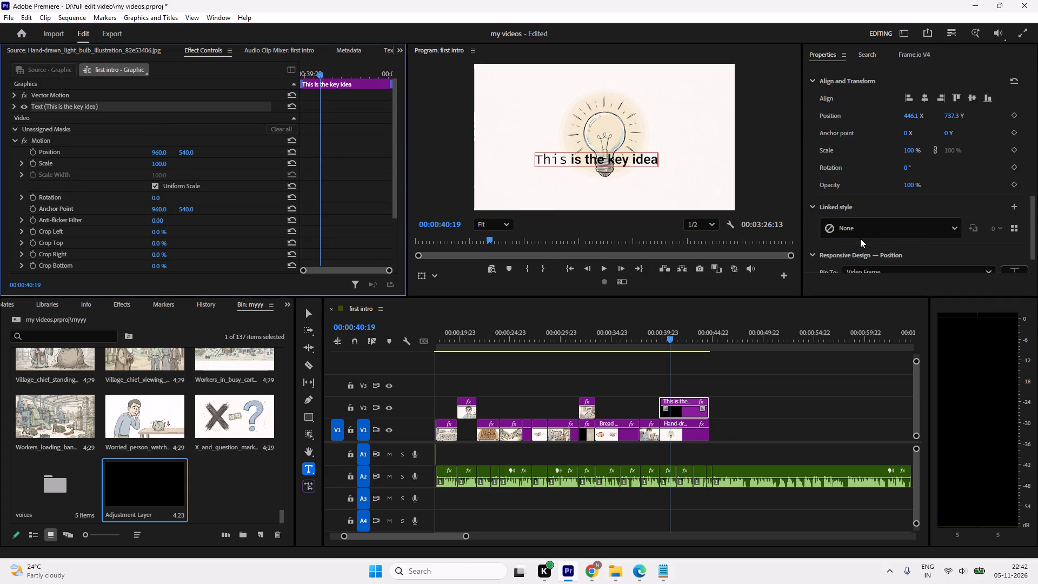
pyautogui.scroll(5, 860, 238)
pyautogui.scroll(17, 843, 175)
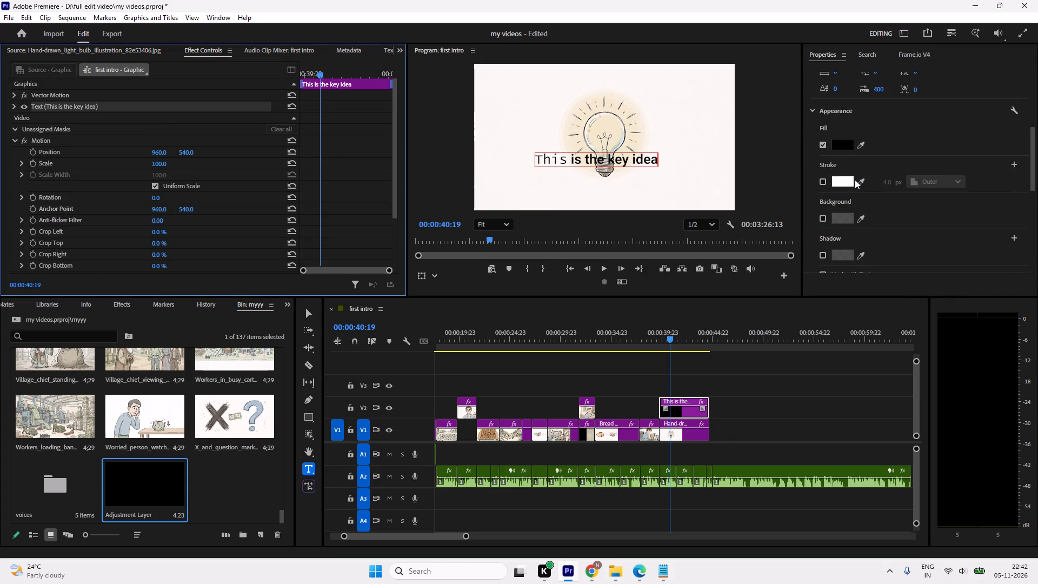
pyautogui.scroll(5, 855, 180)
pyautogui.scroll(-9, 81, 223)
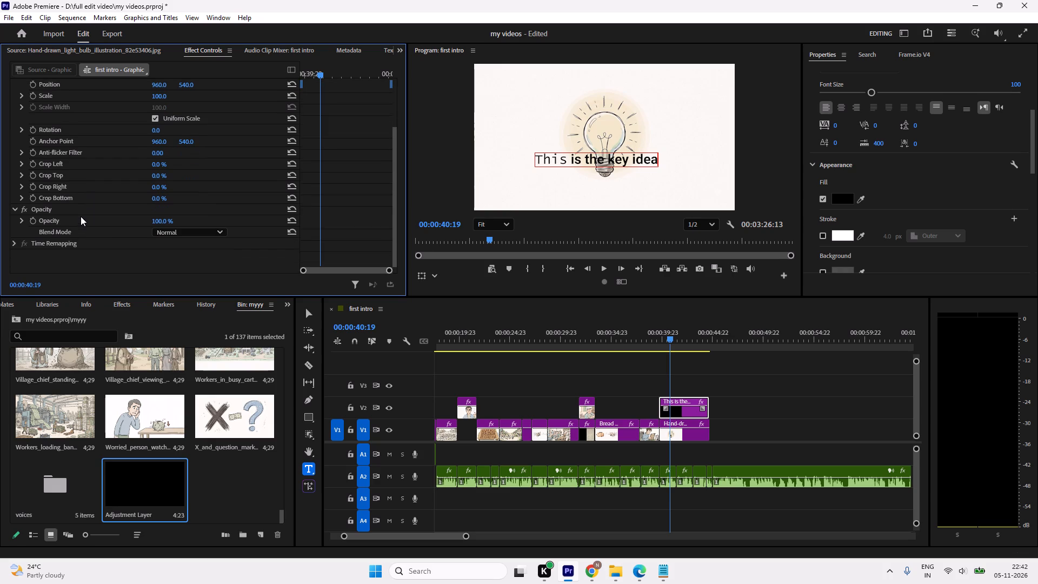
pyautogui.scroll(14, 102, 224)
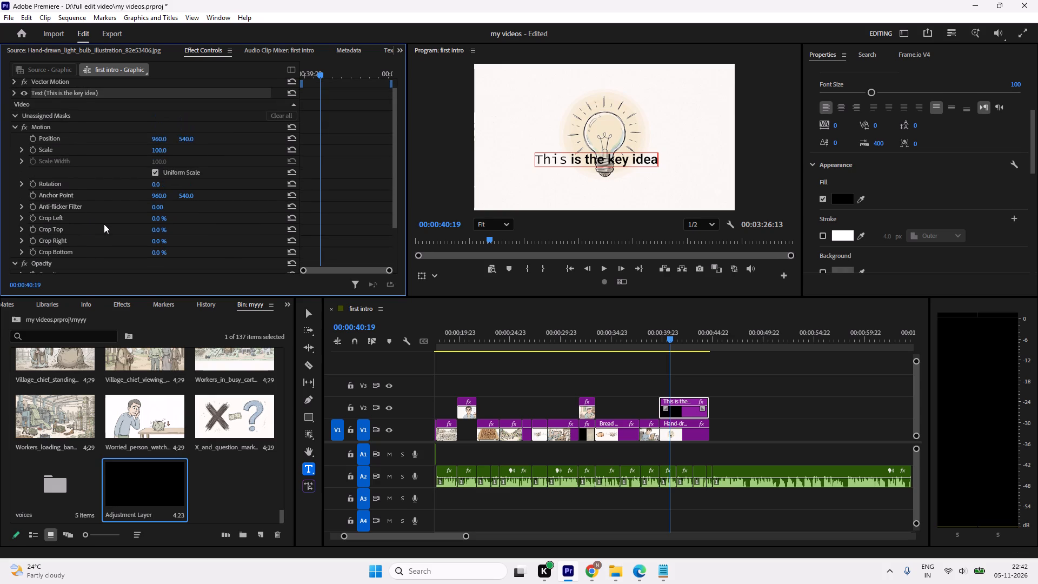
pyautogui.scroll(5, 104, 224)
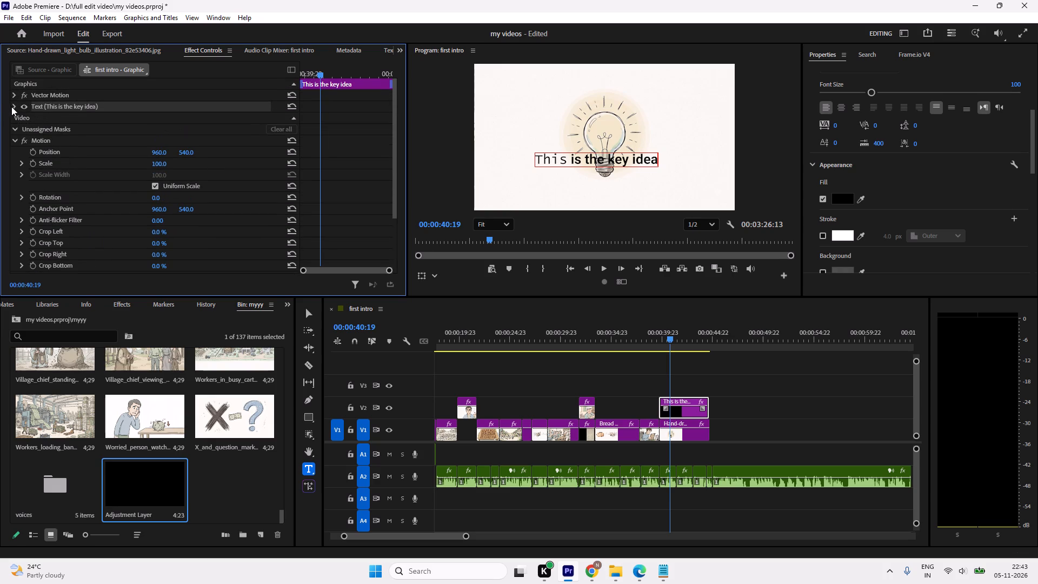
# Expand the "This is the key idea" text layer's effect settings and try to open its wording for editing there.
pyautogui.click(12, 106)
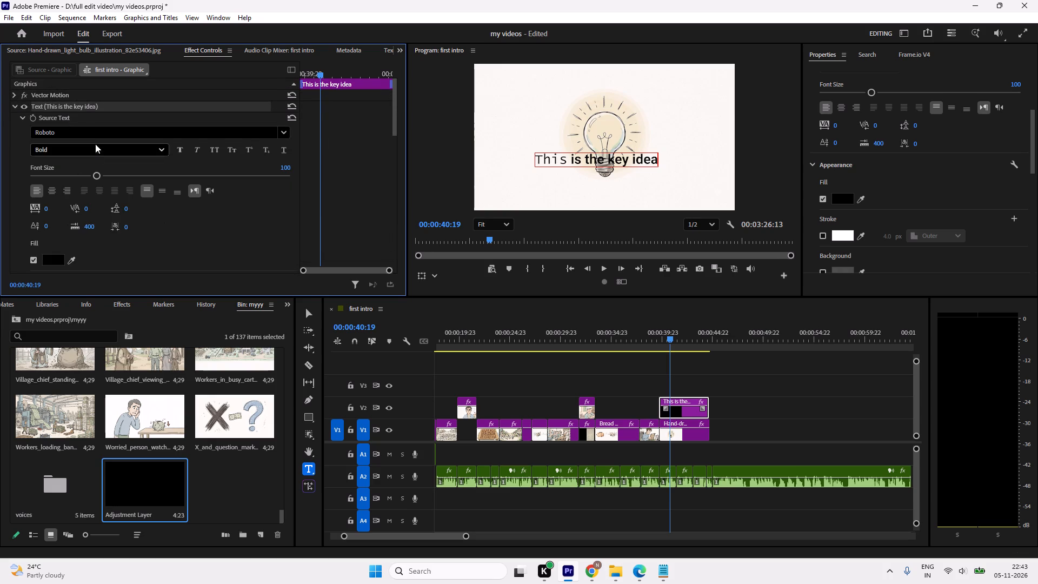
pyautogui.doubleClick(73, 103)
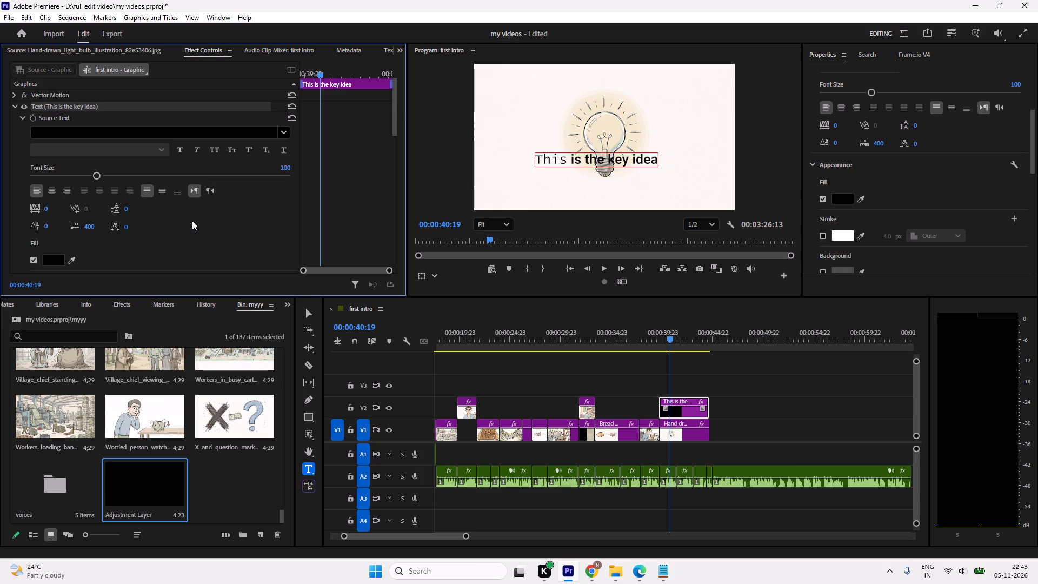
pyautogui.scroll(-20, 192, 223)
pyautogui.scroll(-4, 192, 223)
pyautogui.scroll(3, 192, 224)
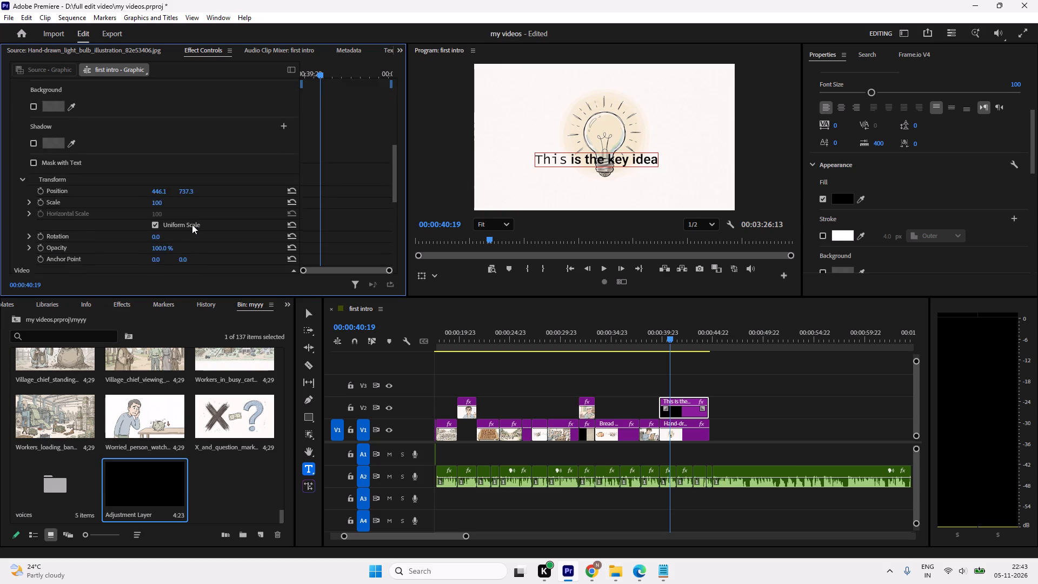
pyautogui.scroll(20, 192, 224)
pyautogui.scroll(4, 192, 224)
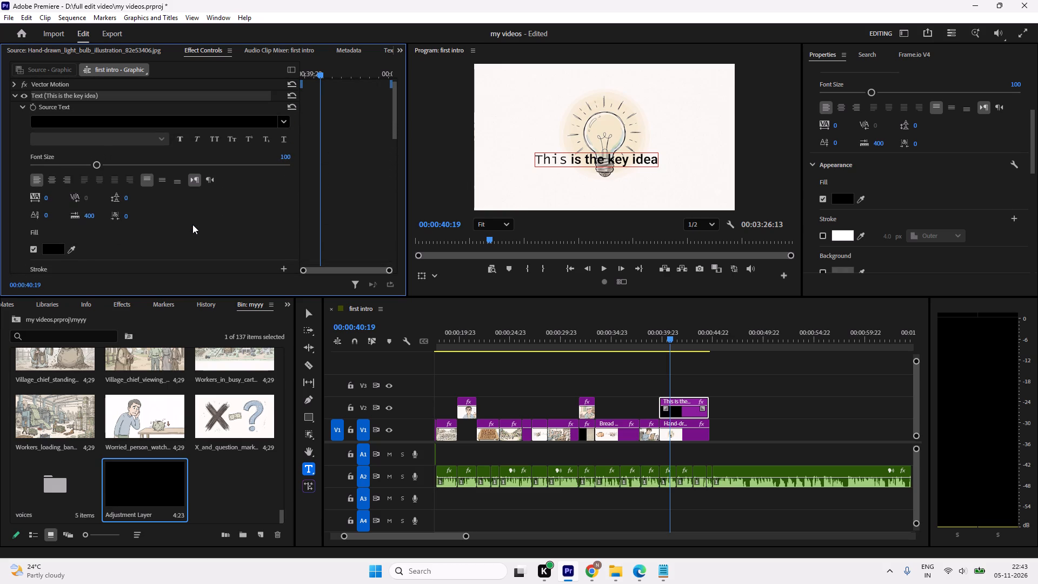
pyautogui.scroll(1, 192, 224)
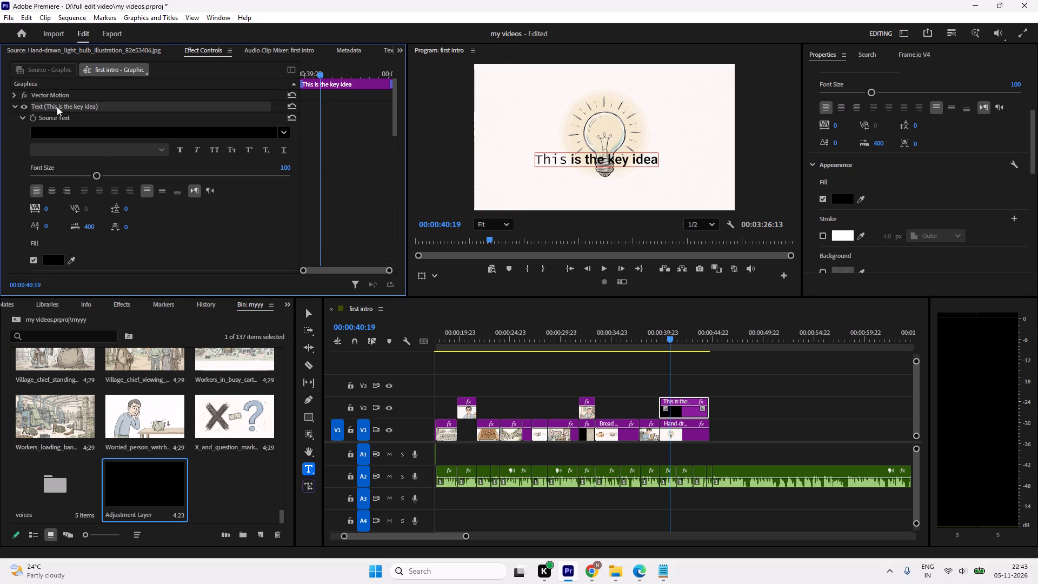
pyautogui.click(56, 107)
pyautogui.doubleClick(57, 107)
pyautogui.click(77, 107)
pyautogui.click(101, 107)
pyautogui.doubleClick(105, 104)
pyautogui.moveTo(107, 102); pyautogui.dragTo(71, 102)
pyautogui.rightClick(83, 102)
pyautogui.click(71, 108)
# Set the font size of the whole text layer to 116.
pyautogui.moveTo(96, 175); pyautogui.dragTo(106, 181)
pyautogui.click(179, 151)
pyautogui.click(179, 151)
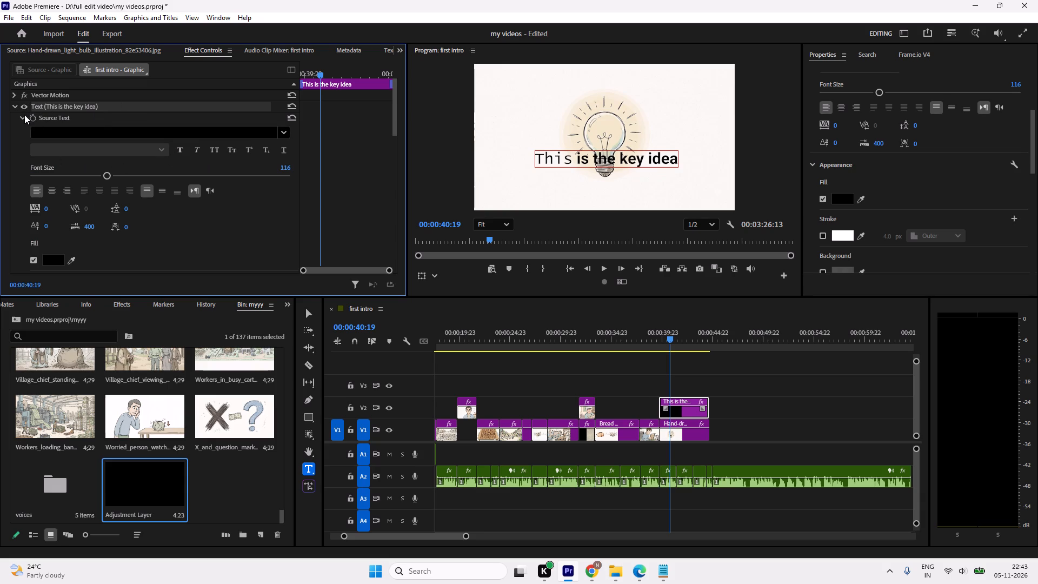
# Examine the text layer's remaining source text, transform and motion settings.
pyautogui.scroll(-12, 156, 227)
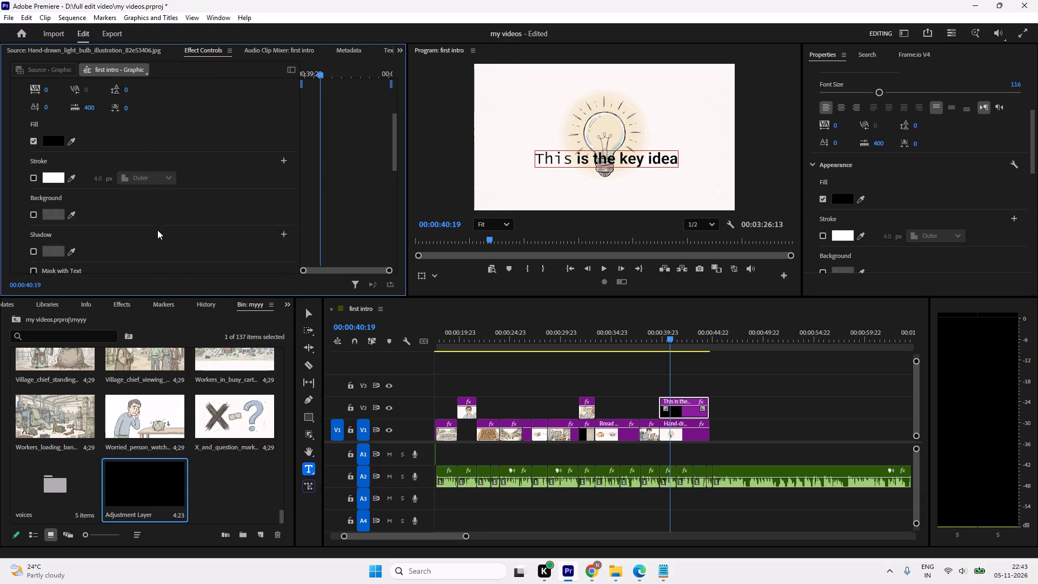
pyautogui.scroll(-6, 157, 230)
pyautogui.scroll(-12, 108, 228)
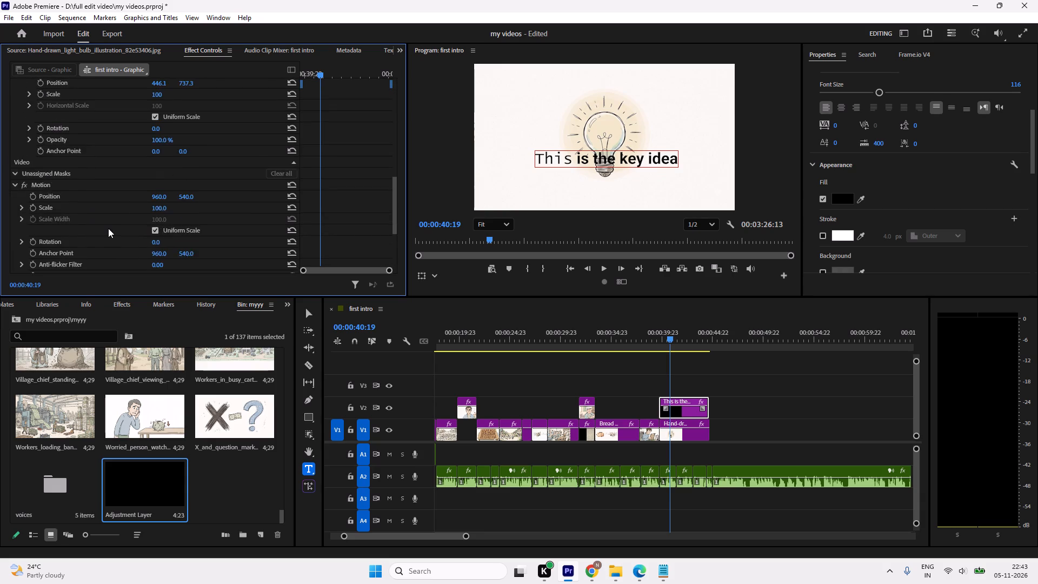
pyautogui.scroll(-5, 108, 228)
pyautogui.scroll(13, 108, 228)
pyautogui.scroll(3, 957, 178)
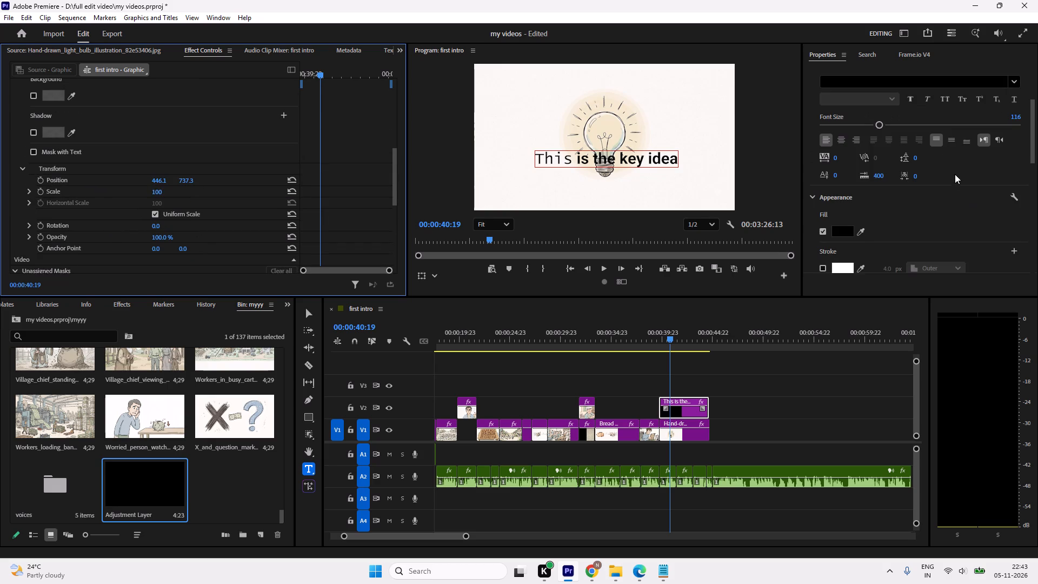
pyautogui.scroll(4, 957, 164)
pyautogui.scroll(6, 848, 112)
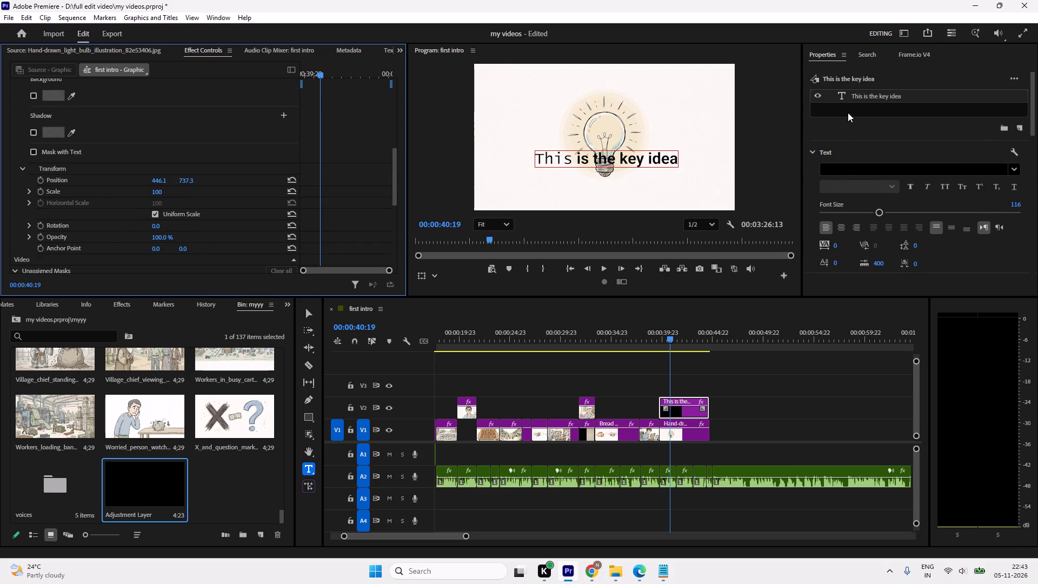
# Open the "This is the key idea" entry in the sequence's graphics text list and apply faux bold to the whole text.
pyautogui.scroll(2, 848, 112)
pyautogui.click(887, 91)
pyautogui.click(881, 96)
pyautogui.click(1011, 82)
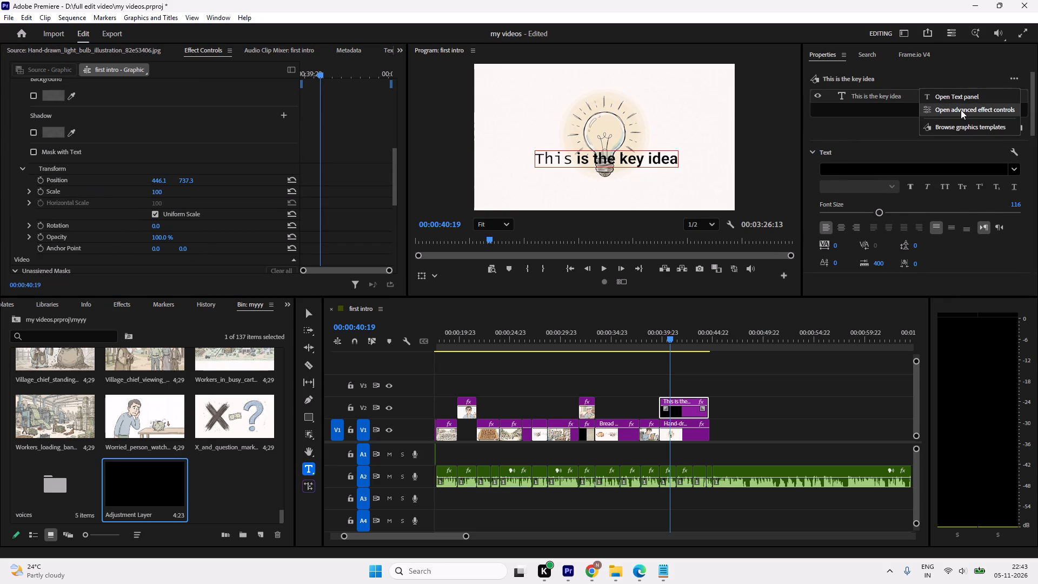
pyautogui.click(959, 96)
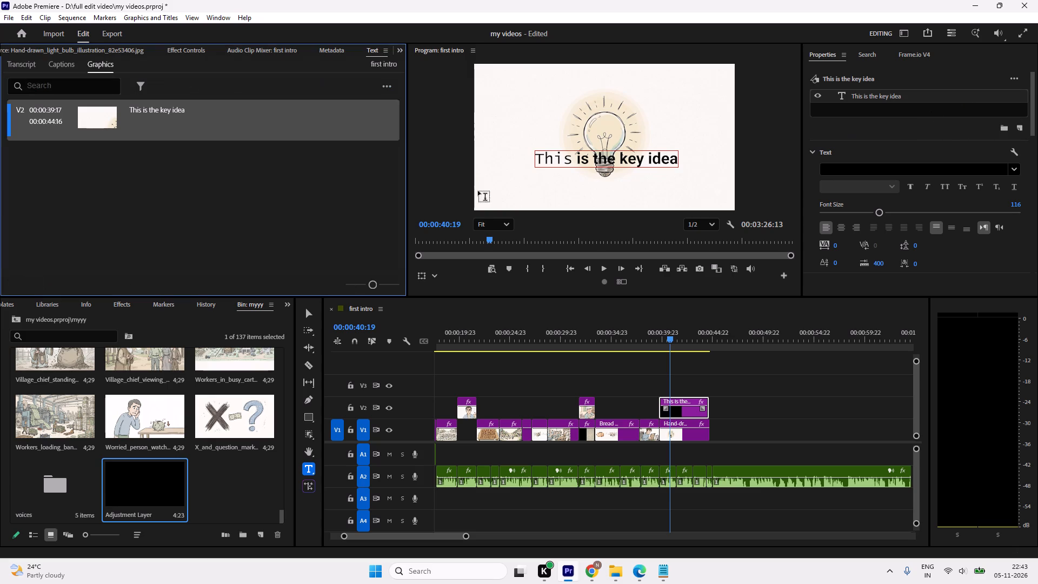
pyautogui.doubleClick(184, 105)
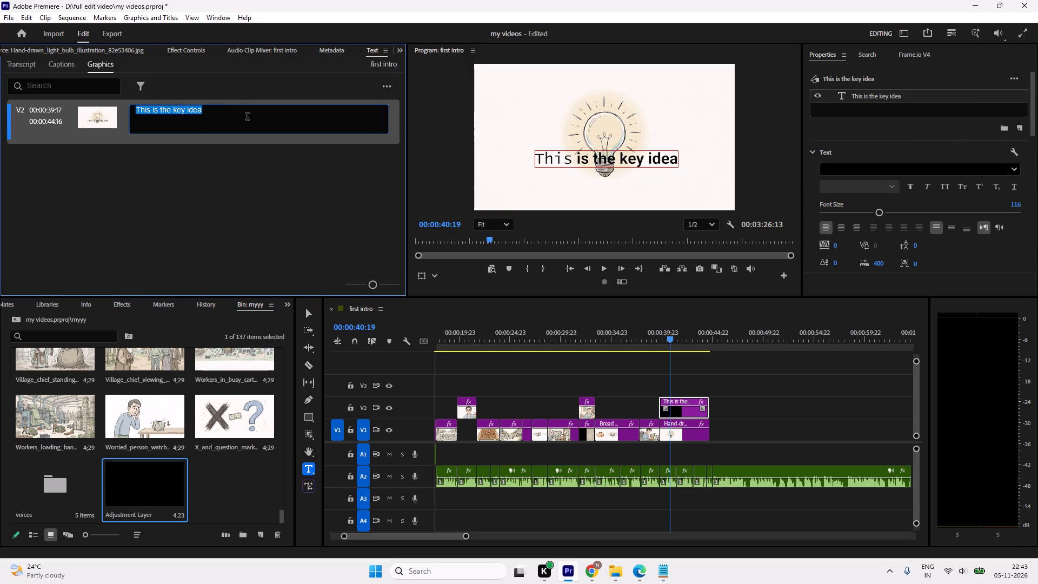
pyautogui.click(906, 189)
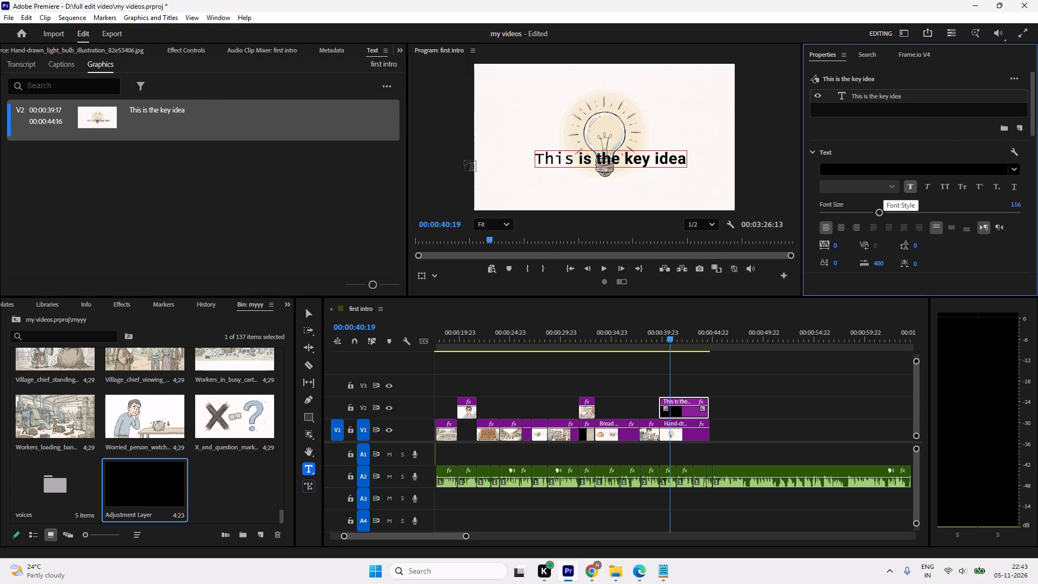
# Select the word "This" in the graphics text entry and examine the layer's text, appearance and transform properties.
pyautogui.doubleClick(144, 110)
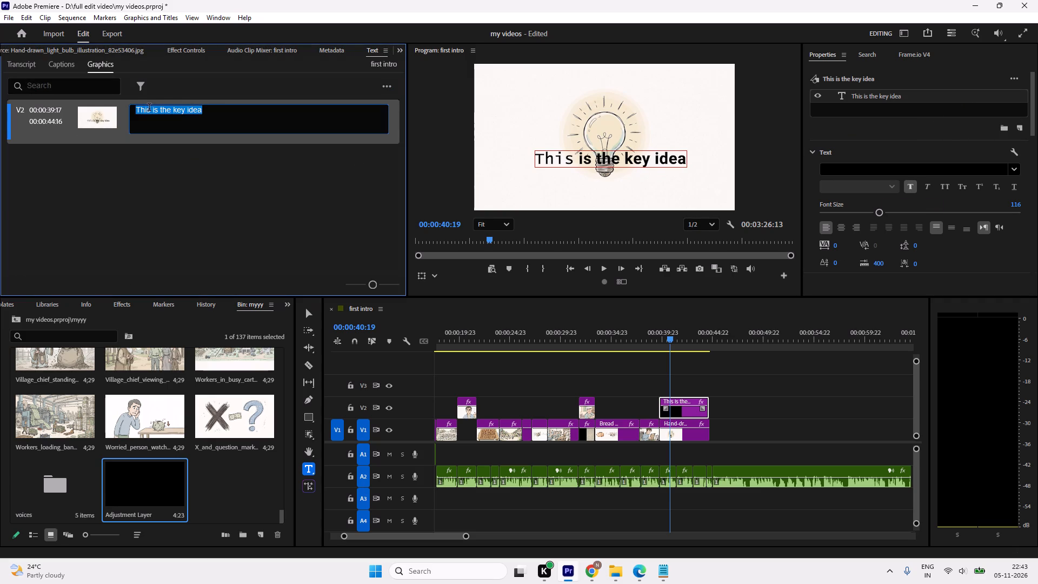
pyautogui.moveTo(151, 108); pyautogui.dragTo(130, 112)
pyautogui.scroll(4, 905, 158)
pyautogui.scroll(-5, 906, 158)
pyautogui.scroll(-18, 902, 231)
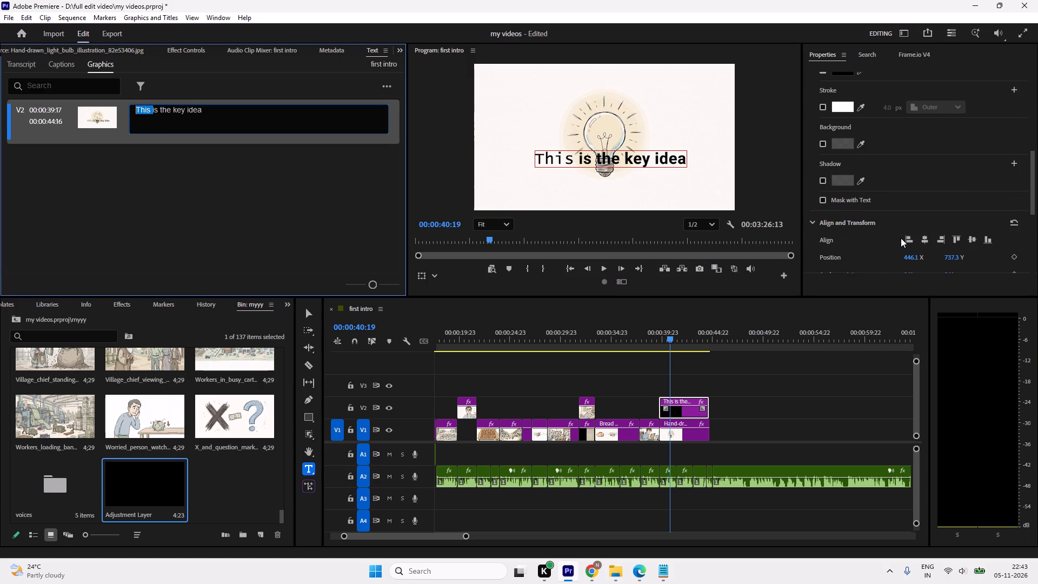
pyautogui.scroll(-15, 900, 238)
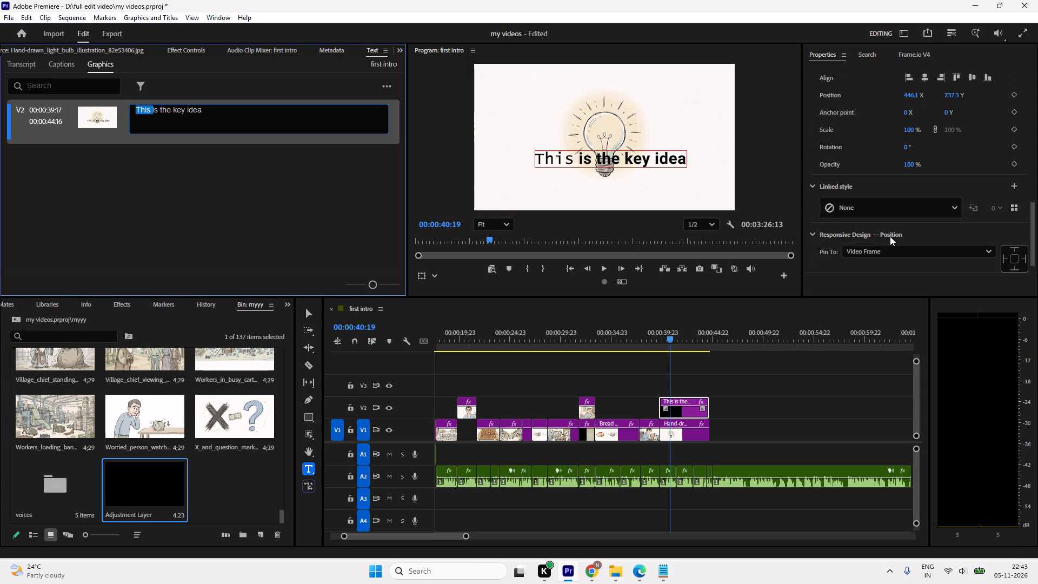
pyautogui.scroll(13, 890, 236)
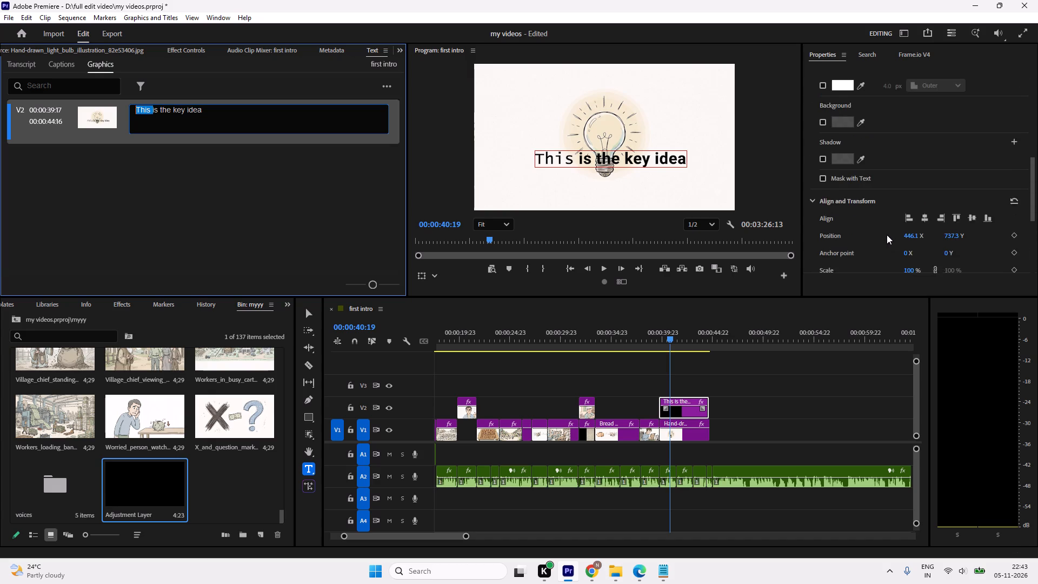
pyautogui.scroll(20, 887, 235)
pyautogui.scroll(4, 887, 235)
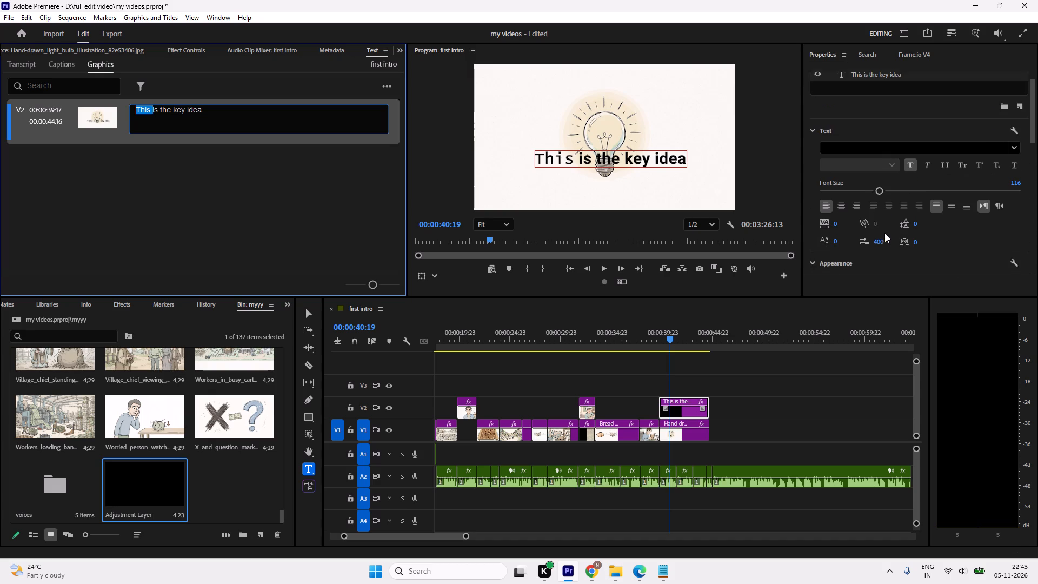
pyautogui.scroll(5, 884, 233)
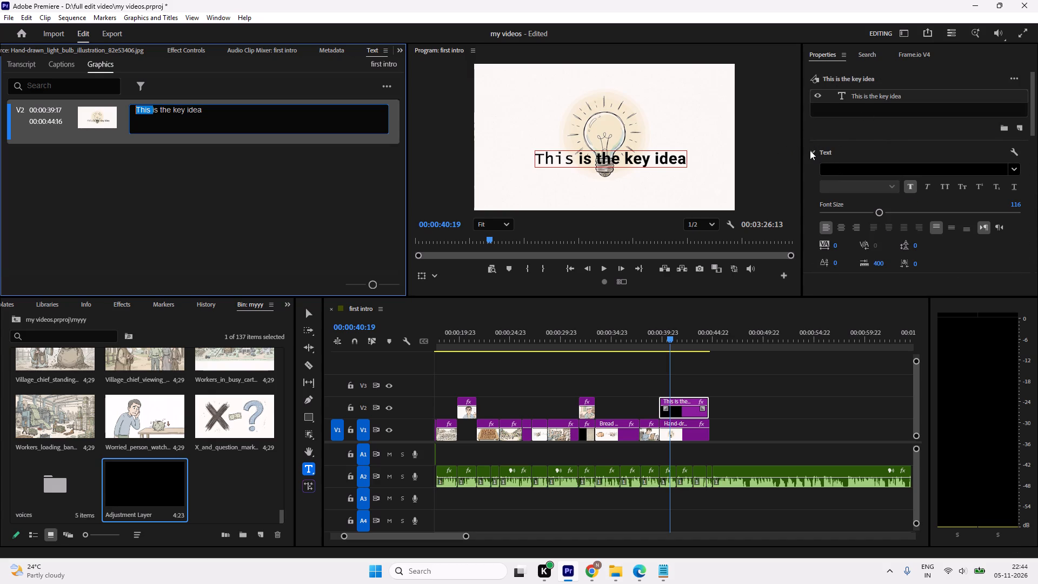
pyautogui.scroll(-13, 845, 144)
pyautogui.scroll(-5, 844, 194)
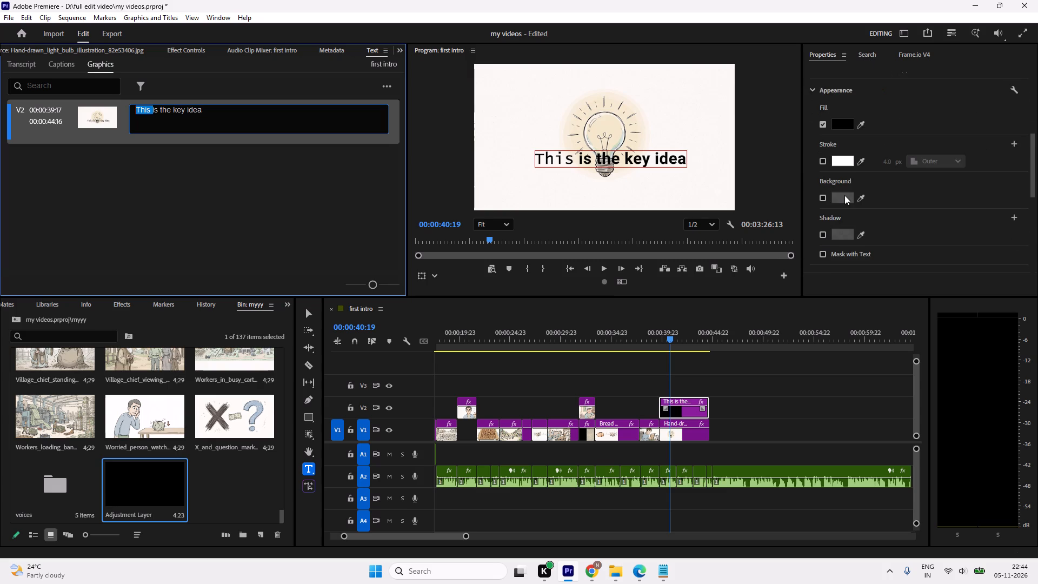
pyautogui.scroll(-3, 844, 195)
pyautogui.scroll(5, 844, 198)
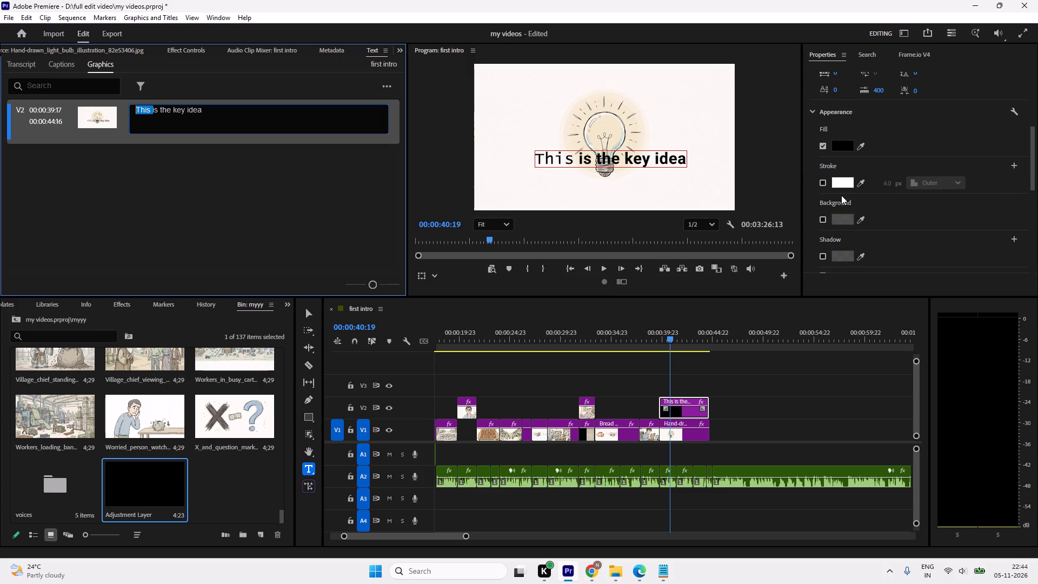
pyautogui.click(816, 113)
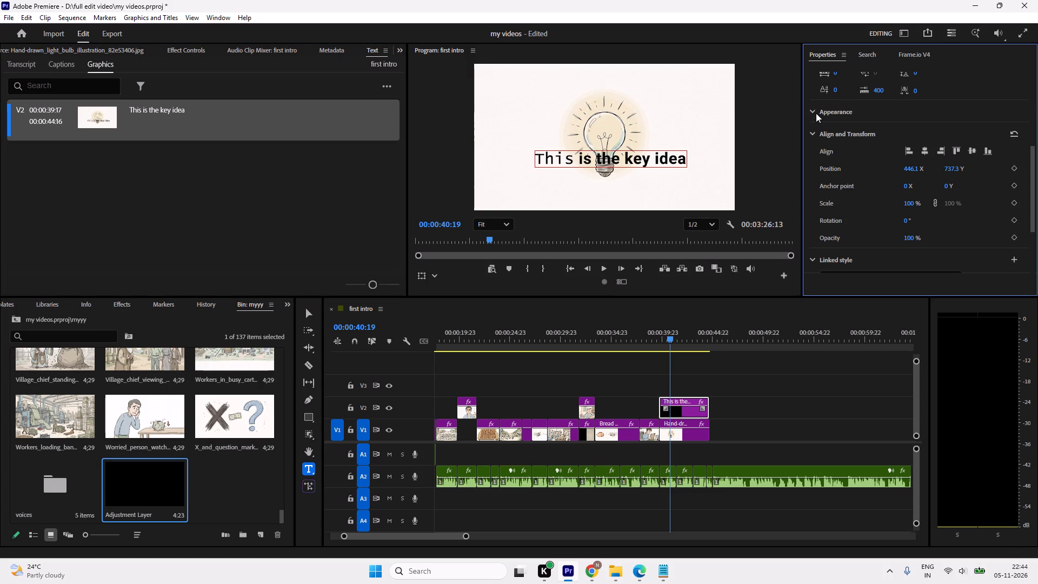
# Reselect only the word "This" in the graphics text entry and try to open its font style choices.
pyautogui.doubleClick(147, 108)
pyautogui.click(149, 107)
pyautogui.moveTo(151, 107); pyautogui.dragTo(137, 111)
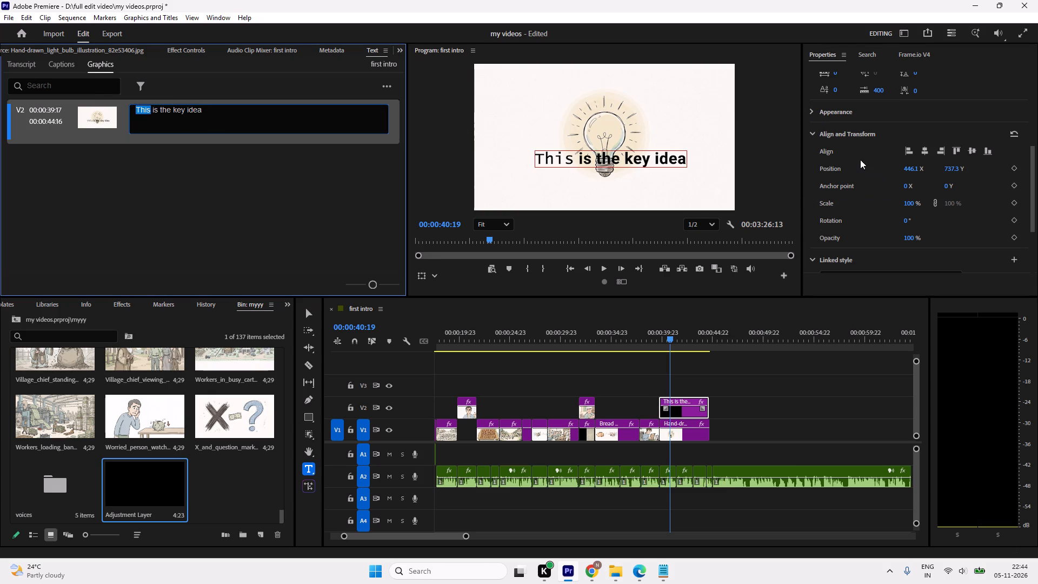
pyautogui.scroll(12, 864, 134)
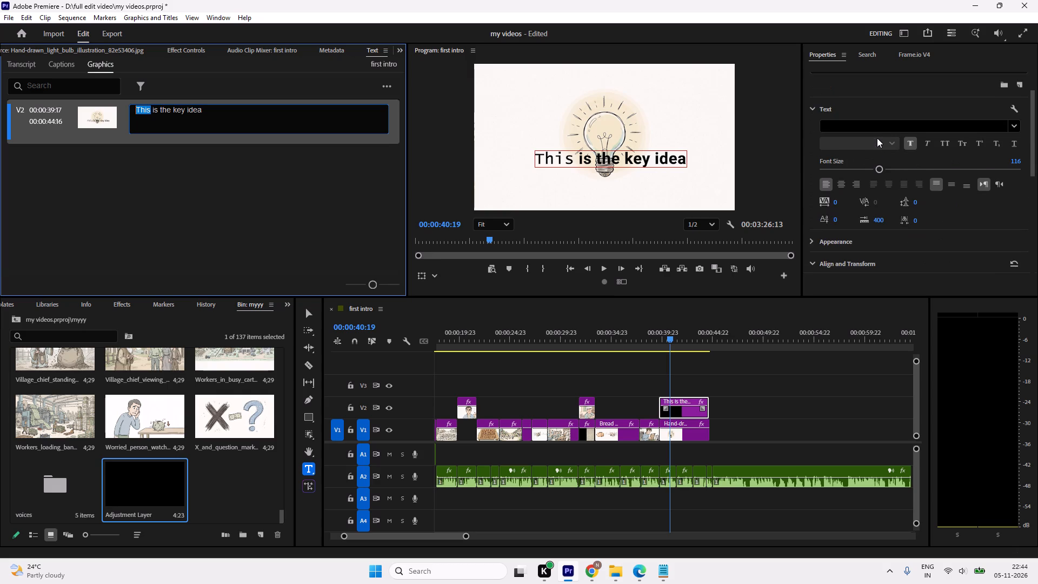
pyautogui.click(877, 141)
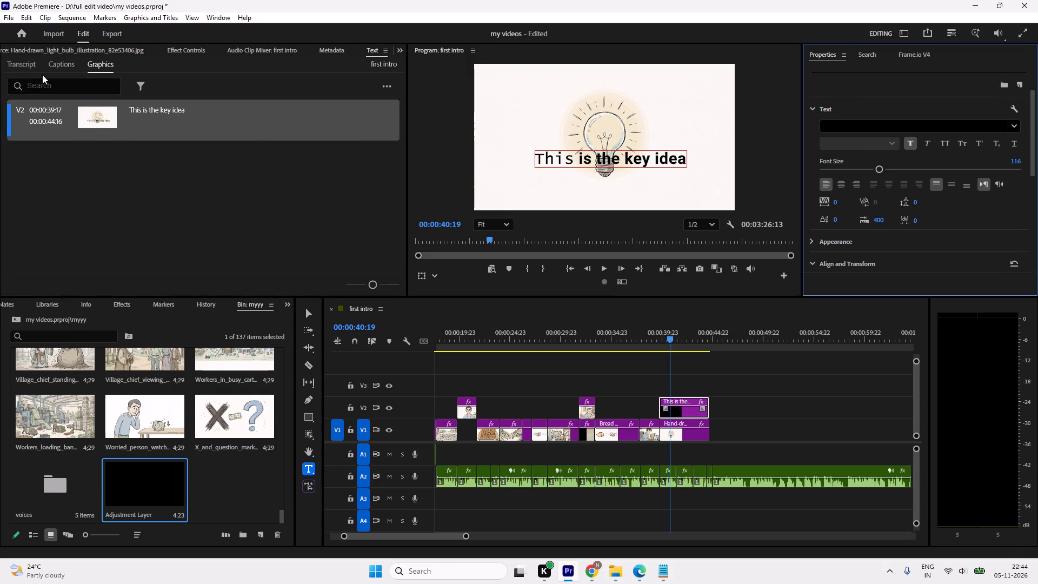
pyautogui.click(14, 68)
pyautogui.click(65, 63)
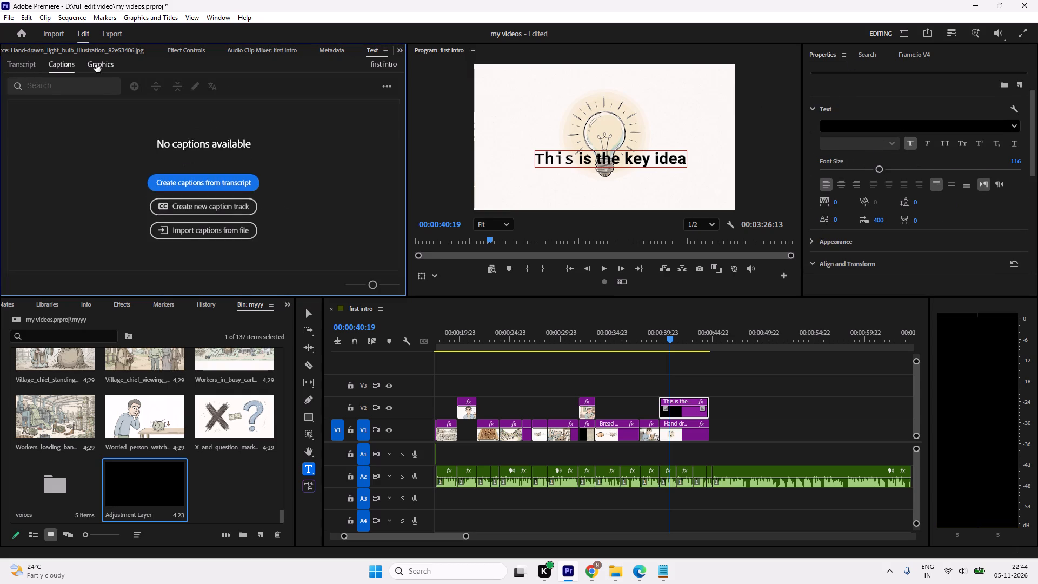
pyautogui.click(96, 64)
# Set the font of the whole "This is the key idea" text to Roboto in the Bold style.
pyautogui.doubleClick(145, 110)
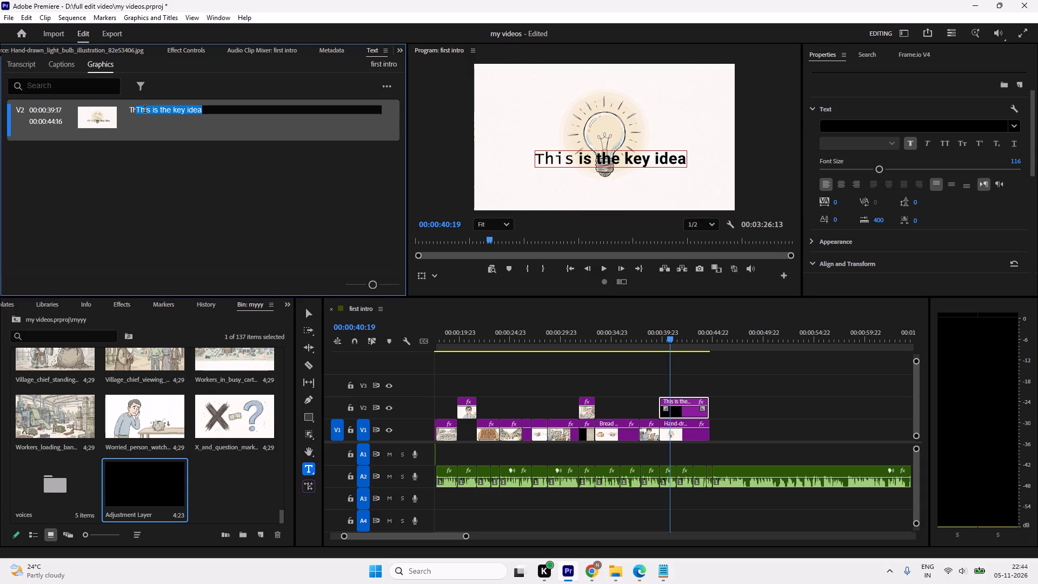
pyautogui.click(155, 107)
pyautogui.moveTo(157, 110); pyautogui.dragTo(131, 114)
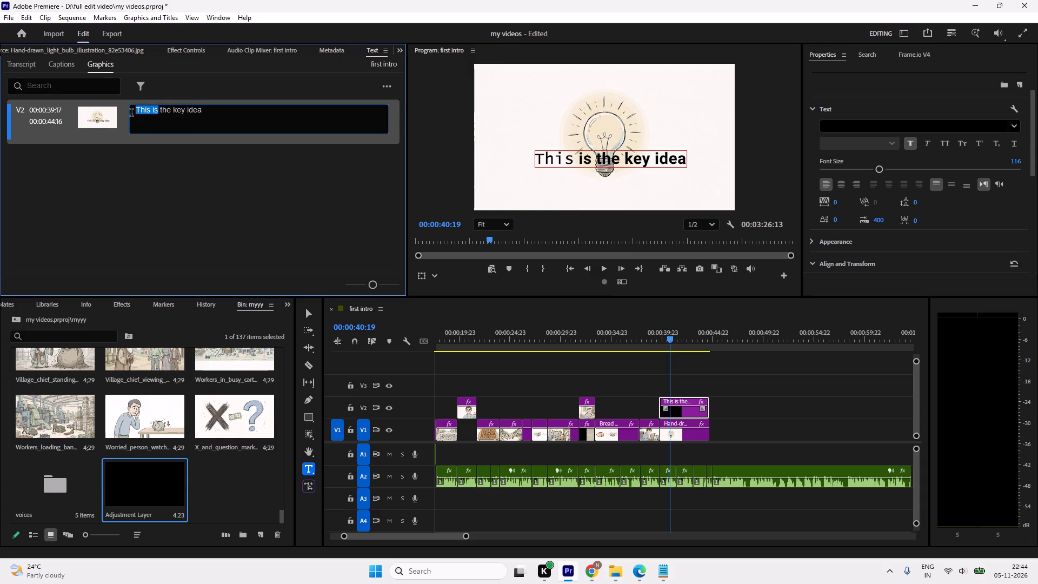
pyautogui.moveTo(131, 114); pyautogui.dragTo(120, 114)
pyautogui.scroll(2, 941, 204)
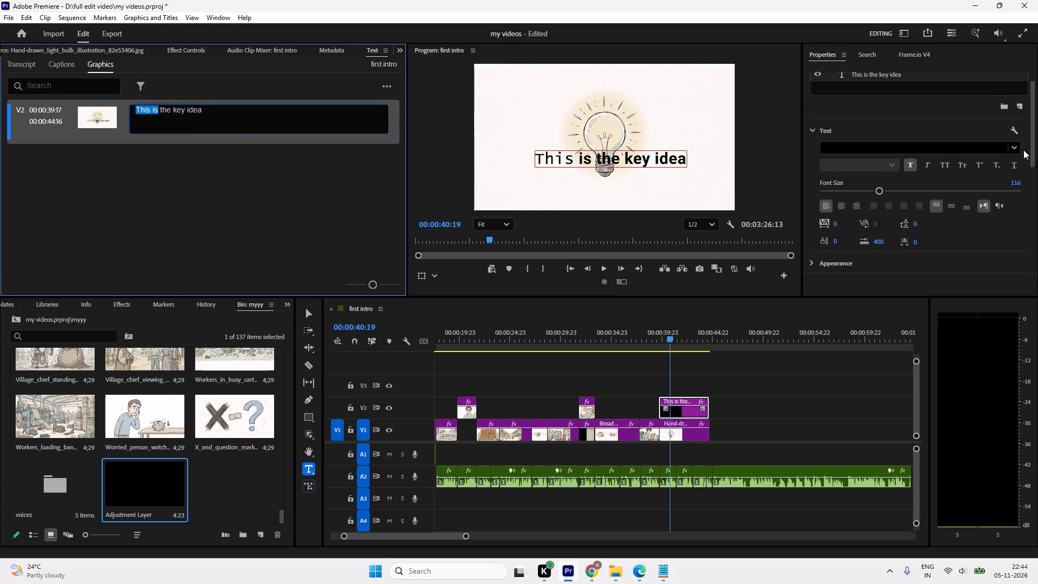
pyautogui.click(1007, 147)
pyautogui.click(871, 182)
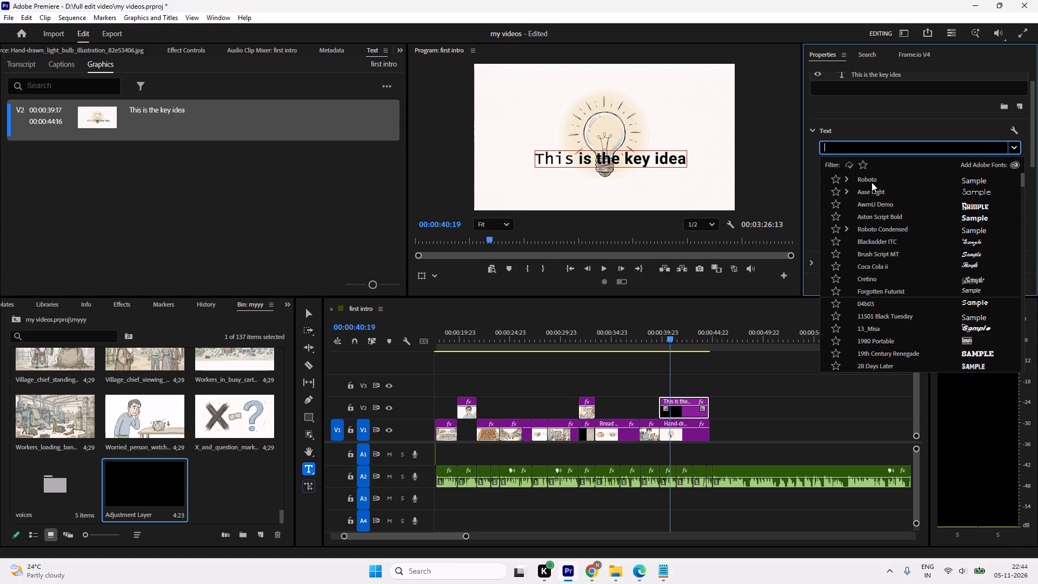
pyautogui.click(853, 149)
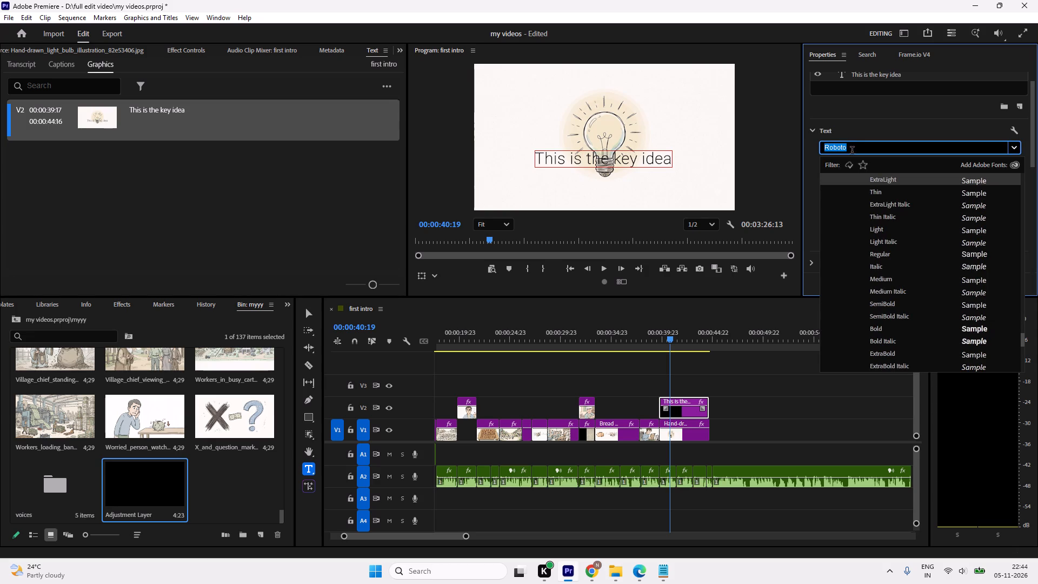
pyautogui.click(880, 331)
pyautogui.click(787, 394)
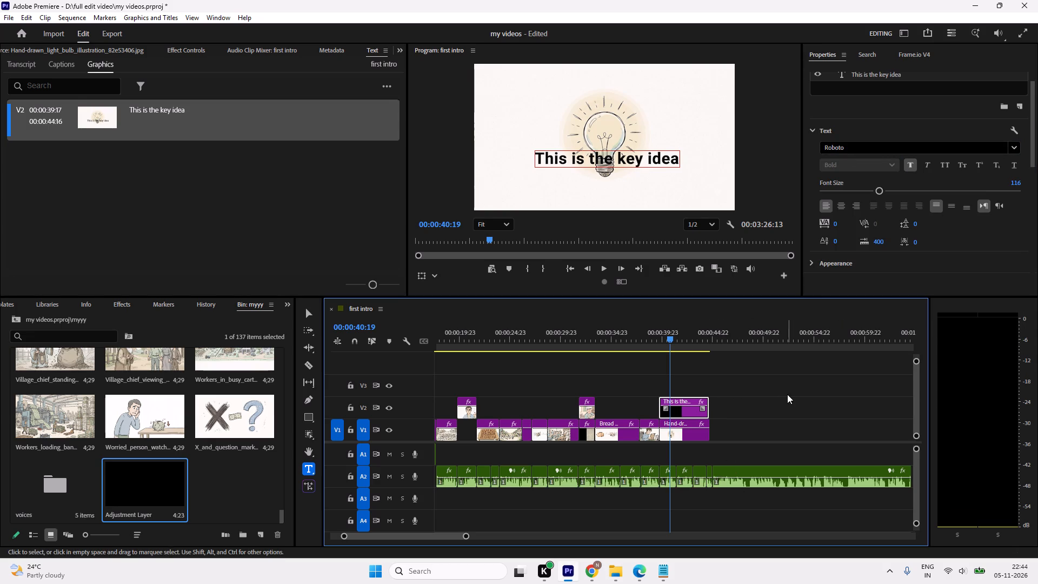
# Move the "This is the key idea" text clip down below the light bulb, to a vertical position of 784.
pyautogui.click(183, 52)
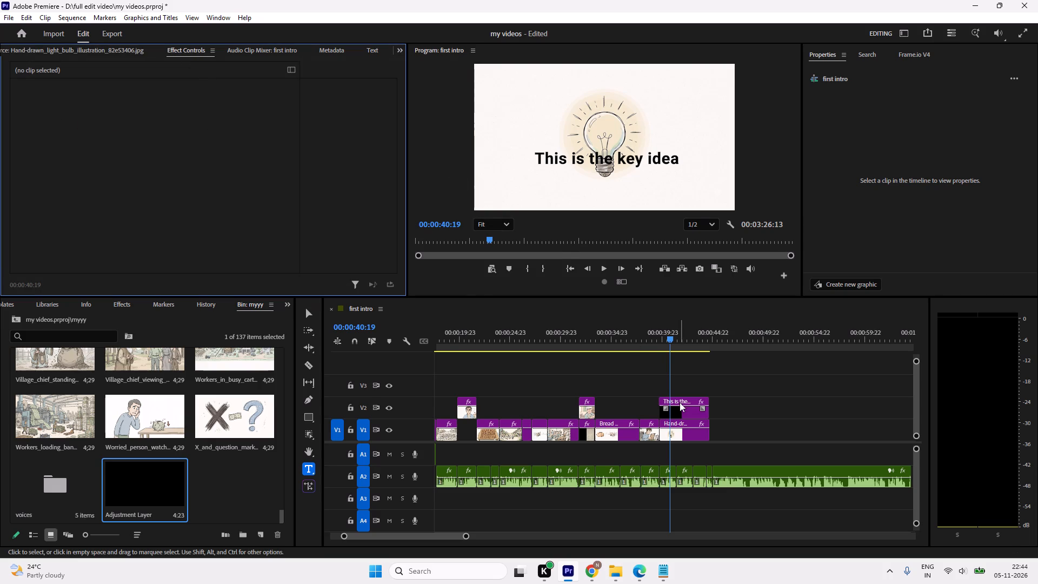
pyautogui.click(680, 407)
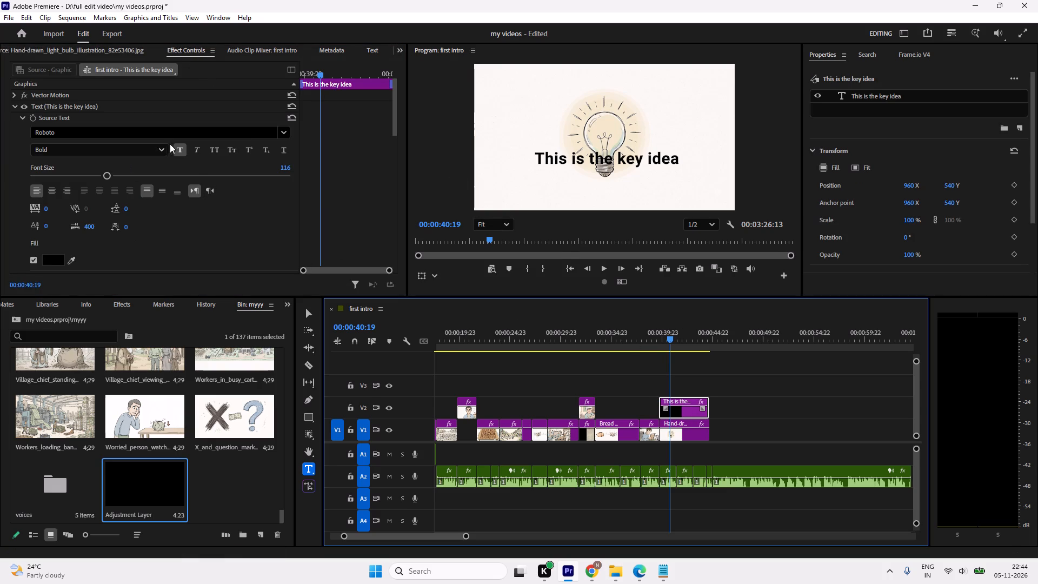
pyautogui.moveTo(950, 184); pyautogui.dragTo(1020, 196)
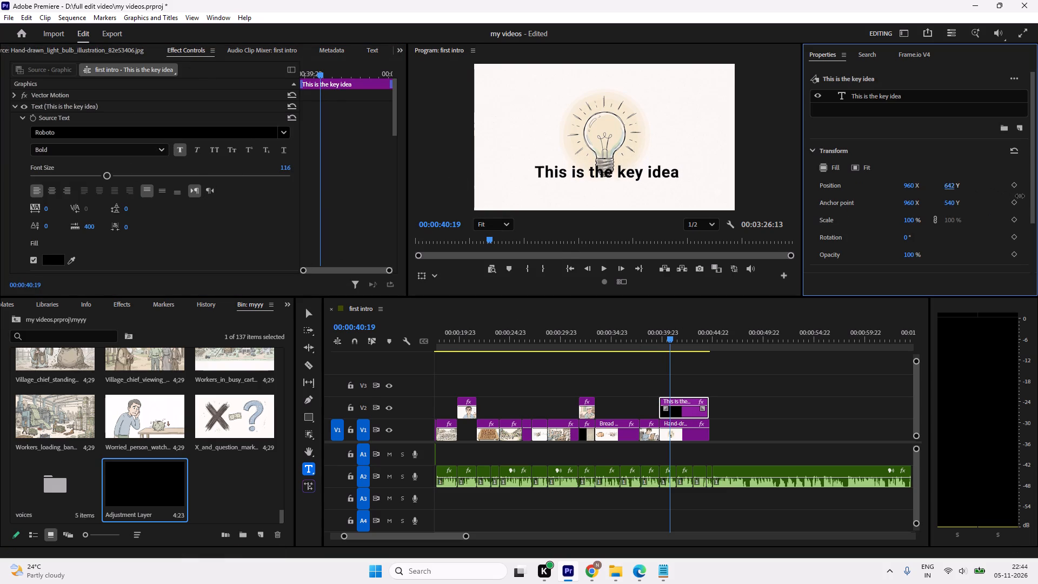
pyautogui.moveTo(1020, 196); pyautogui.dragTo(1034, 193)
pyautogui.moveTo(951, 188); pyautogui.dragTo(1022, 188)
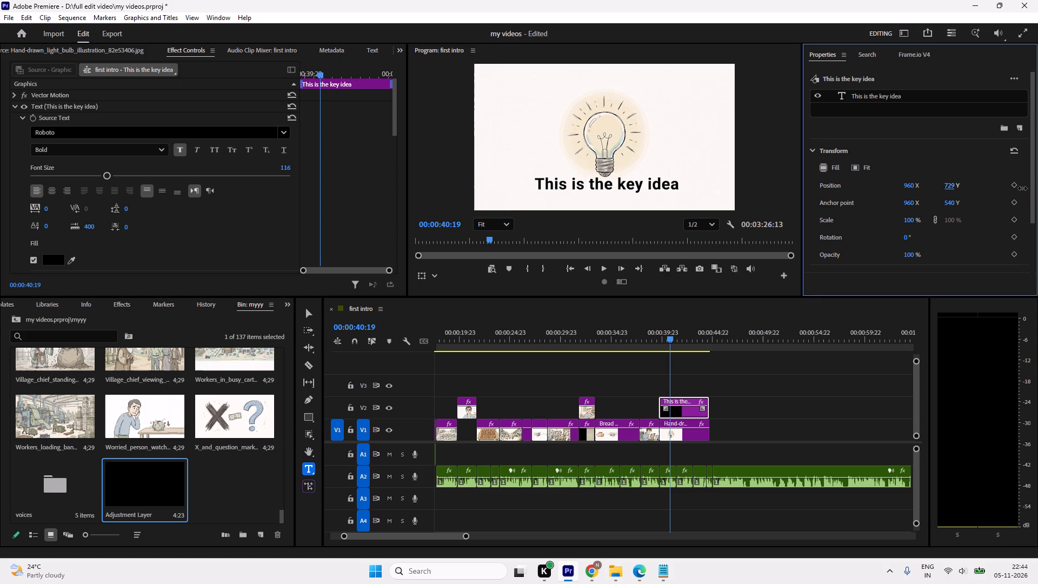
pyautogui.moveTo(1022, 188); pyautogui.dragTo(1036, 184)
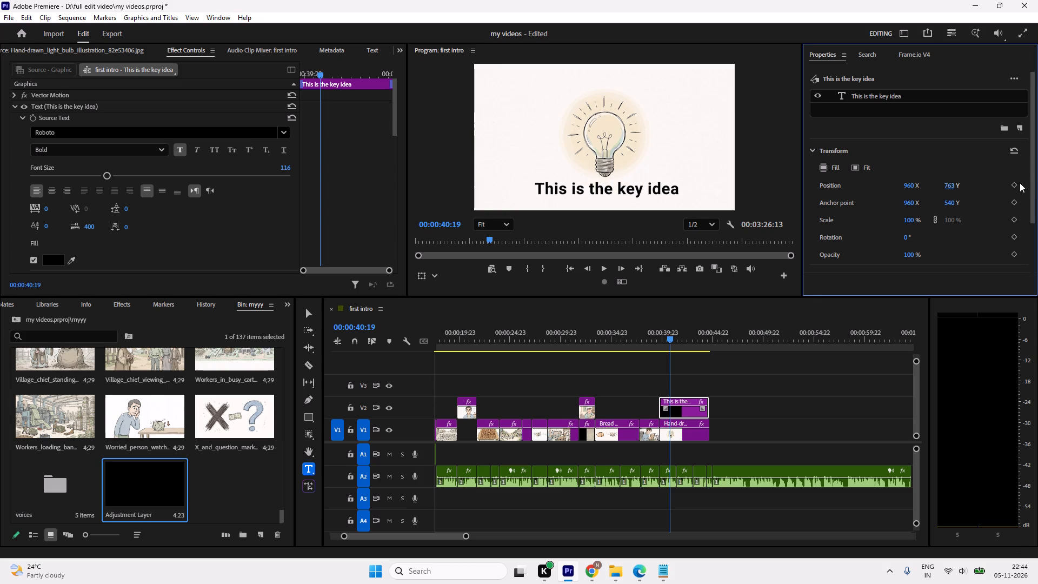
pyautogui.moveTo(948, 187); pyautogui.dragTo(962, 188)
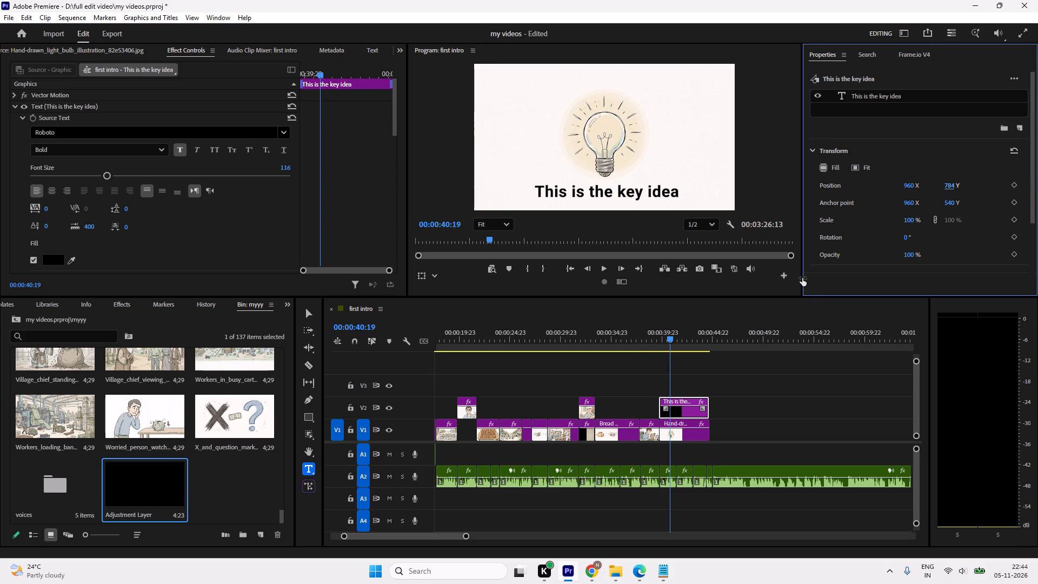
# Play back the light bulb section from just before the text clip to review the title against the narration.
pyautogui.moveTo(673, 334); pyautogui.dragTo(633, 335)
pyautogui.press('space')
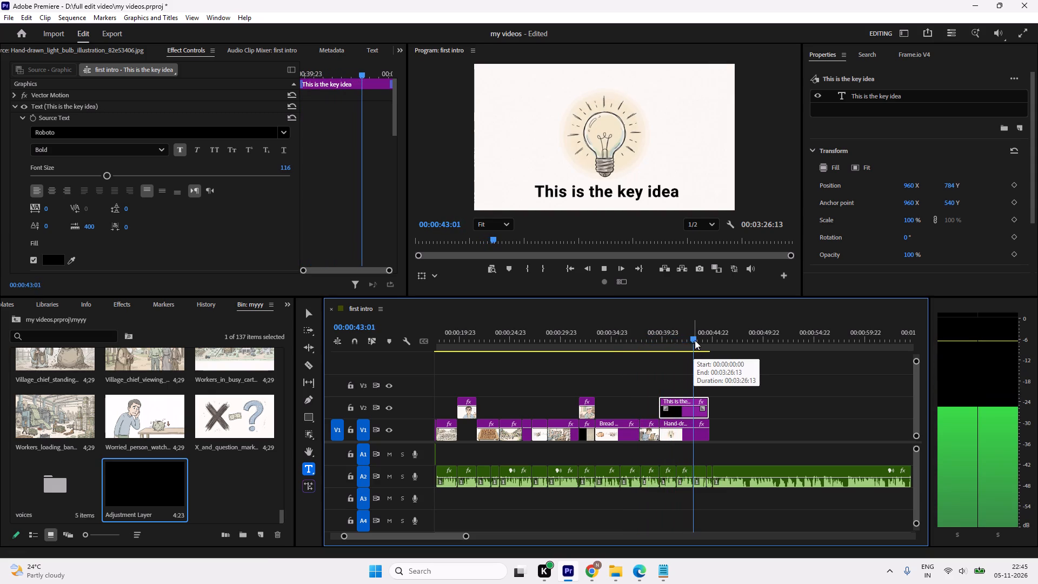
pyautogui.press('space')
pyautogui.moveTo(695, 339); pyautogui.dragTo(661, 342)
pyautogui.press('space')
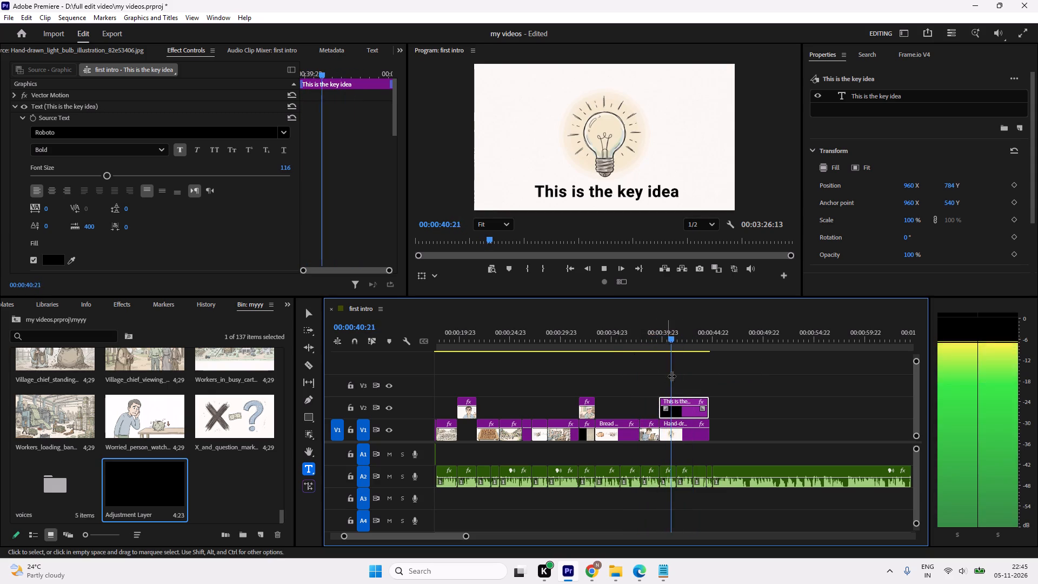
# Split both the "This is the key idea" text clip and the light bulb clip beneath it at 00:00:41:09.
pyautogui.moveTo(671, 343); pyautogui.dragTo(659, 345)
pyautogui.press('space')
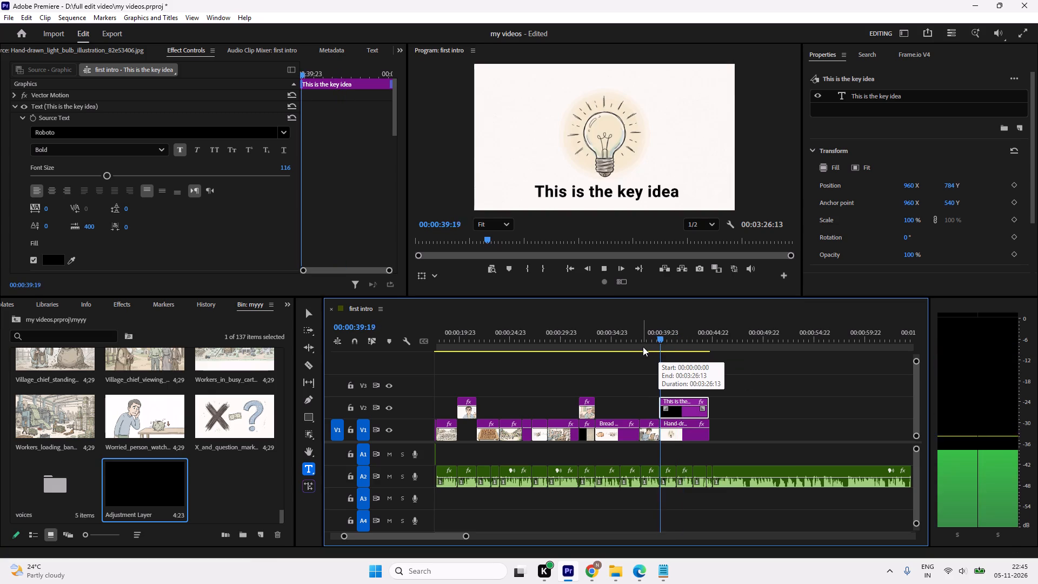
pyautogui.press('space')
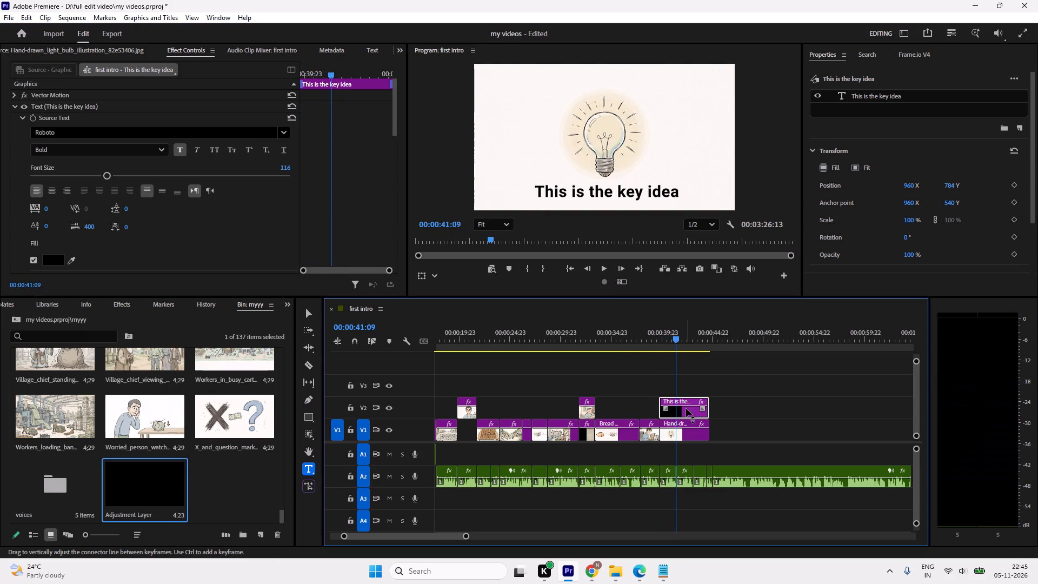
pyautogui.click(686, 408)
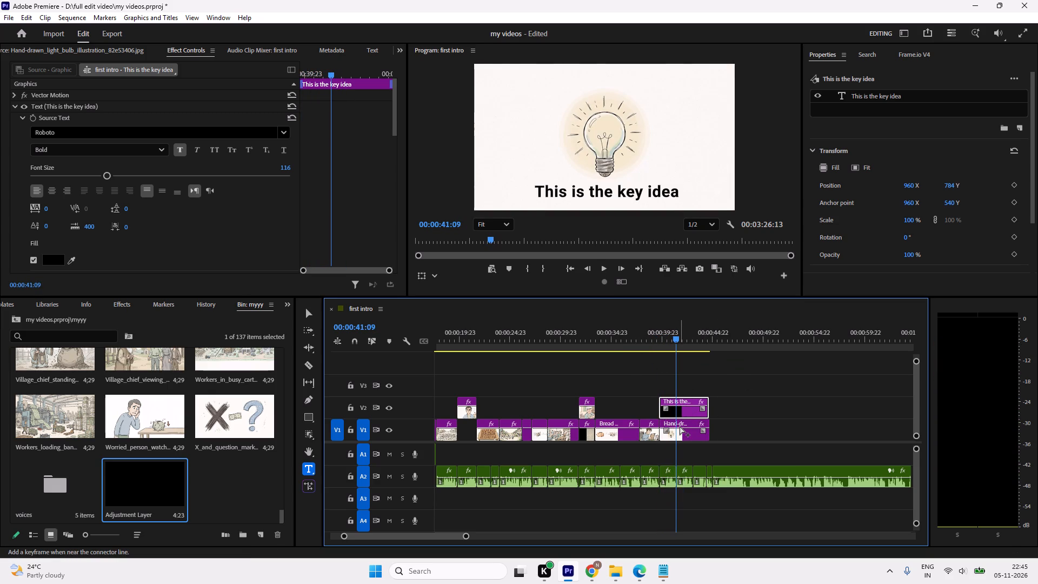
pyautogui.hotkey('ctrl', 'k')
pyautogui.click(680, 426)
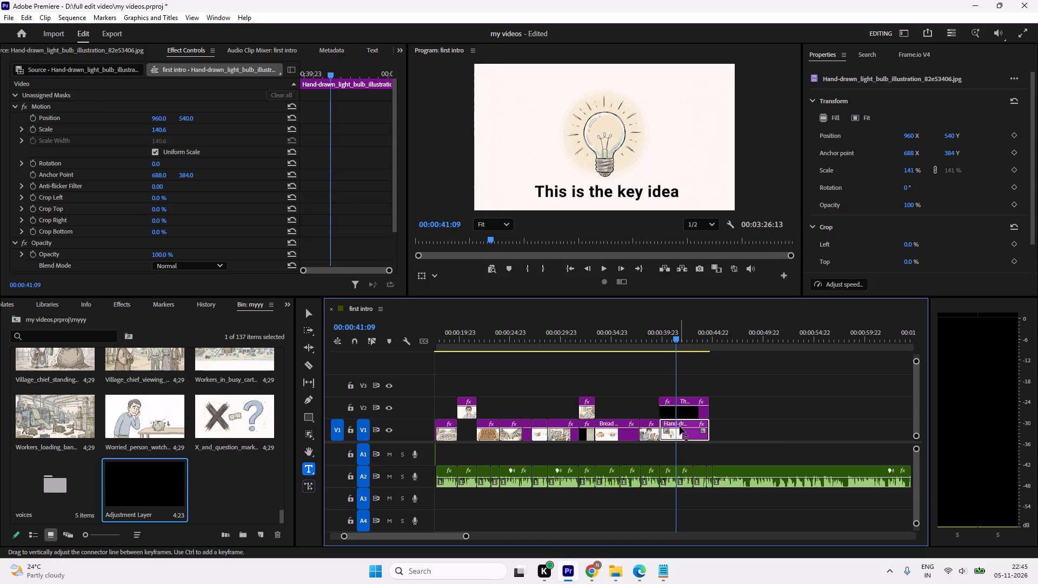
pyautogui.hotkey('ctrl', 'k')
# Delete the leftover pieces of the "This is the key idea" text and light bulb clips after the cut at 00:00:41:09.
pyautogui.click(691, 410)
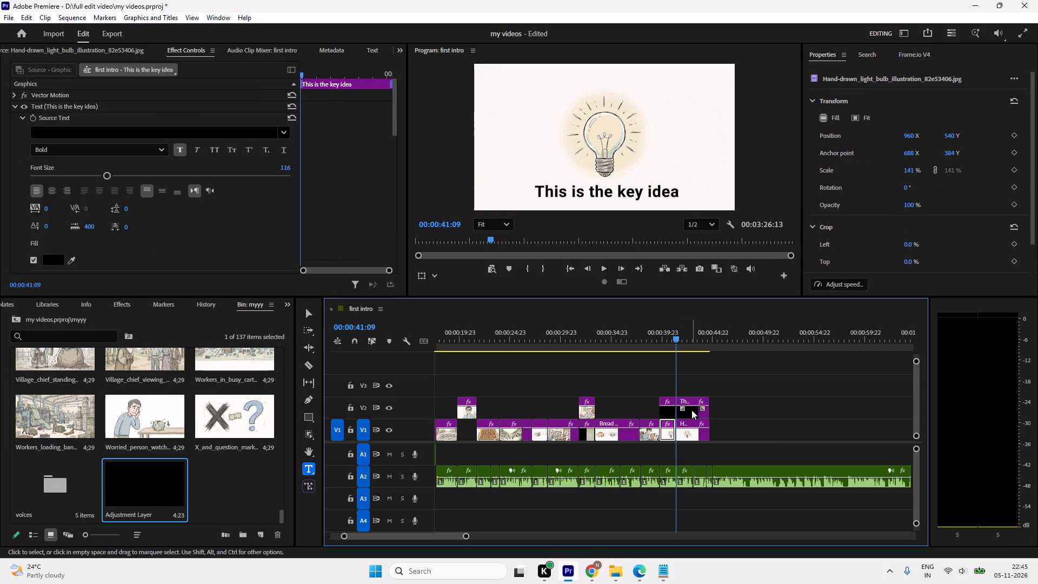
pyautogui.press('Delete')
pyautogui.click(687, 430)
pyautogui.press('Delete')
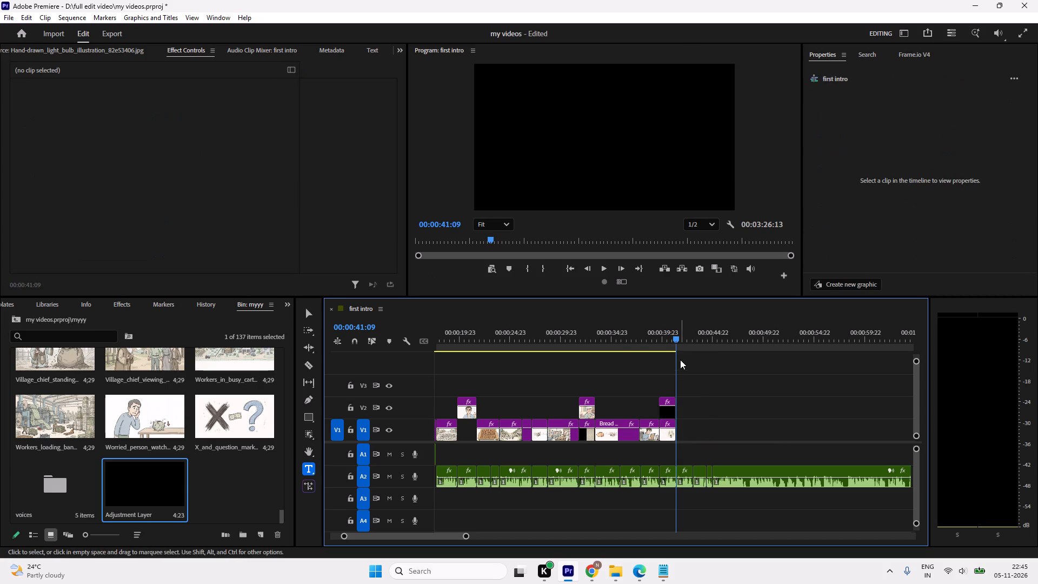
# Play back the trimmed ending and the sequence from 00:00:00:00 to check the stills and title against the narration.
pyautogui.moveTo(673, 340); pyautogui.dragTo(627, 343)
pyautogui.press('space')
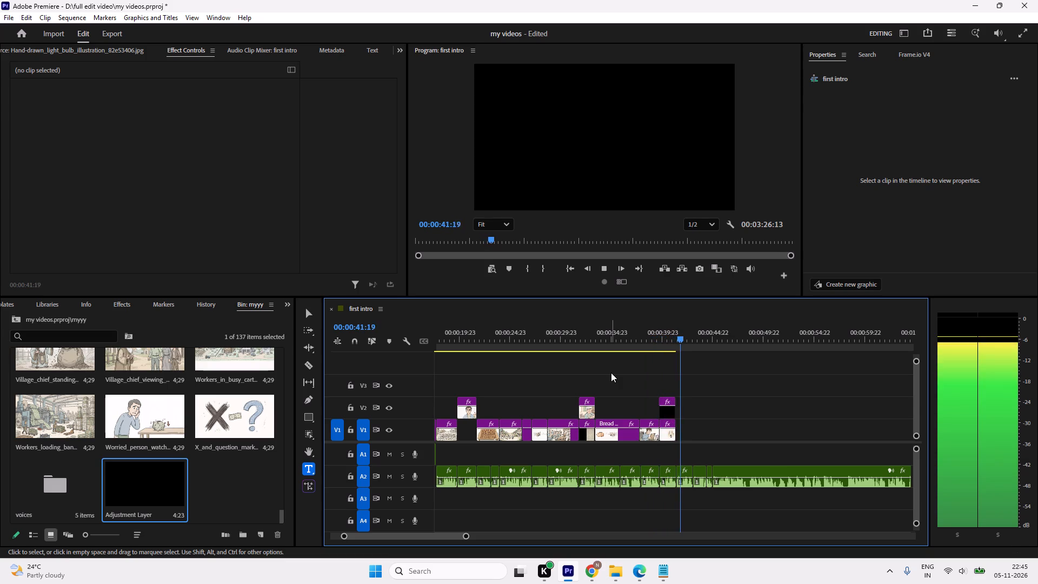
pyautogui.moveTo(705, 337); pyautogui.dragTo(0, 526)
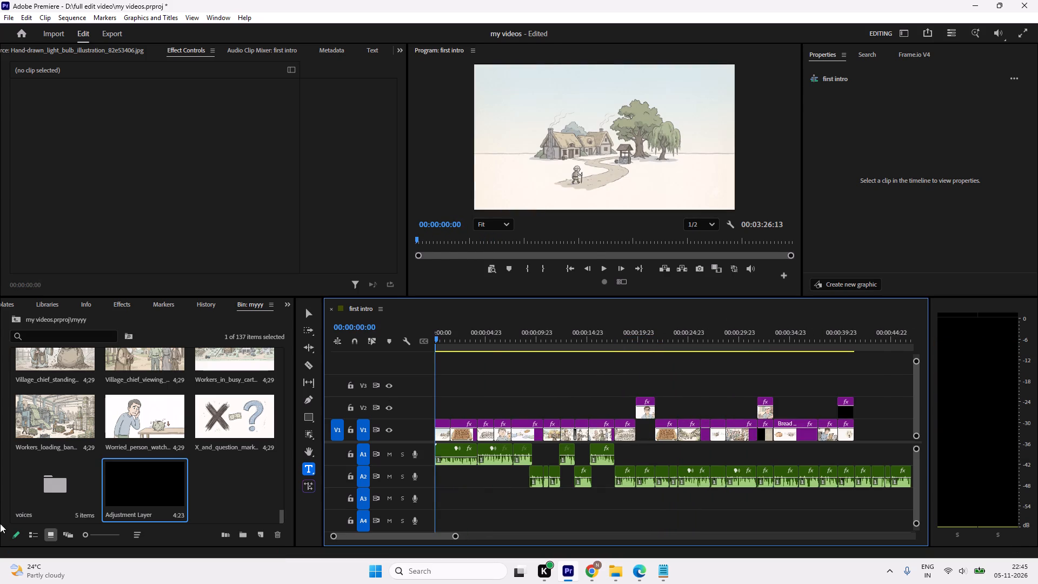
pyautogui.press('space')
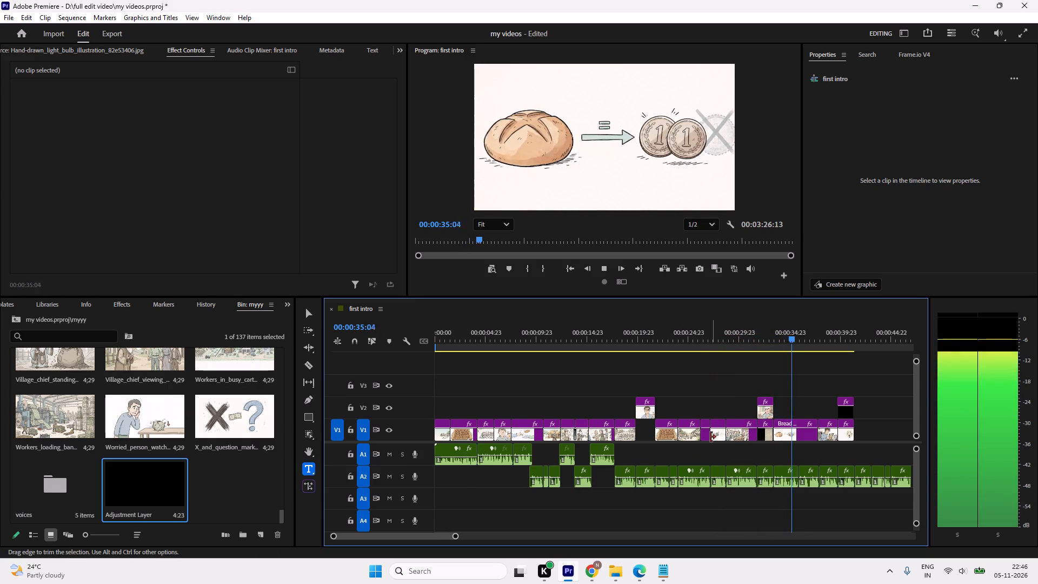
pyautogui.moveTo(798, 339); pyautogui.dragTo(757, 351)
pyautogui.press('space')
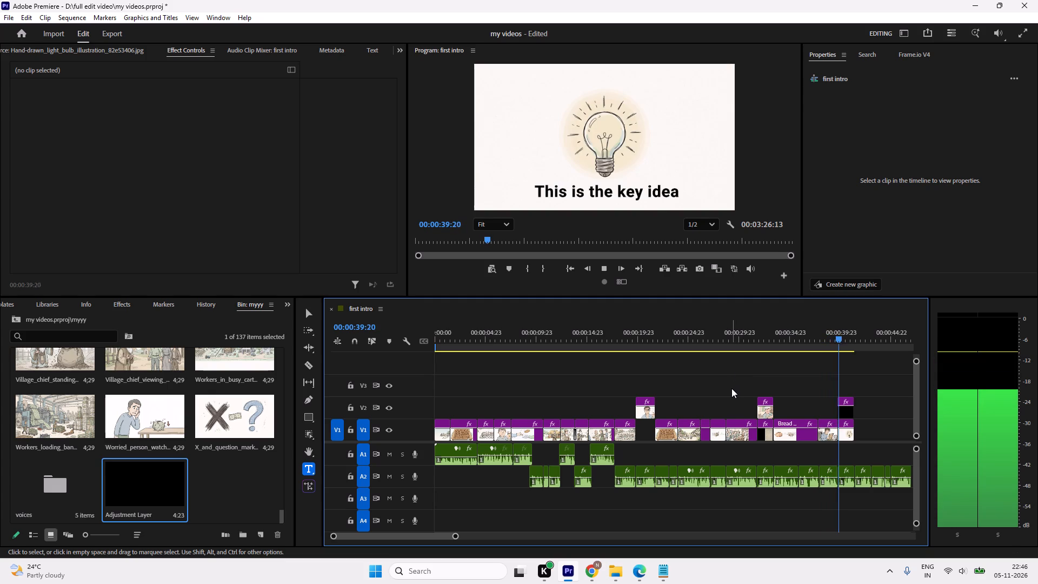
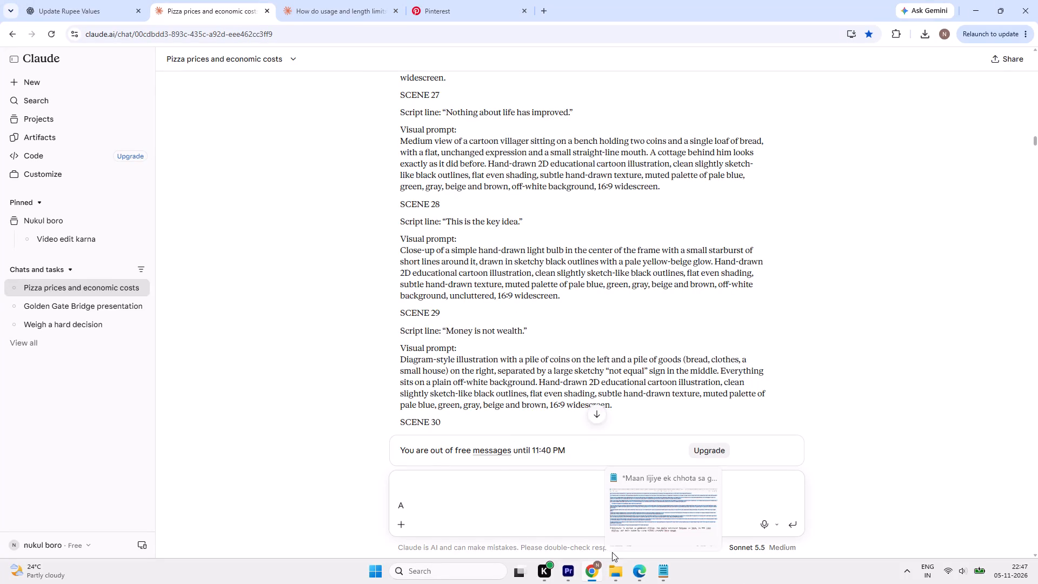
# Return to Premiere and play the narration from about 00:00:41:00 onward to hear the line that follows "This is the key idea".
pyautogui.click(568, 575)
pyautogui.moveTo(866, 331); pyautogui.dragTo(815, 333)
pyautogui.press('space')
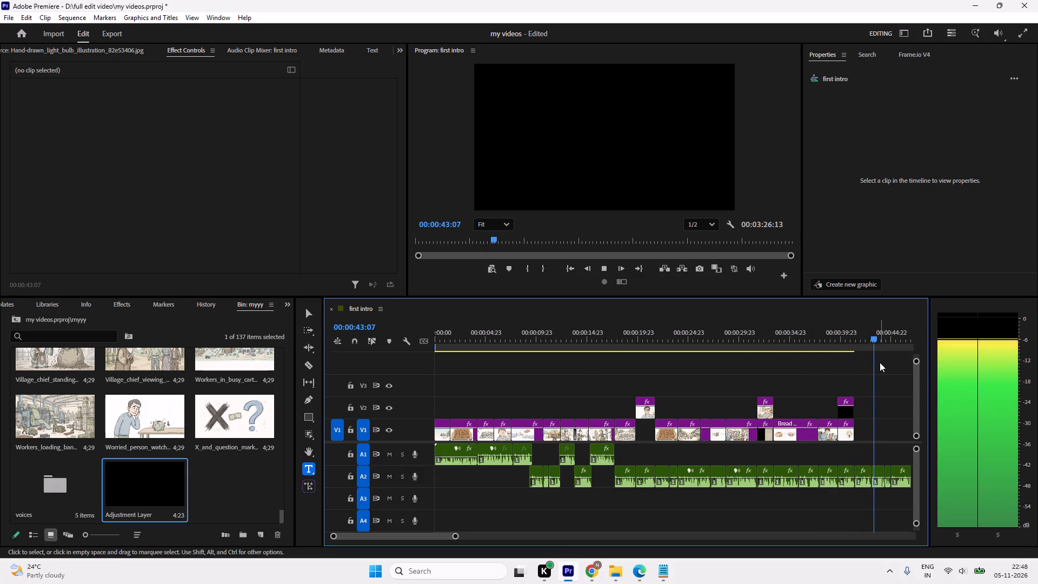
pyautogui.moveTo(889, 337); pyautogui.dragTo(775, 361)
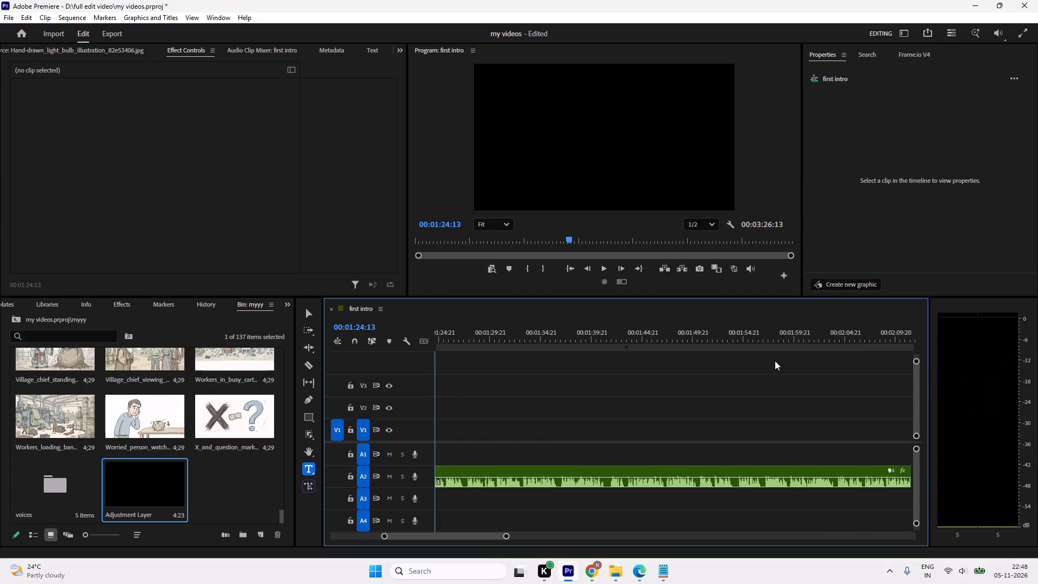
pyautogui.moveTo(775, 361); pyautogui.dragTo(730, 365)
pyautogui.scroll(12, 634, 365)
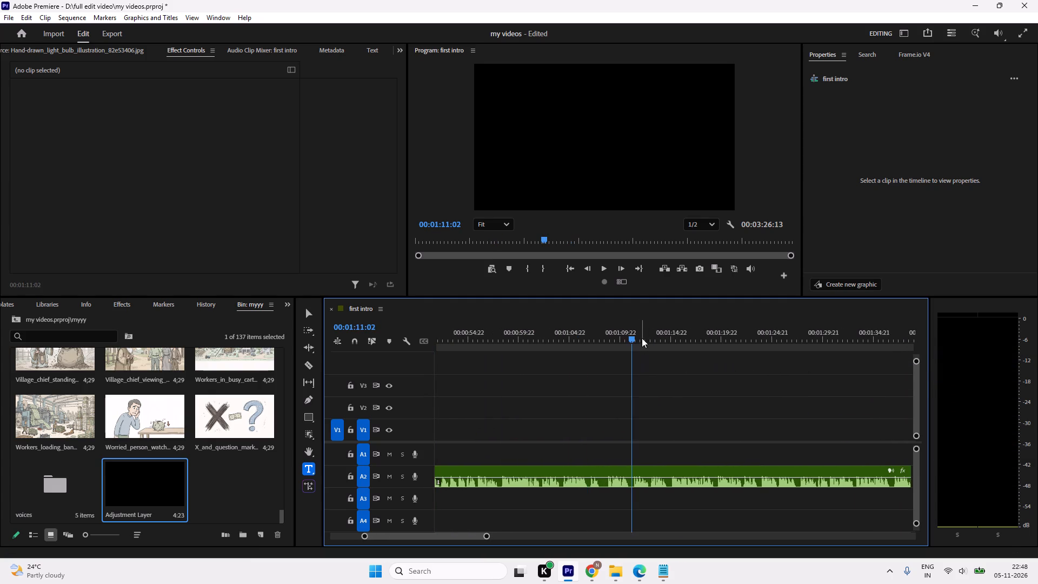
pyautogui.scroll(4, 642, 339)
pyautogui.moveTo(703, 341); pyautogui.dragTo(604, 359)
pyautogui.moveTo(676, 346); pyautogui.dragTo(376, 408)
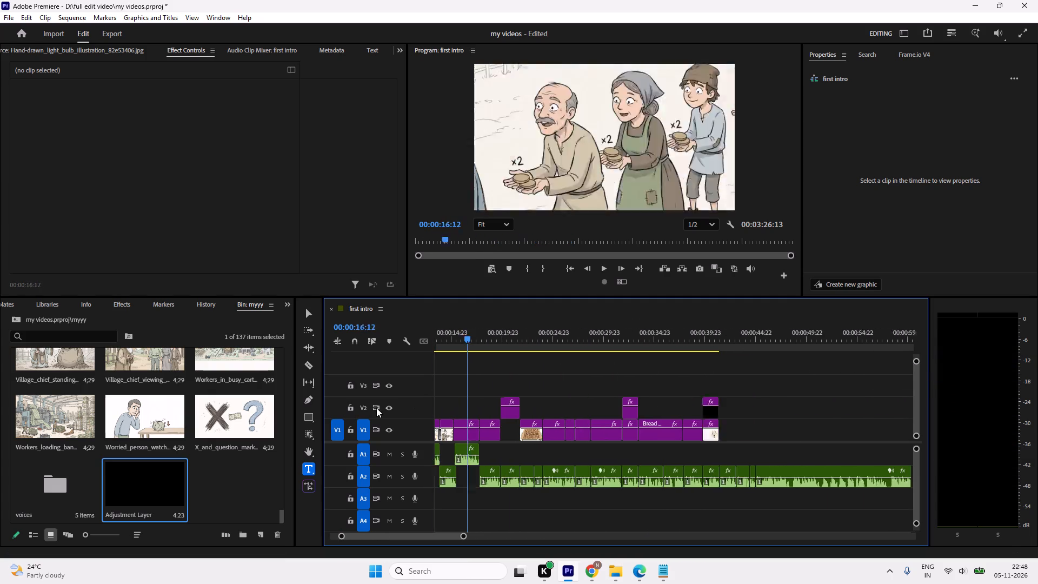
pyautogui.moveTo(376, 408); pyautogui.dragTo(775, 400)
pyautogui.press('space')
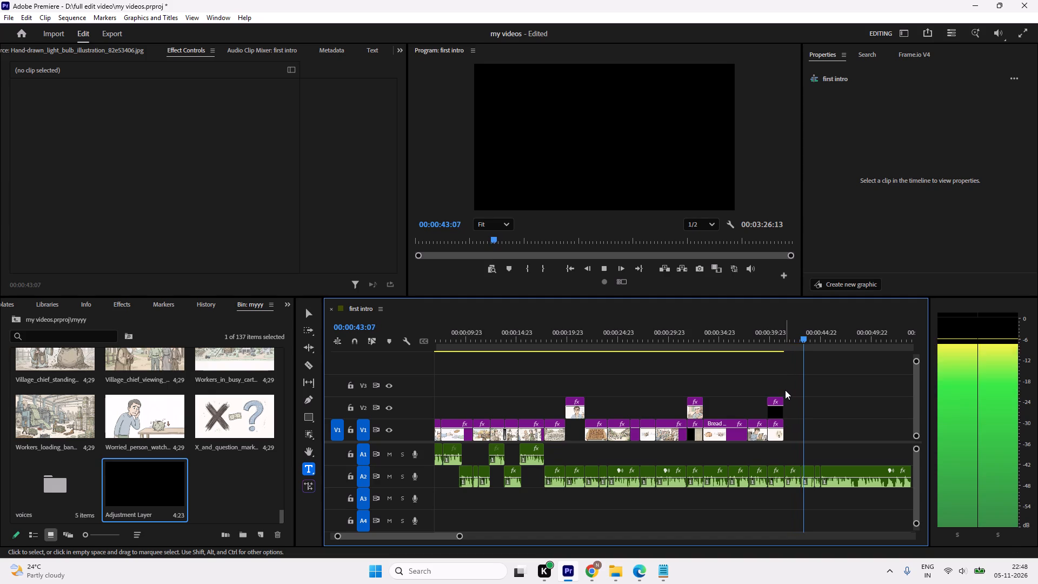
pyautogui.press('space')
pyautogui.moveTo(817, 326); pyautogui.dragTo(806, 333)
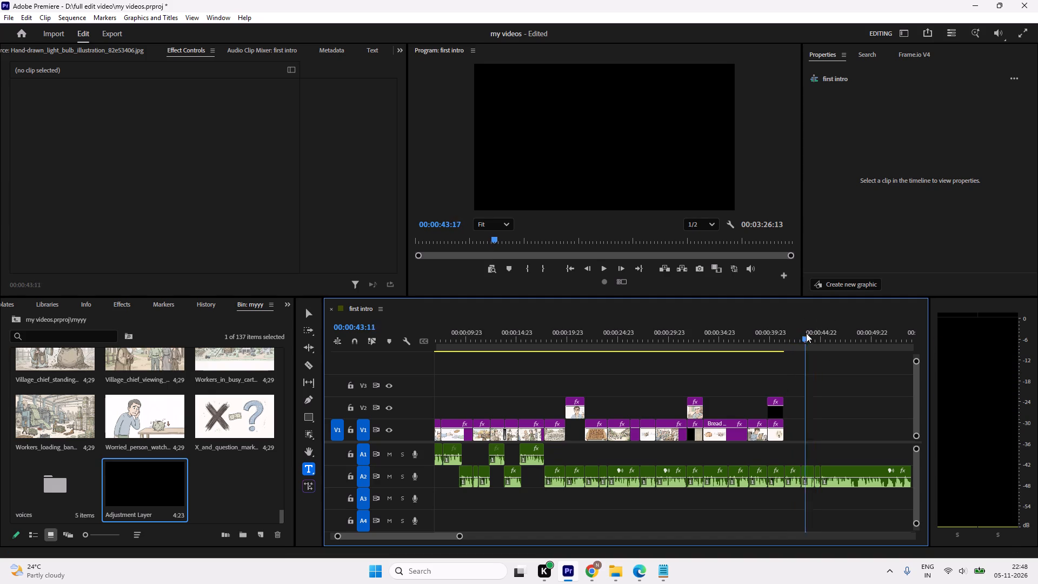
pyautogui.moveTo(806, 333); pyautogui.dragTo(777, 341)
pyautogui.press('space')
pyautogui.press('space')
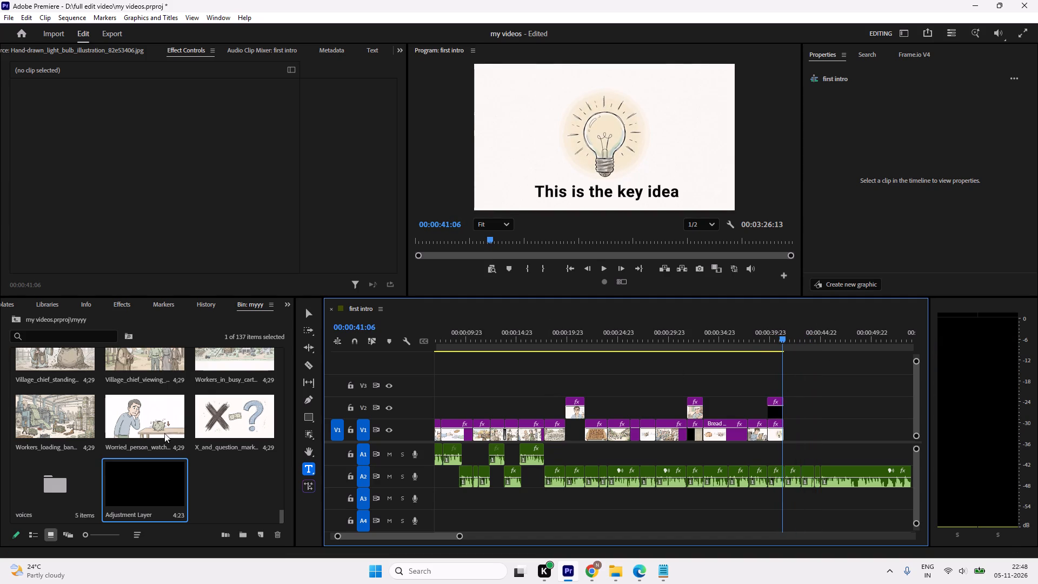
# Preview candidate stills in the myyy bin, from the villager pictures back to the people pictures, for the next narration line.
pyautogui.scroll(1, 120, 427)
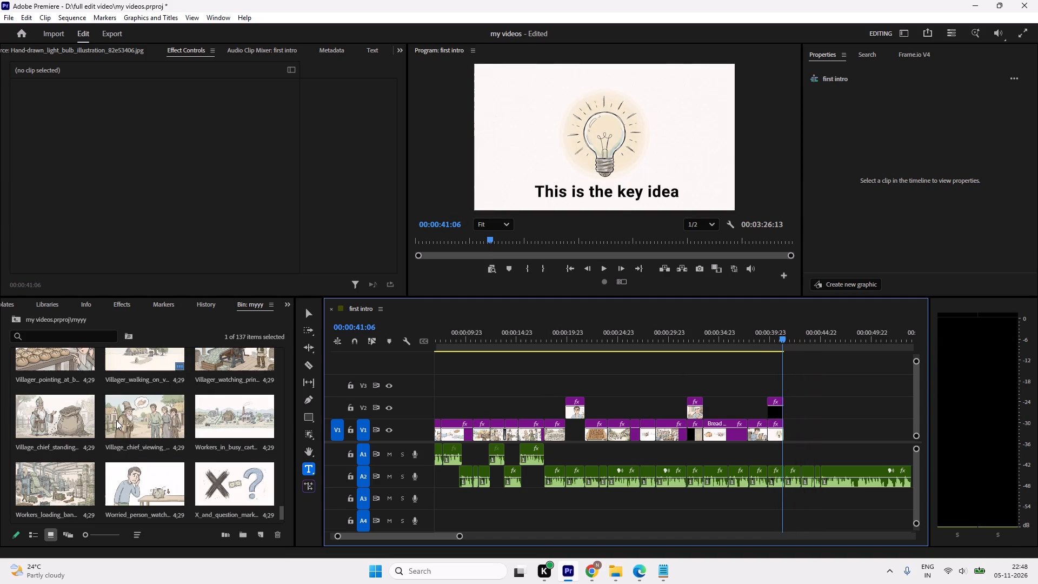
pyautogui.click(116, 420)
pyautogui.click(89, 416)
pyautogui.scroll(2, 88, 416)
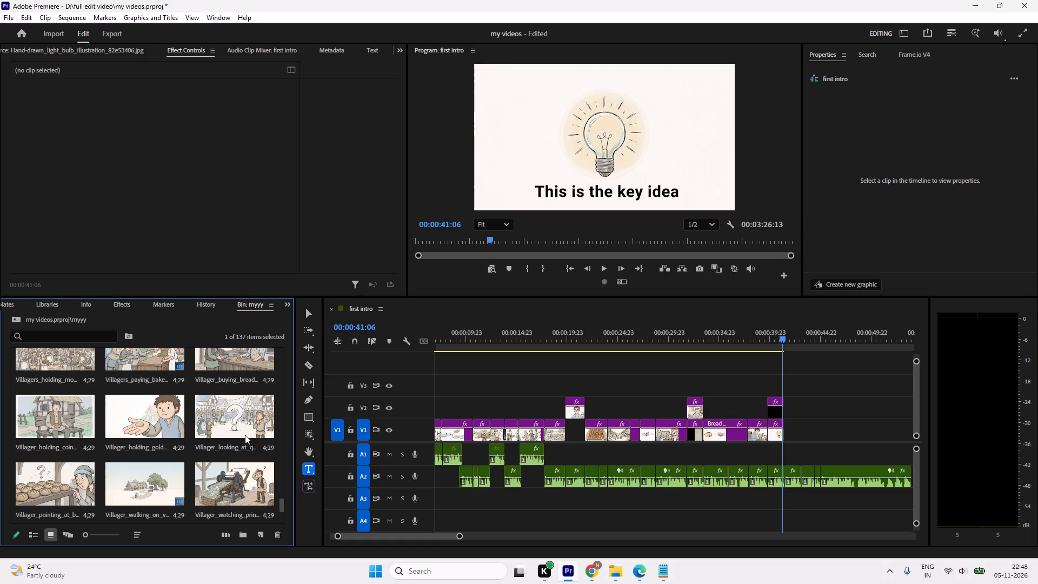
pyautogui.doubleClick(245, 435)
pyautogui.scroll(2, 175, 423)
pyautogui.doubleClick(131, 419)
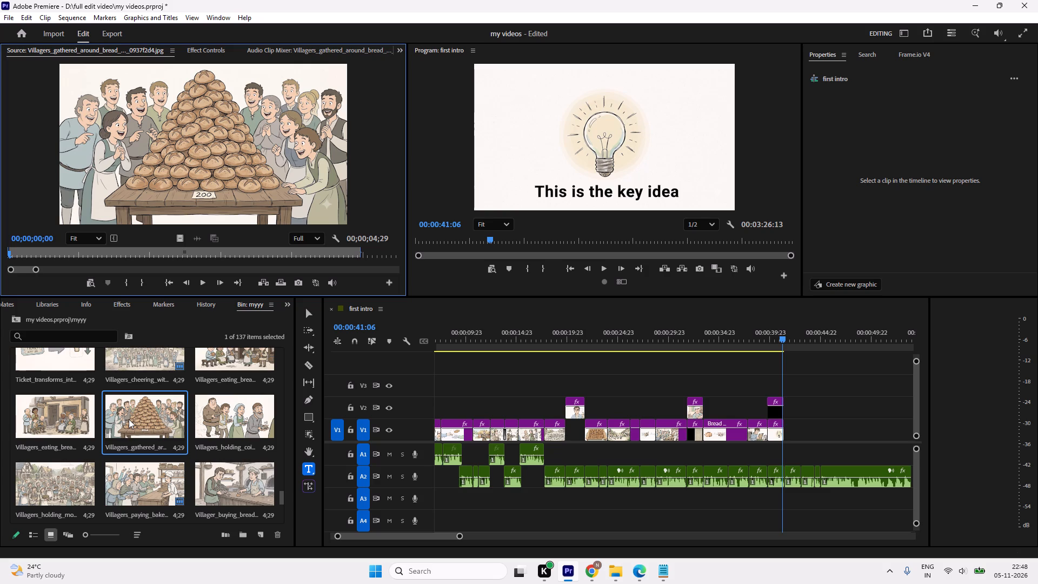
pyautogui.click(69, 413)
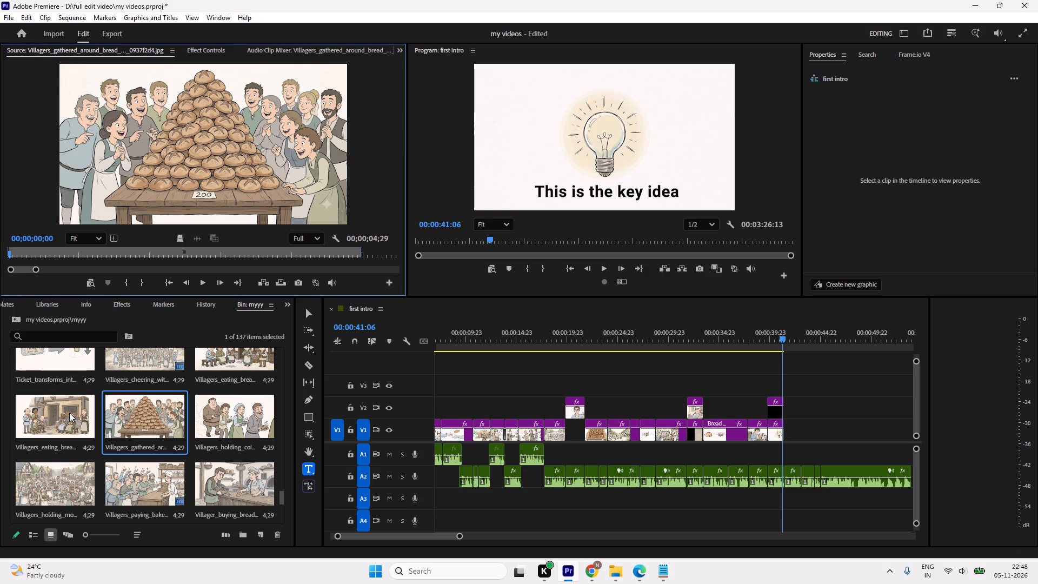
pyautogui.scroll(2, 69, 413)
pyautogui.doubleClick(77, 415)
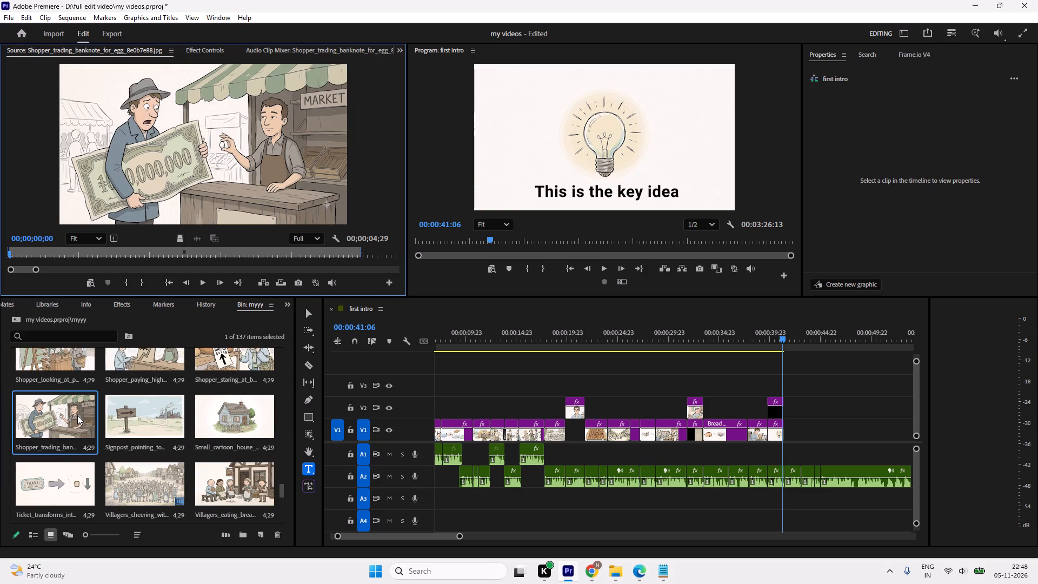
pyautogui.scroll(1, 138, 461)
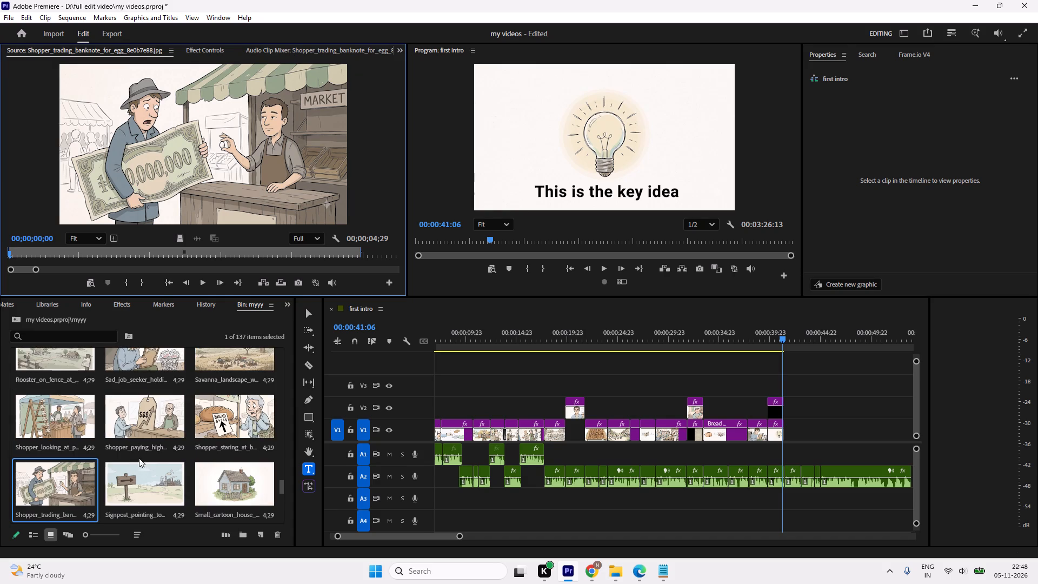
pyautogui.click(158, 429)
pyautogui.scroll(2, 158, 429)
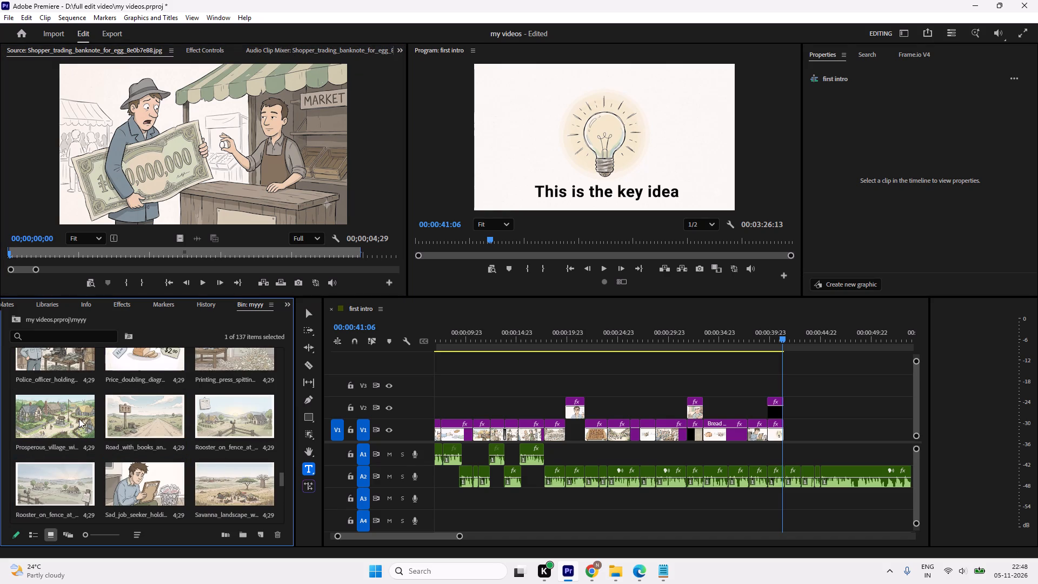
pyautogui.scroll(1, 79, 419)
pyautogui.doubleClick(72, 416)
pyautogui.scroll(1, 72, 416)
pyautogui.doubleClick(72, 416)
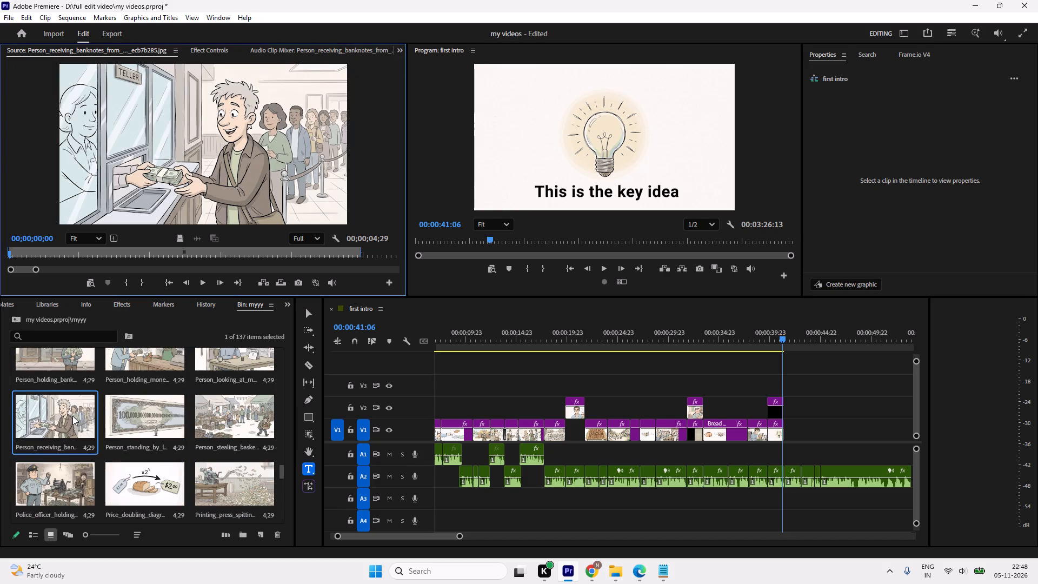
pyautogui.scroll(1, 72, 416)
pyautogui.doubleClick(72, 416)
pyautogui.click(107, 416)
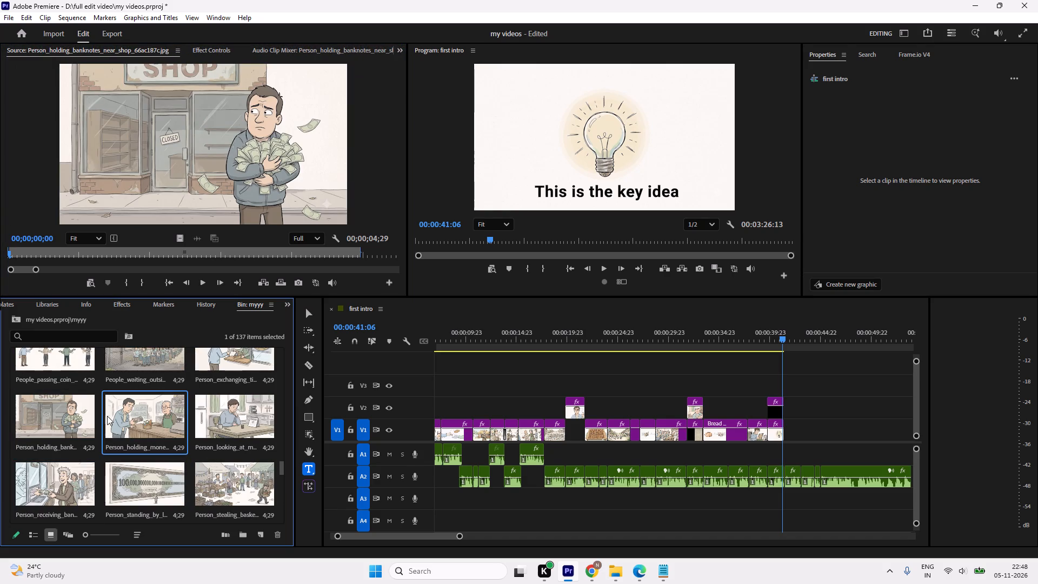
pyautogui.scroll(1, 65, 425)
pyautogui.doubleClick(69, 428)
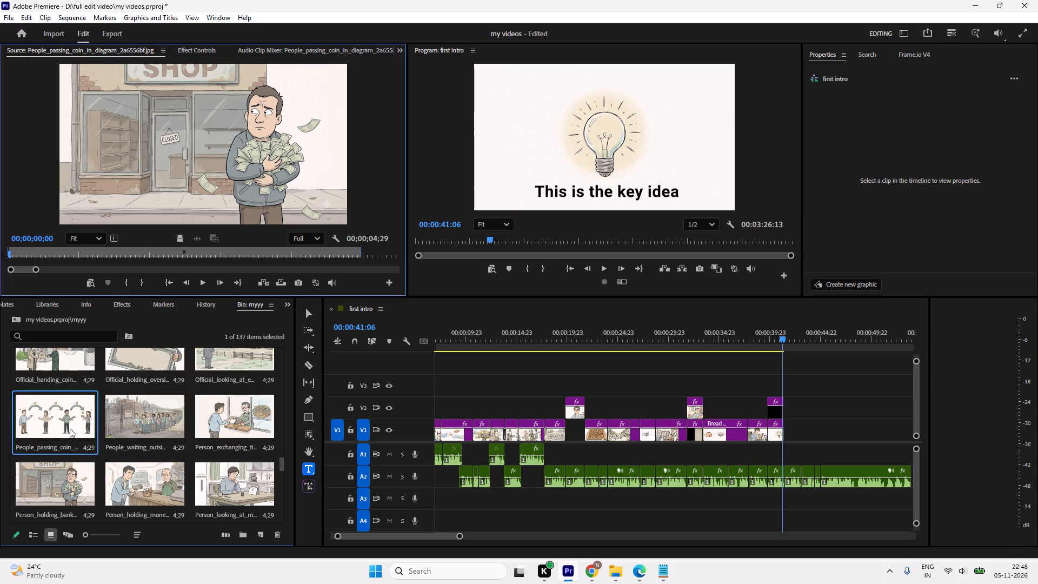
pyautogui.doubleClick(130, 417)
pyautogui.click(218, 413)
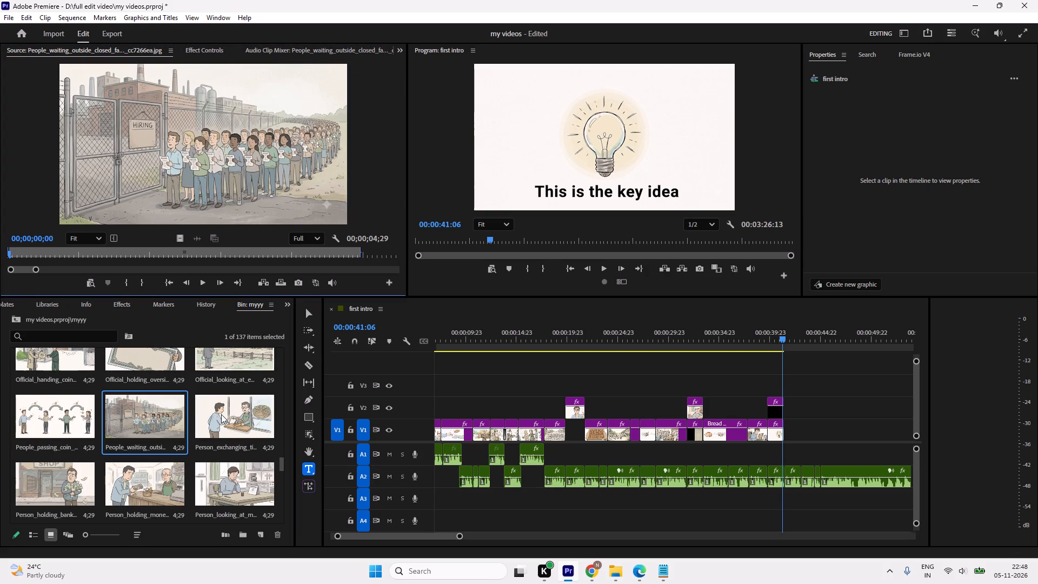
pyautogui.click(221, 414)
# Browse the earlier stills in the myyy bin, including the factory, coin and cartoon villager pictures, for a match to the next line.
pyautogui.scroll(2, 176, 407)
pyautogui.click(232, 400)
pyautogui.scroll(7, 141, 411)
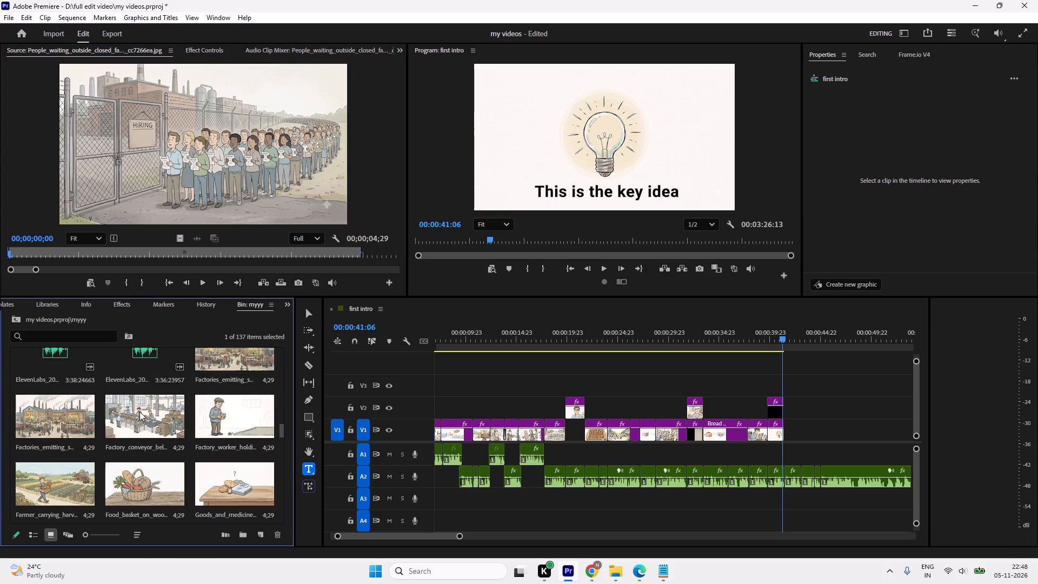
pyautogui.scroll(4, 139, 412)
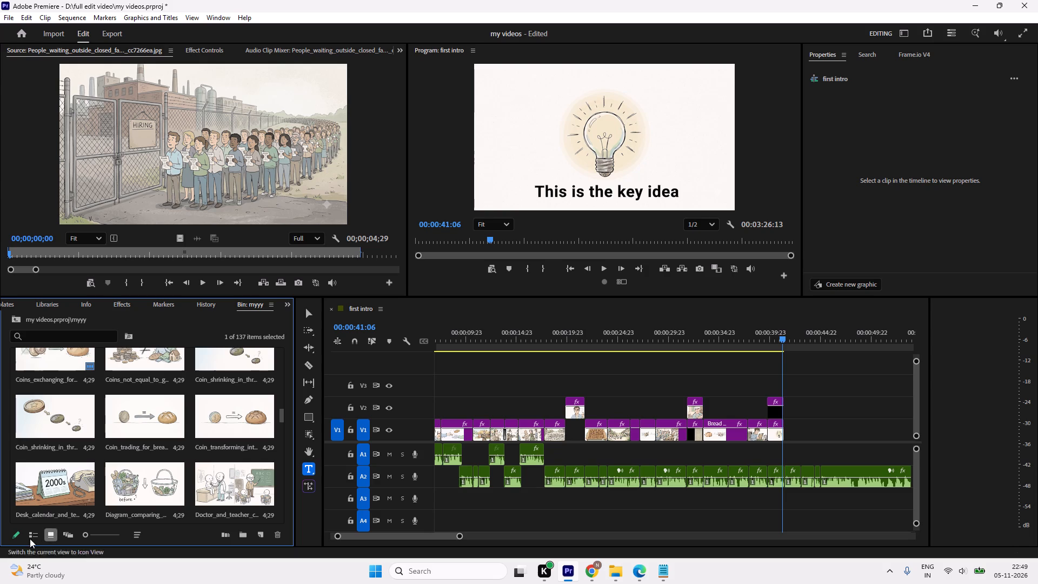
pyautogui.scroll(5, 104, 427)
pyautogui.scroll(-2, 104, 427)
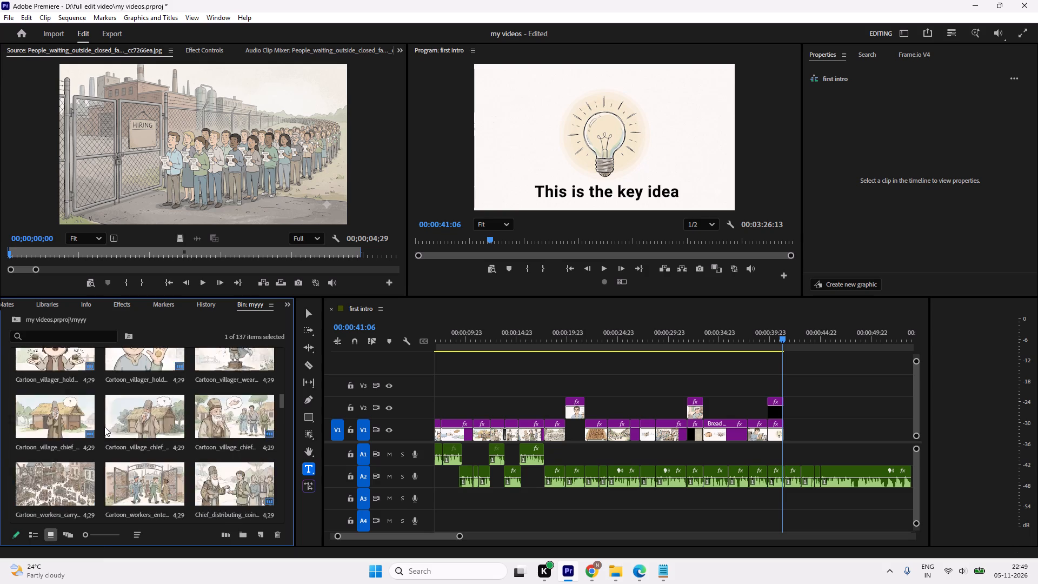
pyautogui.scroll(-1, 104, 427)
pyautogui.scroll(2, 203, 427)
pyautogui.scroll(1, 158, 422)
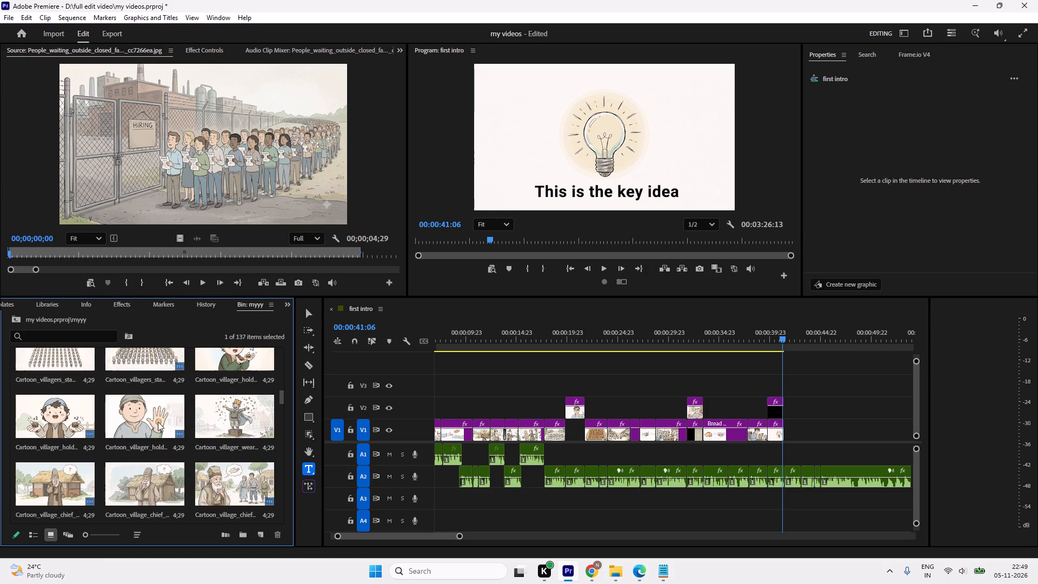
pyautogui.scroll(4, 158, 422)
pyautogui.scroll(-1, 158, 422)
# Preview the still of the cartoon person printing banknotes and compare it with the remaining stills at the start of the bin.
pyautogui.doubleClick(68, 402)
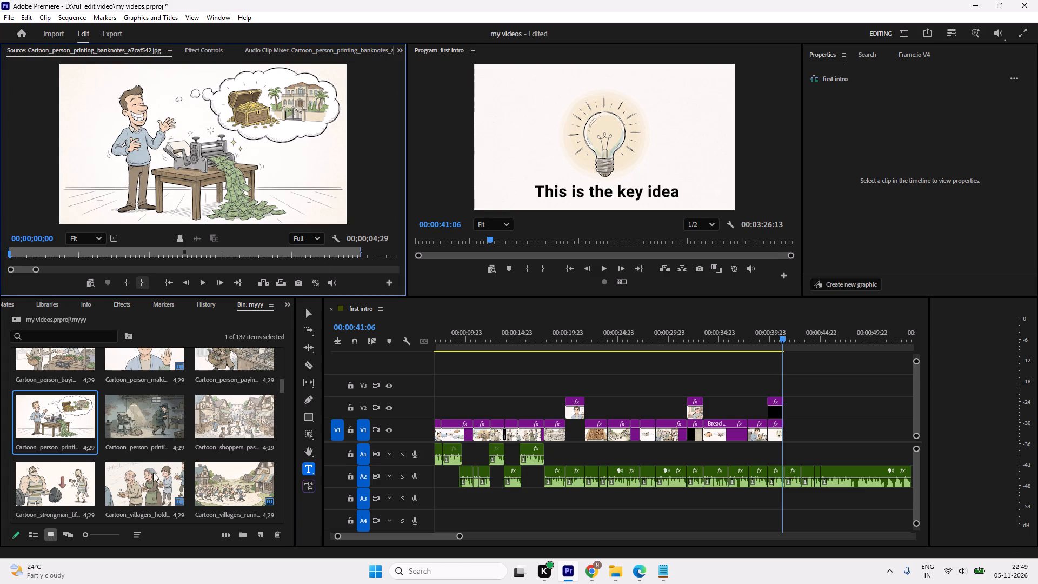
pyautogui.scroll(2, 91, 425)
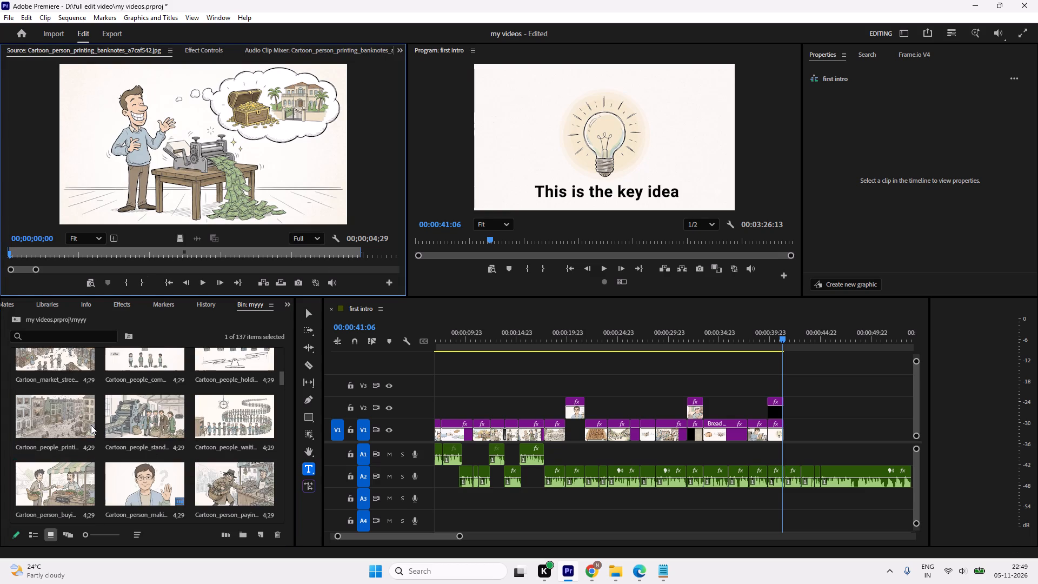
pyautogui.scroll(2, 91, 425)
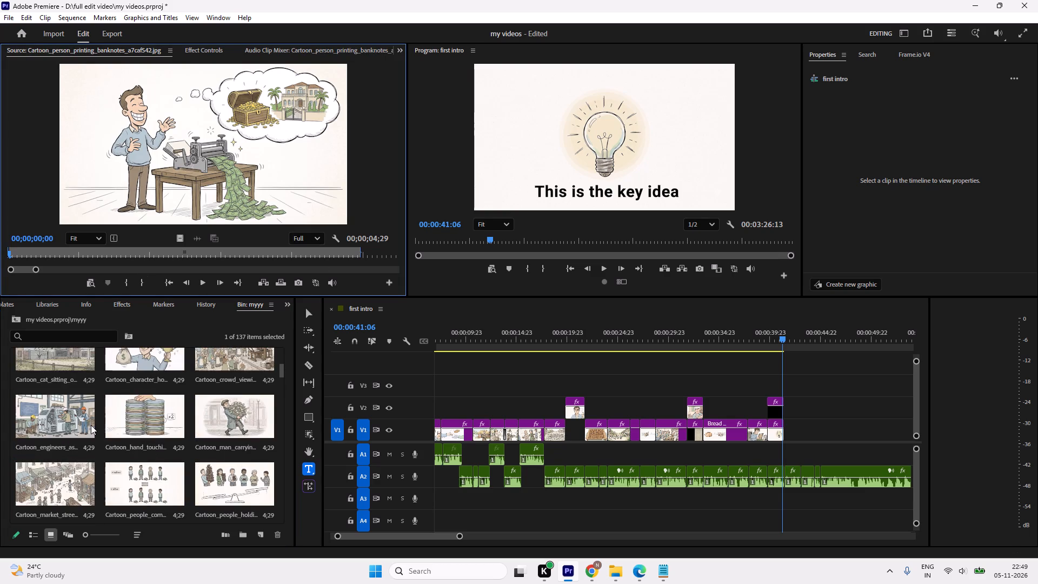
pyautogui.scroll(3, 91, 425)
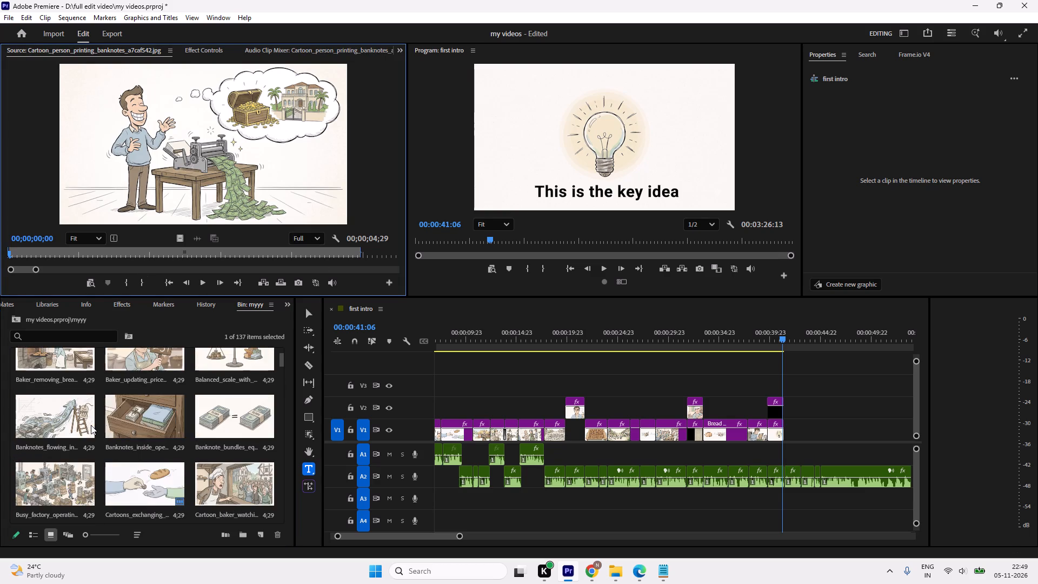
pyautogui.scroll(4, 91, 425)
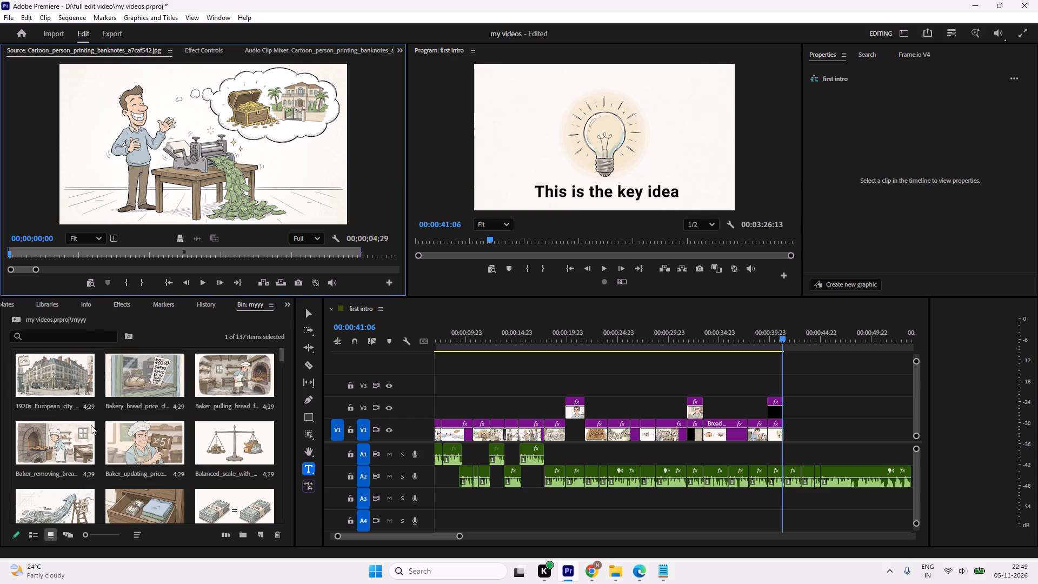
pyautogui.scroll(-8, 91, 425)
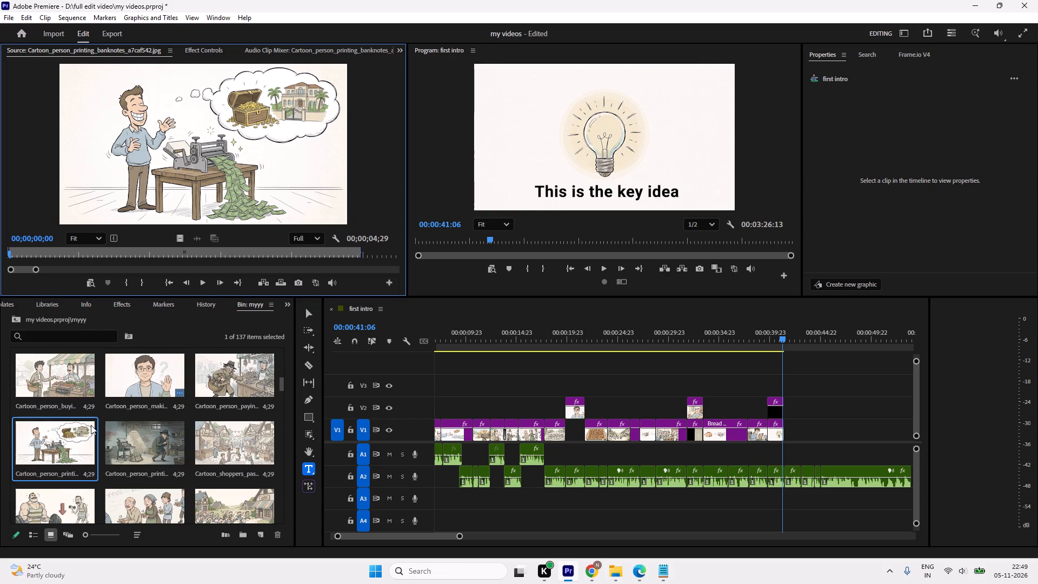
# Place the Cartoon_person_printing_banknotes still on V1 after the light bulb clip and shift it back to close the small gap.
pyautogui.moveTo(45, 441); pyautogui.dragTo(104, 441)
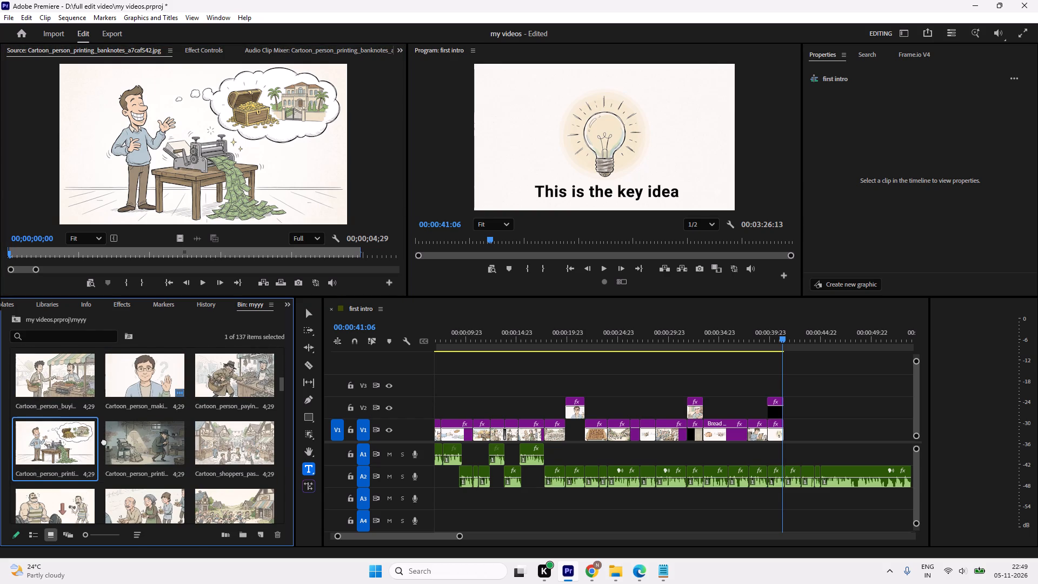
pyautogui.moveTo(104, 441); pyautogui.dragTo(823, 433)
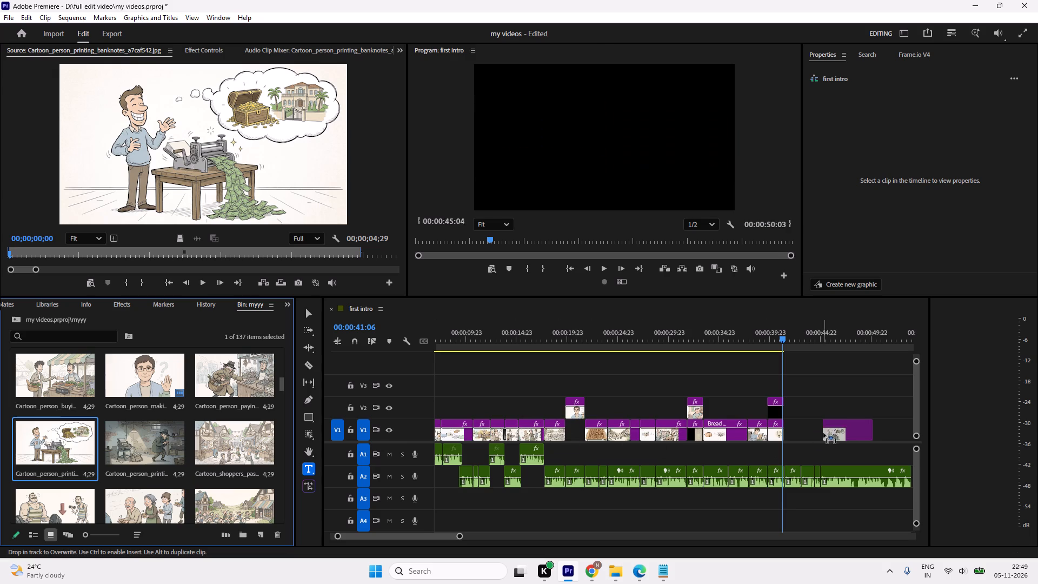
pyautogui.moveTo(823, 433); pyautogui.dragTo(784, 423)
pyautogui.scroll(-4, 795, 416)
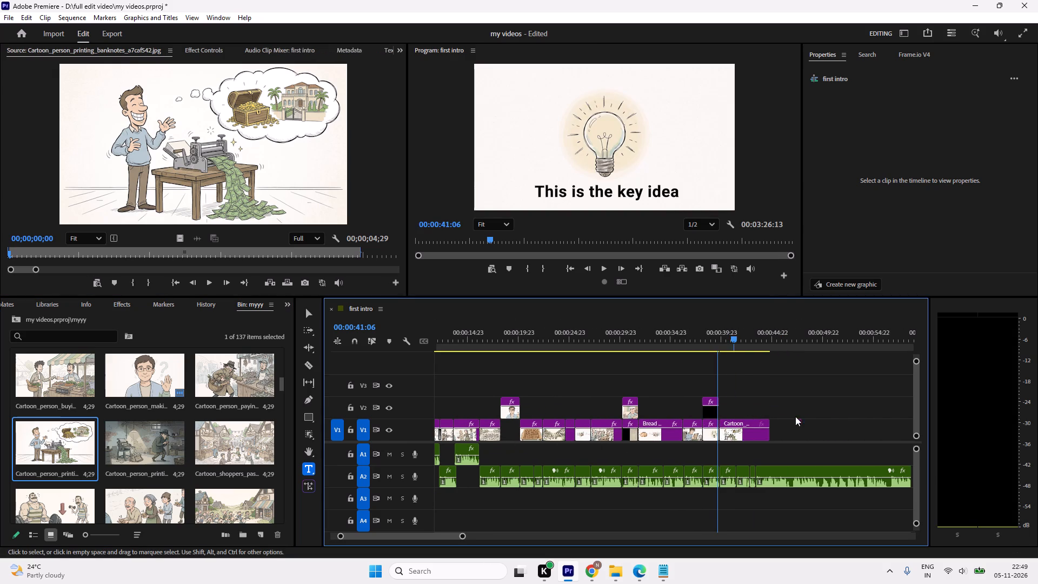
pyautogui.scroll(-1, 795, 416)
pyautogui.click(730, 435)
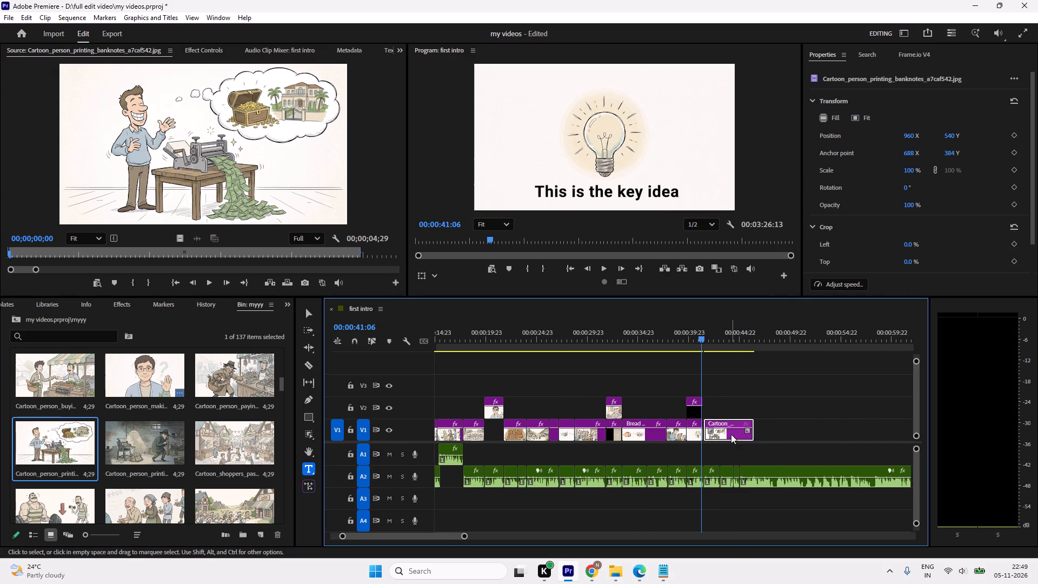
pyautogui.scroll(-6, 743, 433)
pyautogui.moveTo(600, 339); pyautogui.dragTo(595, 341)
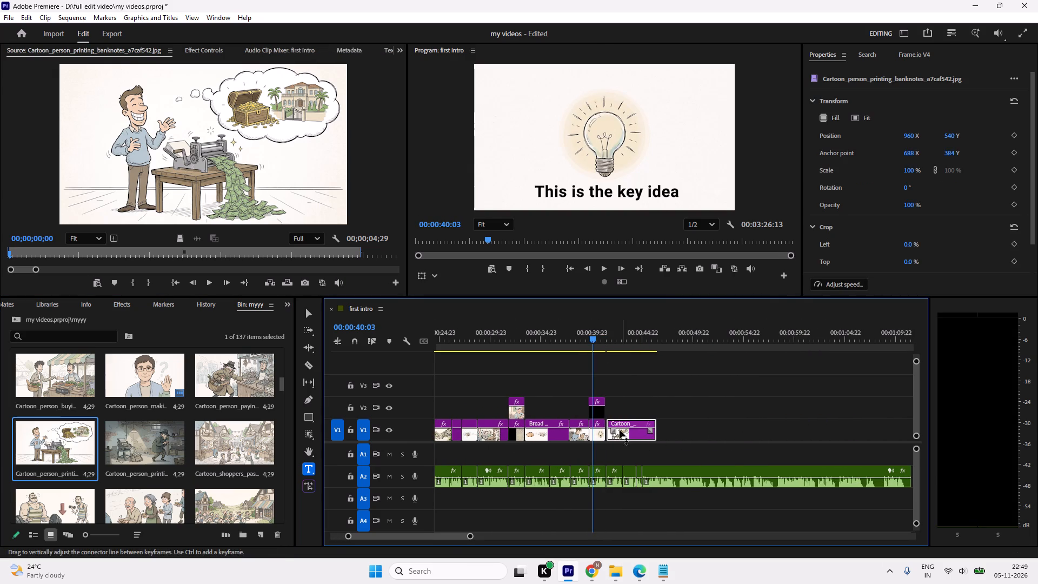
pyautogui.click(626, 434)
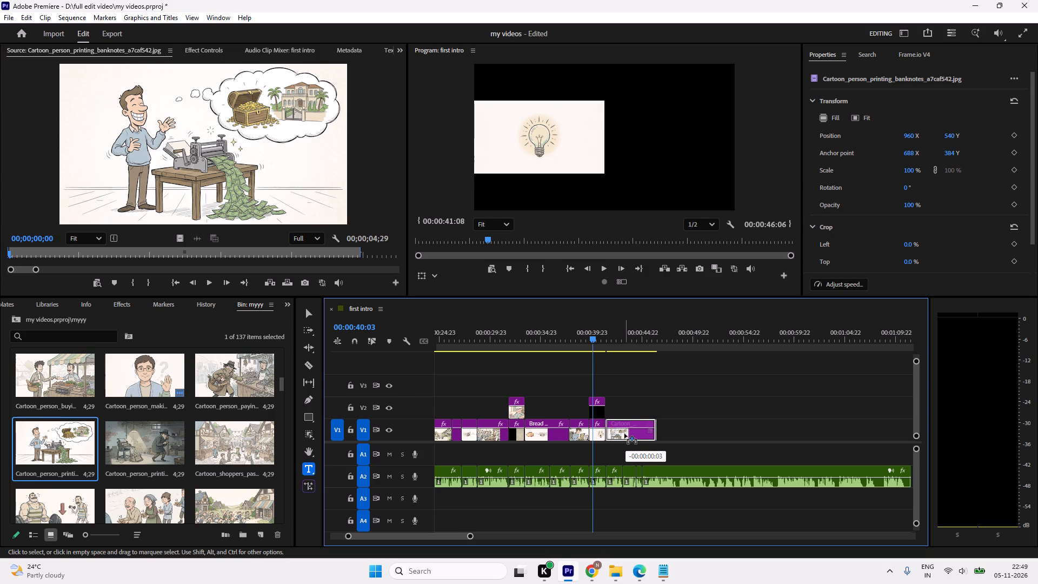
# Play the narration over the banknotes still, split the V1 clip at 00:00:42:23 and delete the part after the cut.
pyautogui.click(717, 424)
pyautogui.press('space')
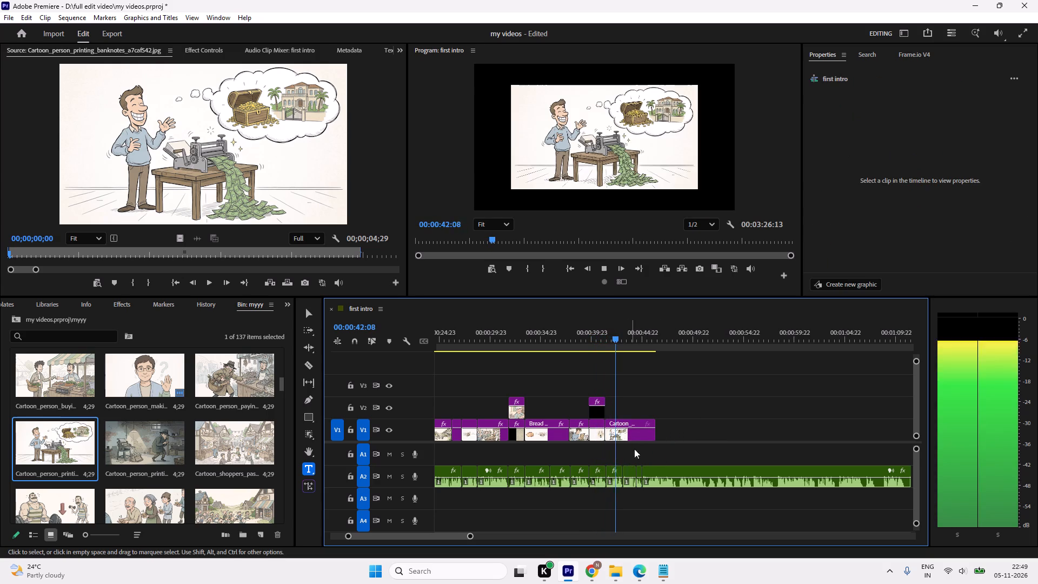
pyautogui.press('space')
pyautogui.press('space')
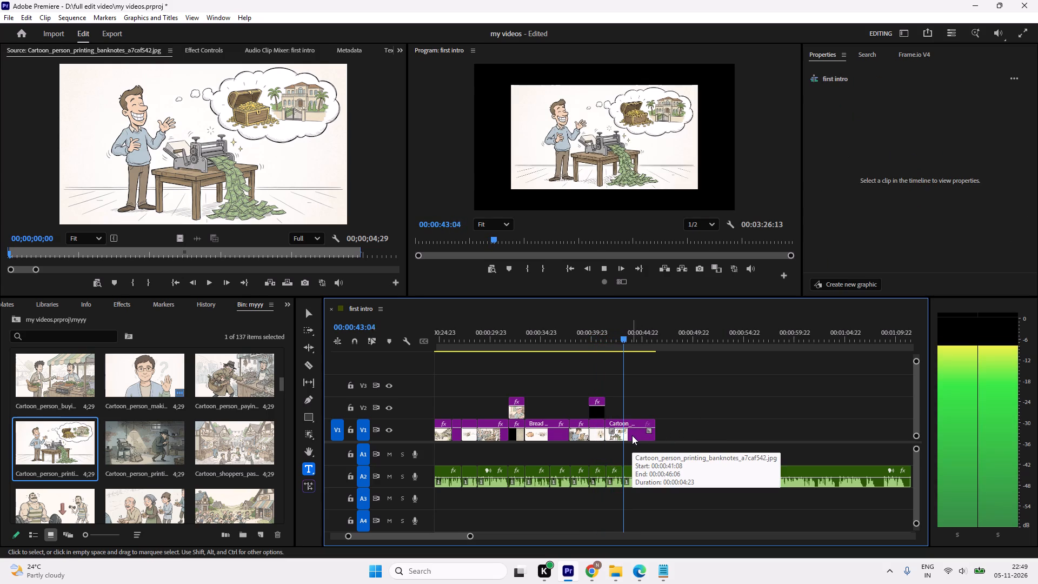
pyautogui.moveTo(637, 335); pyautogui.dragTo(613, 340)
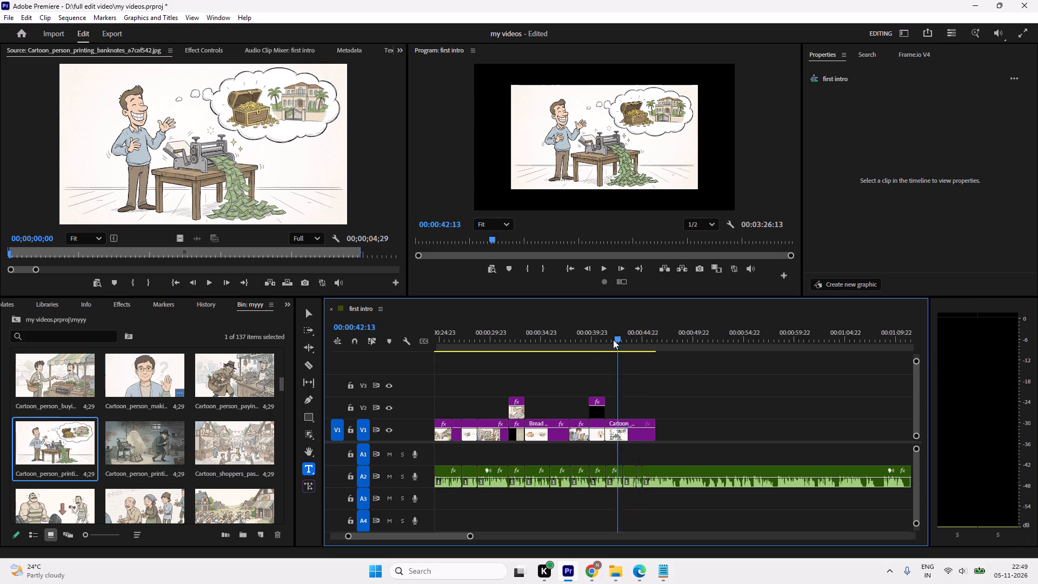
pyautogui.moveTo(613, 340); pyautogui.dragTo(594, 344)
pyautogui.press('space')
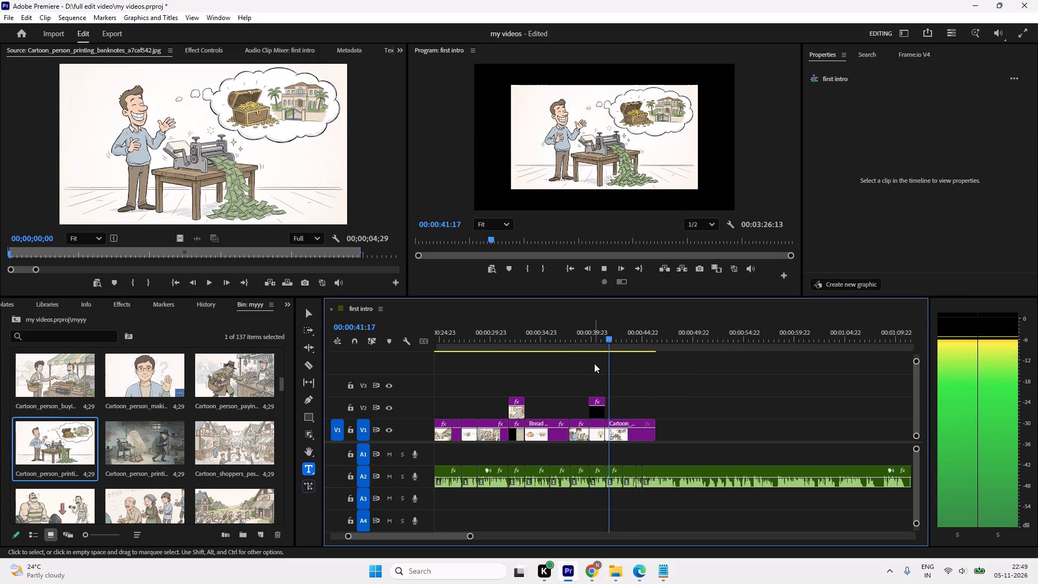
pyautogui.press('space')
pyautogui.click(648, 432)
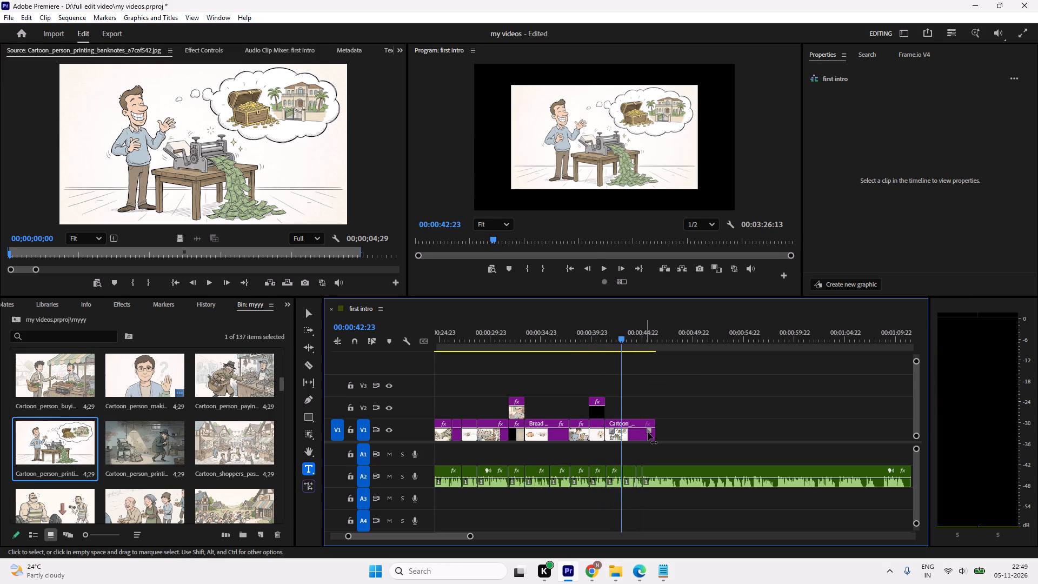
pyautogui.click(637, 435)
pyautogui.hotkey('ctrl', 'k')
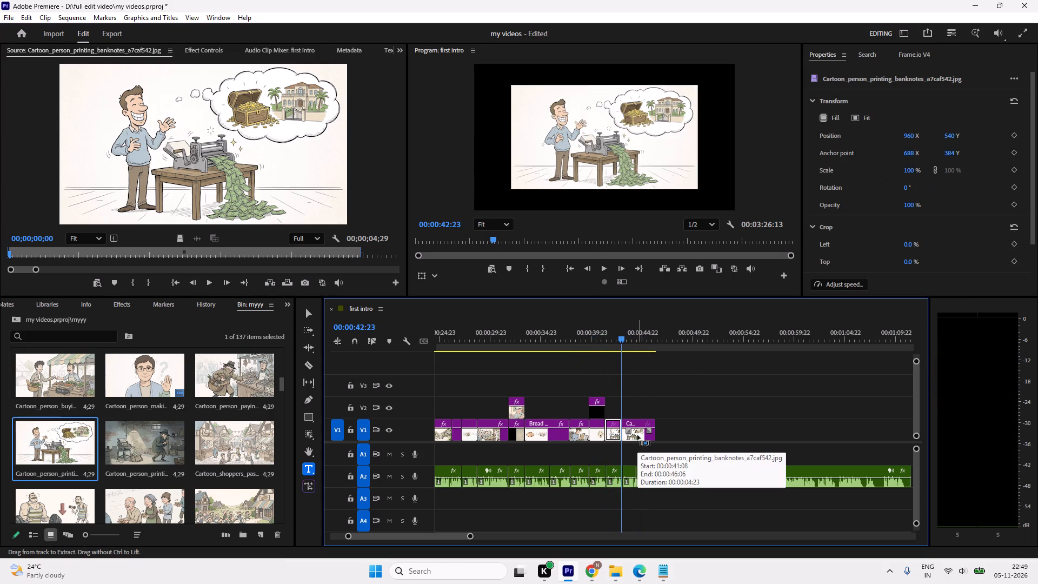
pyautogui.click(637, 435)
pyautogui.press('Delete')
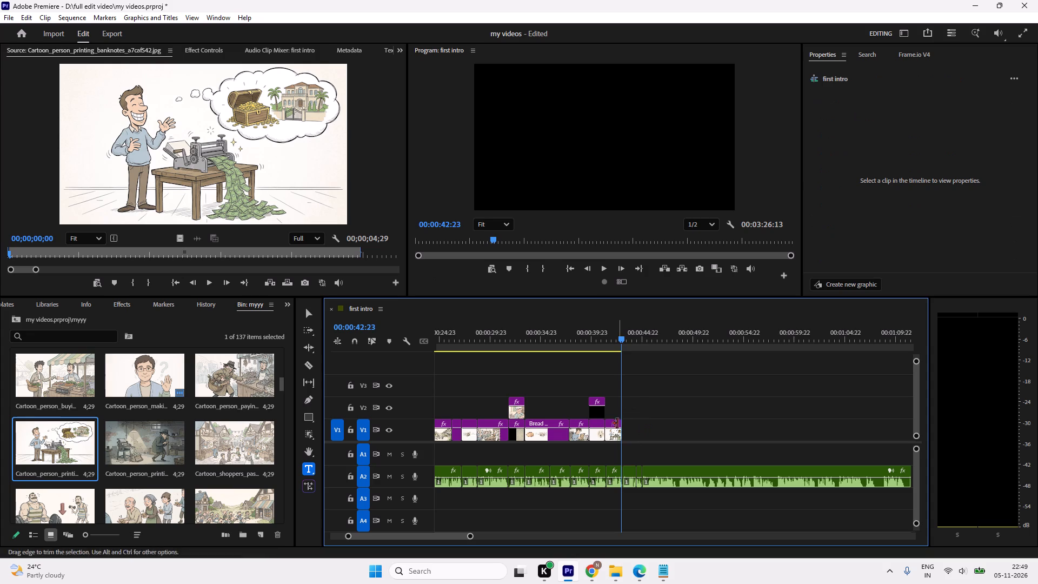
# Scale the shortened banknotes still to 119% and play back the section around it against the narration.
pyautogui.click(611, 439)
pyautogui.moveTo(629, 341); pyautogui.dragTo(597, 348)
pyautogui.press('space')
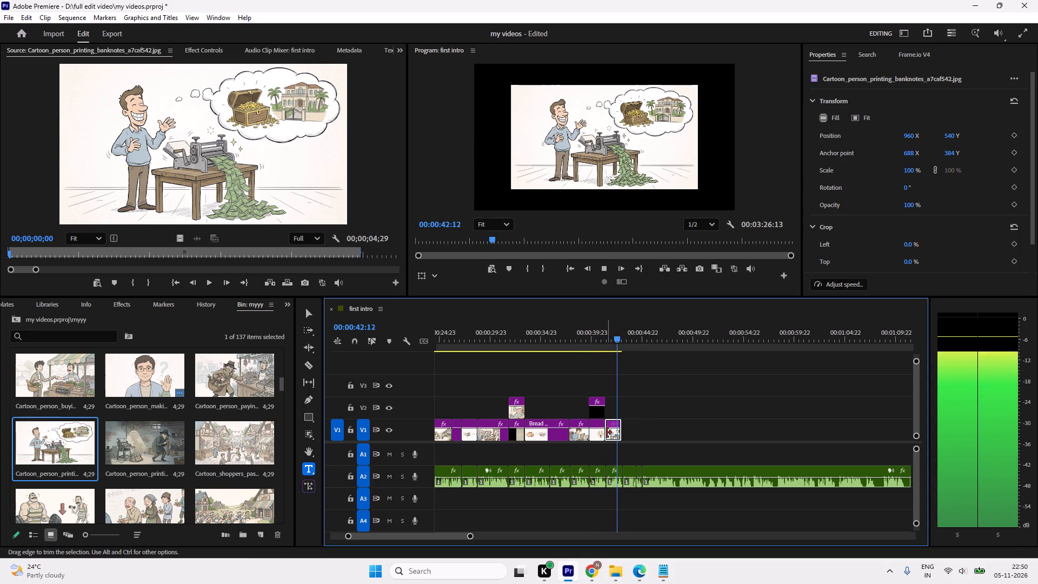
pyautogui.press('space')
pyautogui.moveTo(623, 333); pyautogui.dragTo(616, 333)
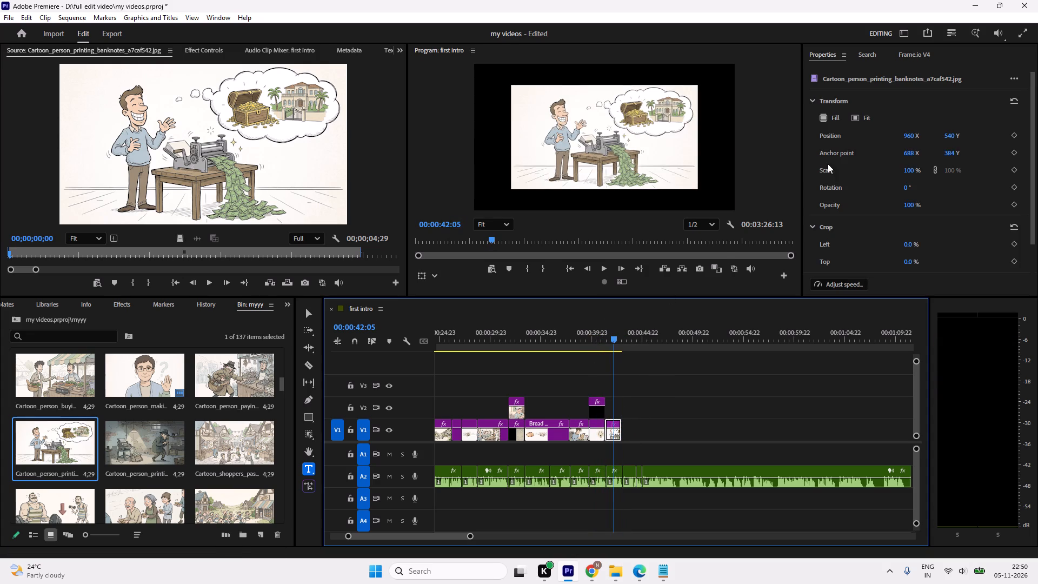
pyautogui.moveTo(908, 174); pyautogui.dragTo(931, 178)
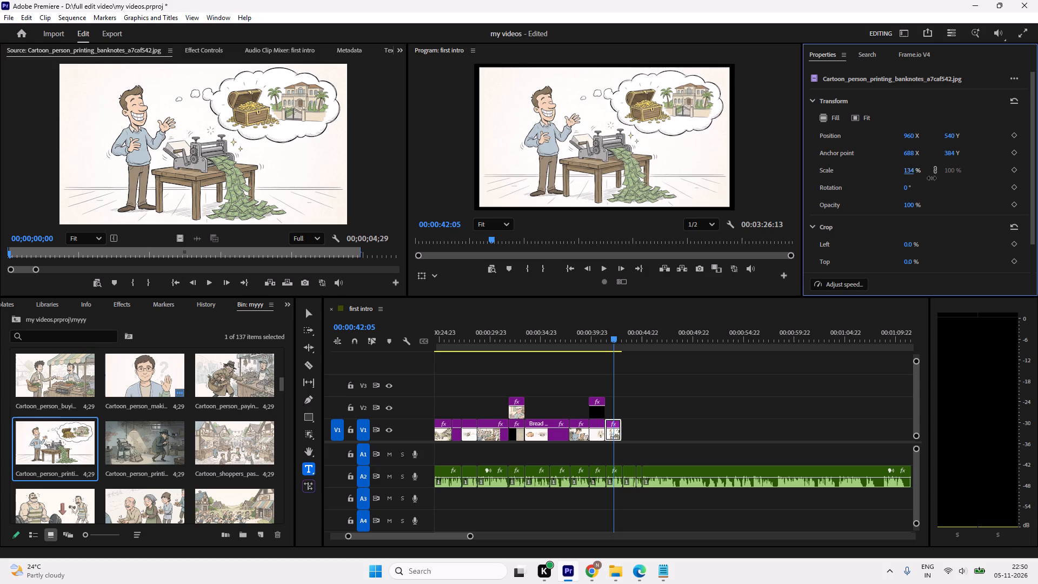
pyautogui.moveTo(931, 178); pyautogui.dragTo(933, 187)
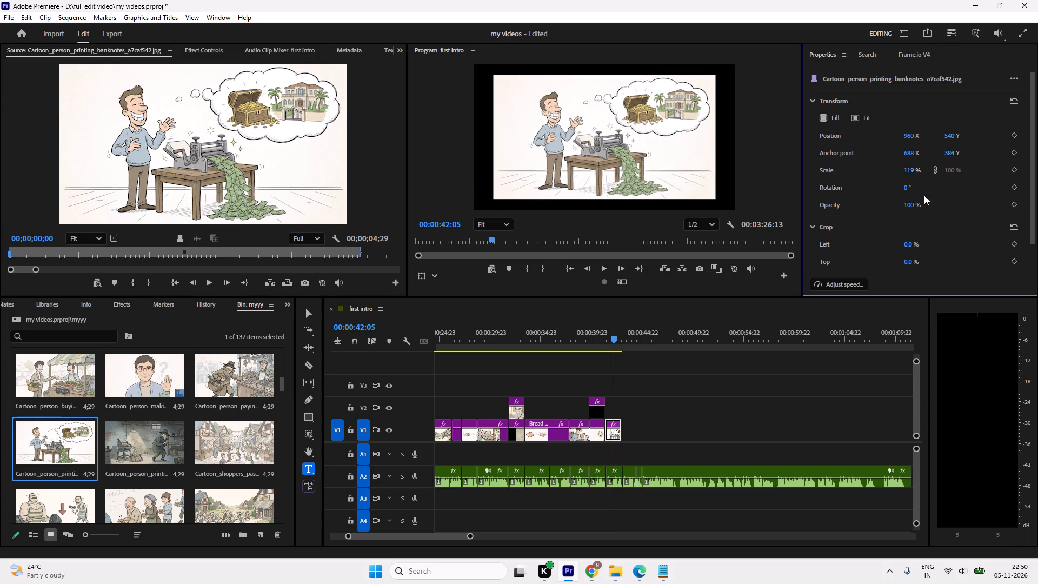
pyautogui.moveTo(617, 336); pyautogui.dragTo(591, 345)
pyautogui.press('space')
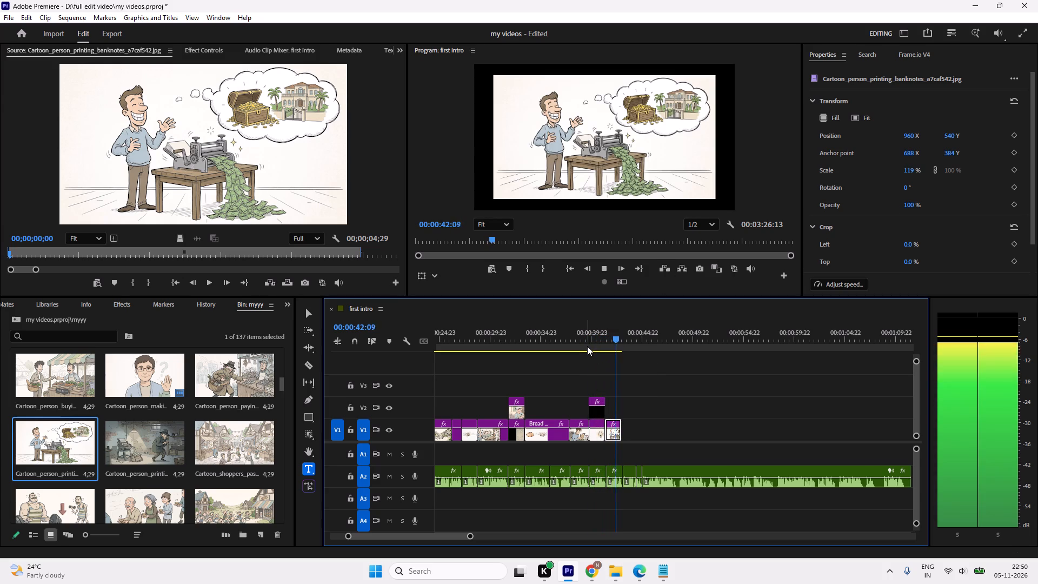
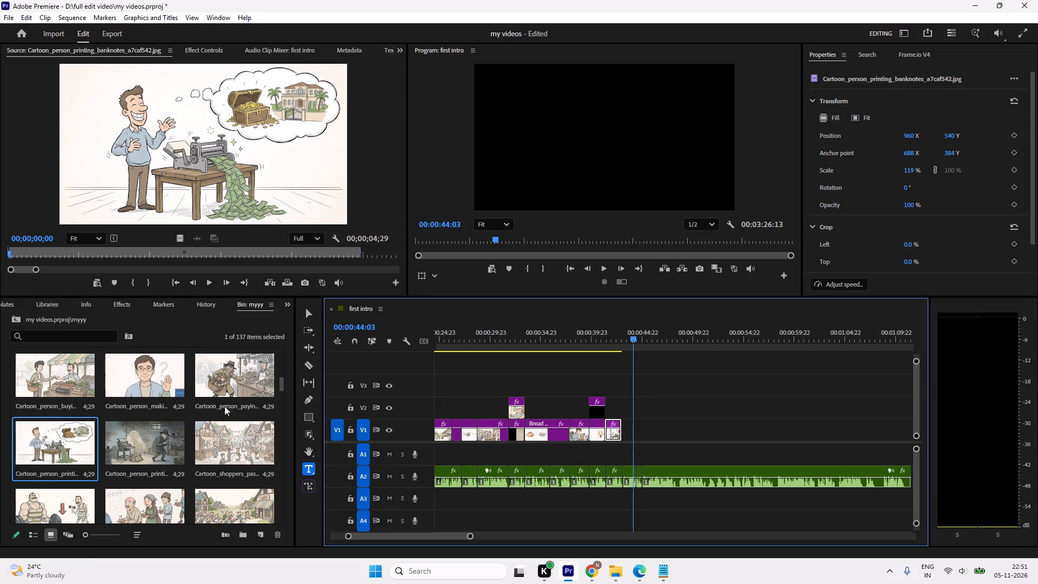
pyautogui.doubleClick(210, 386)
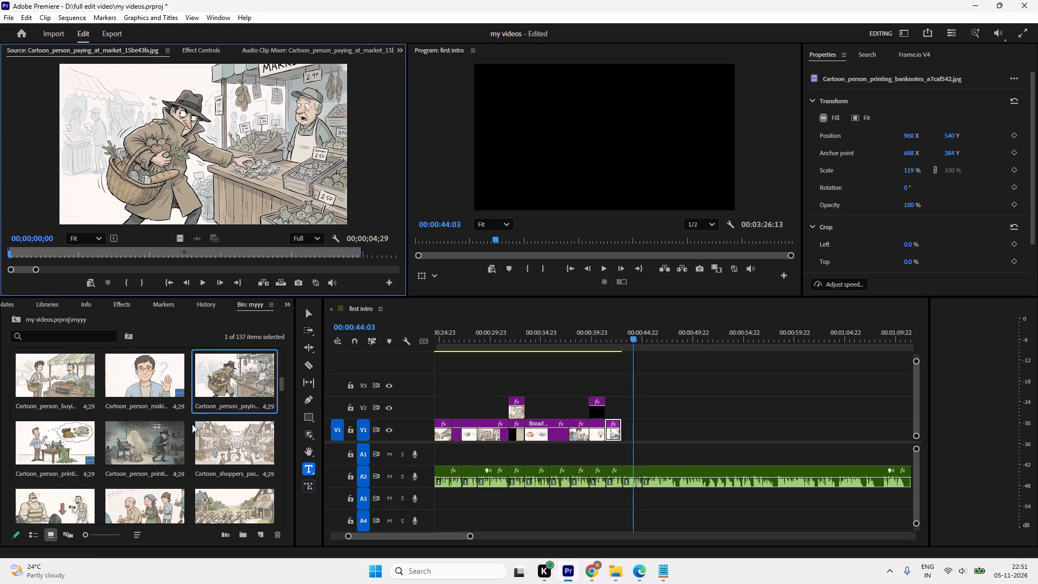
pyautogui.scroll(-3, 191, 426)
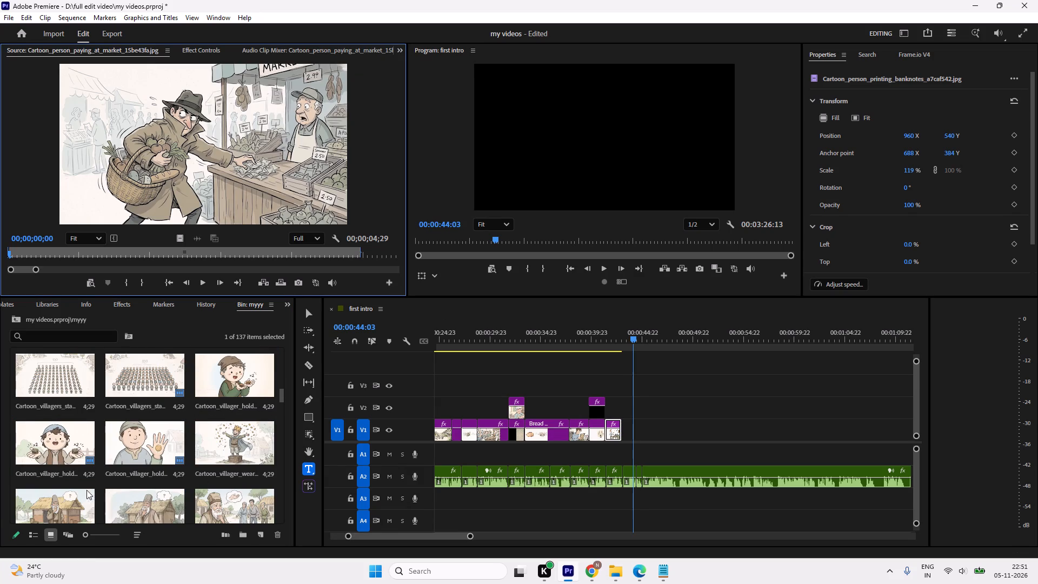
pyautogui.scroll(-2, 86, 489)
pyautogui.scroll(-3, 148, 455)
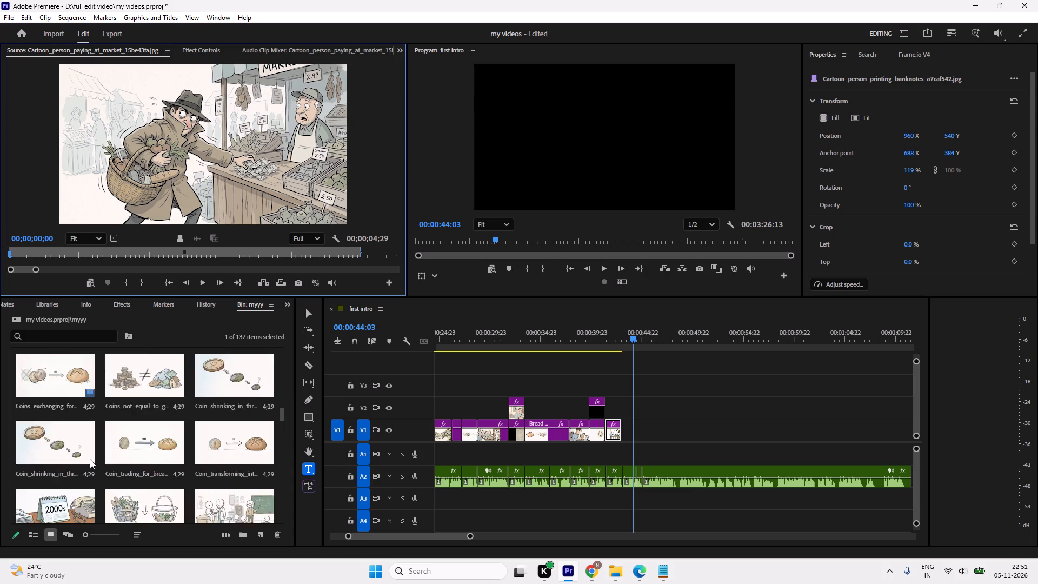
pyautogui.scroll(-5, 90, 459)
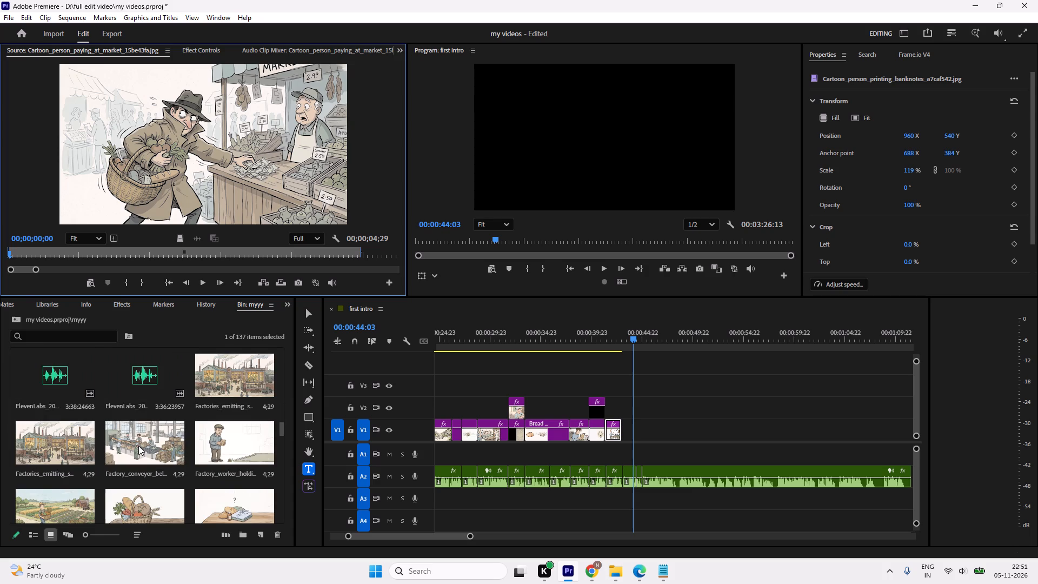
pyautogui.doubleClick(138, 446)
pyautogui.doubleClick(68, 437)
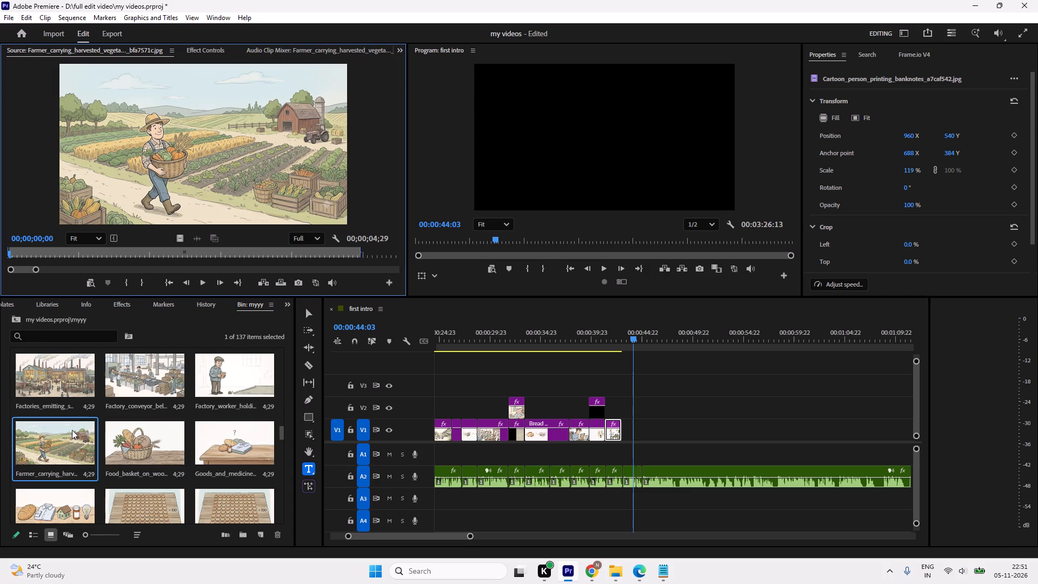
pyautogui.scroll(-5, 105, 457)
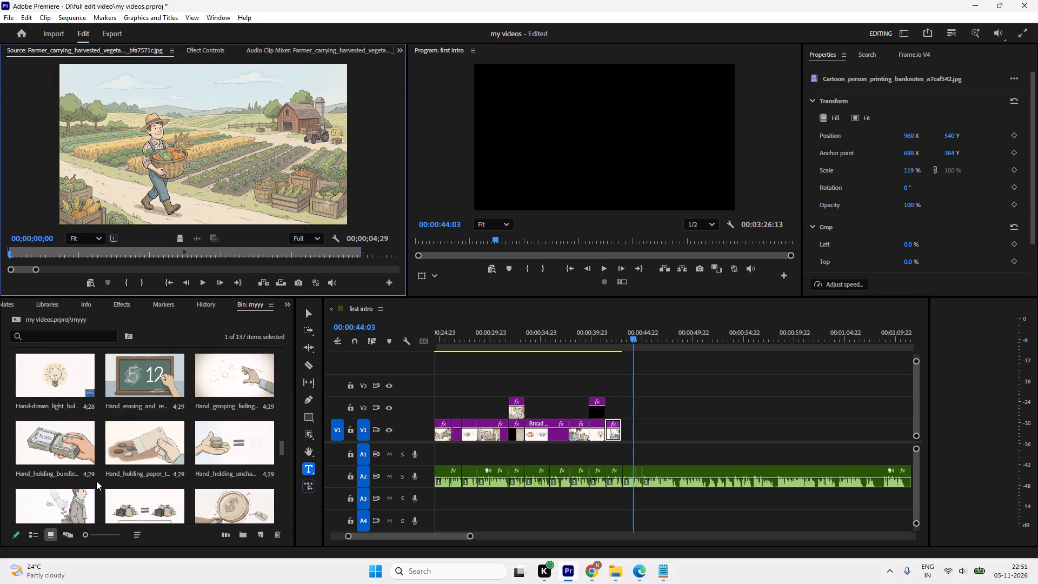
pyautogui.doubleClick(143, 451)
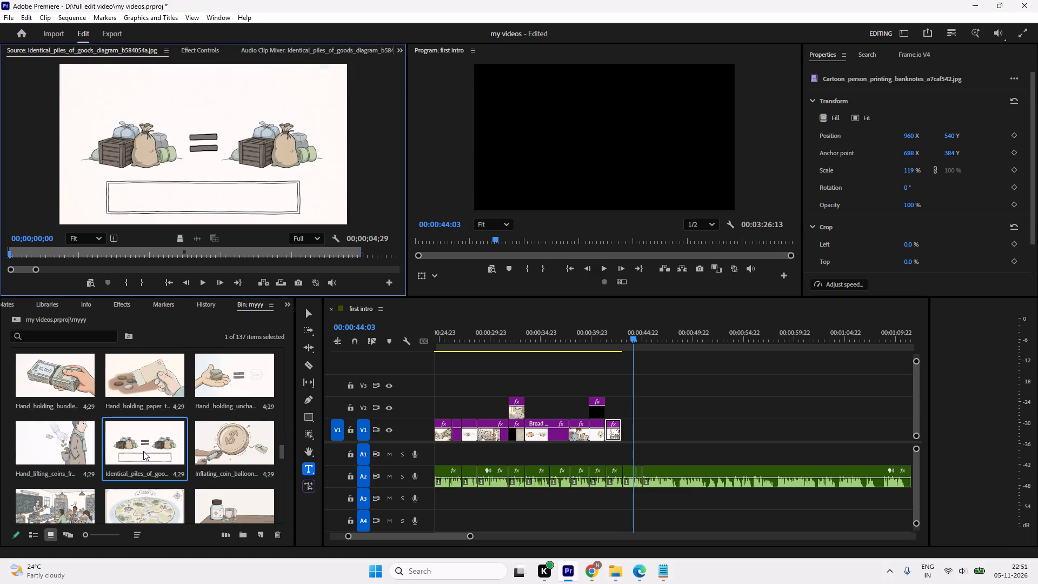
pyautogui.doubleClick(164, 376)
# Examine the remaining stills through the end of the myyy bin, previewing Ticket_transforms_into_bread_slice and Small_cartoon_house_illustration.
pyautogui.scroll(-1, 168, 382)
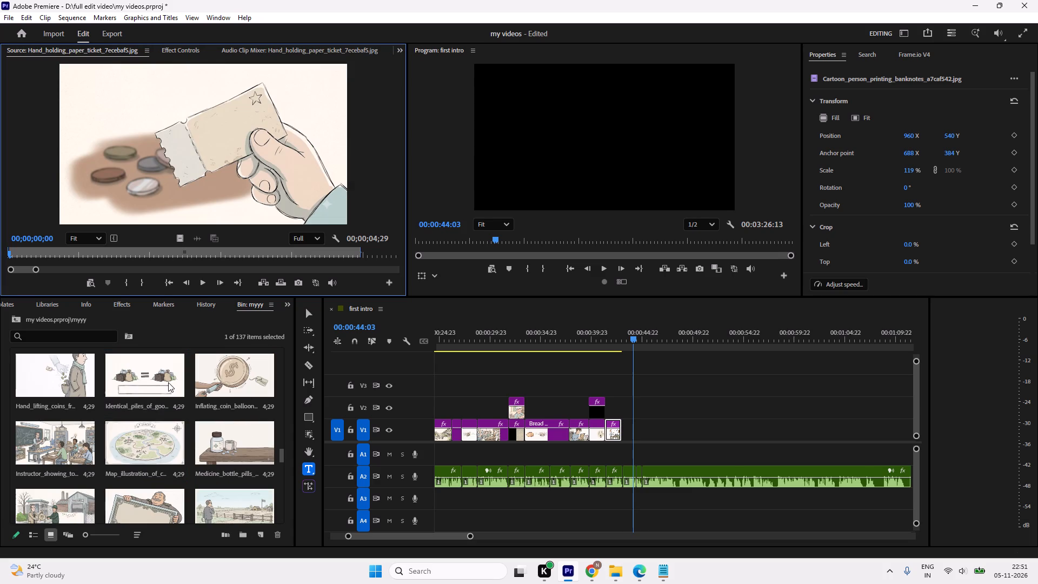
pyautogui.scroll(-3, 168, 382)
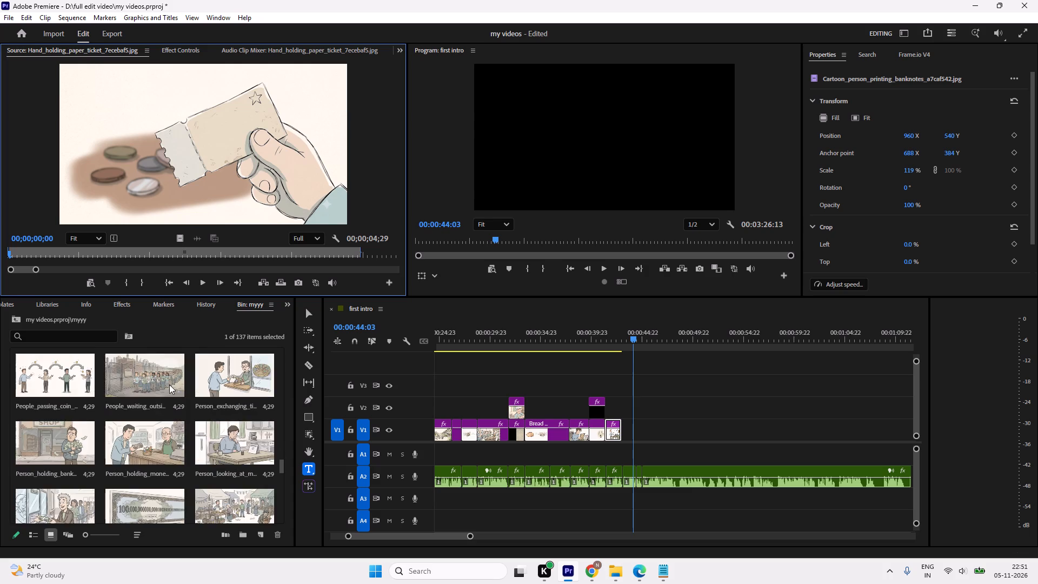
pyautogui.scroll(-3, 169, 384)
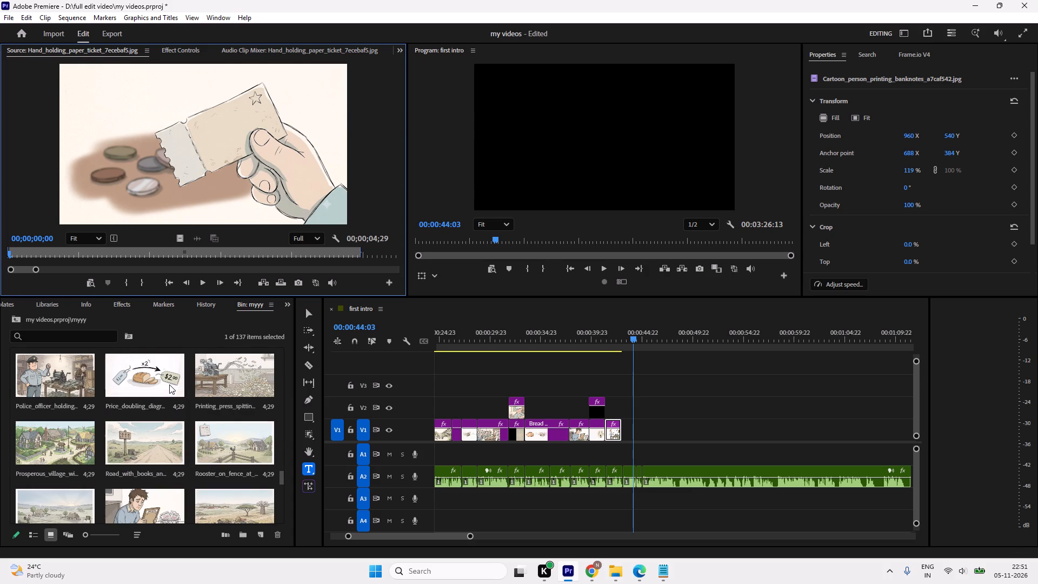
pyautogui.scroll(-2, 169, 384)
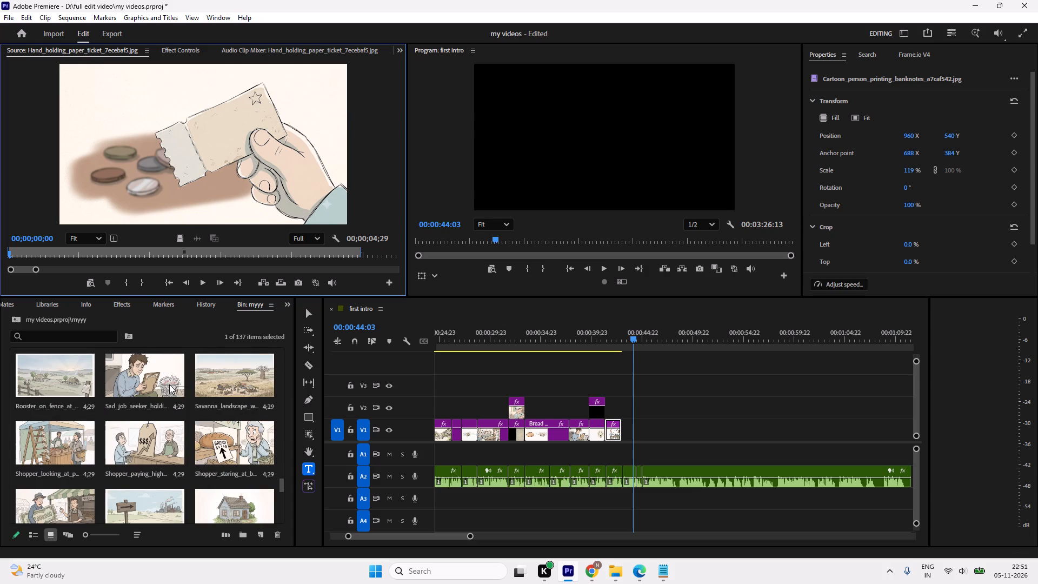
pyautogui.scroll(-2, 169, 384)
pyautogui.doubleClick(78, 433)
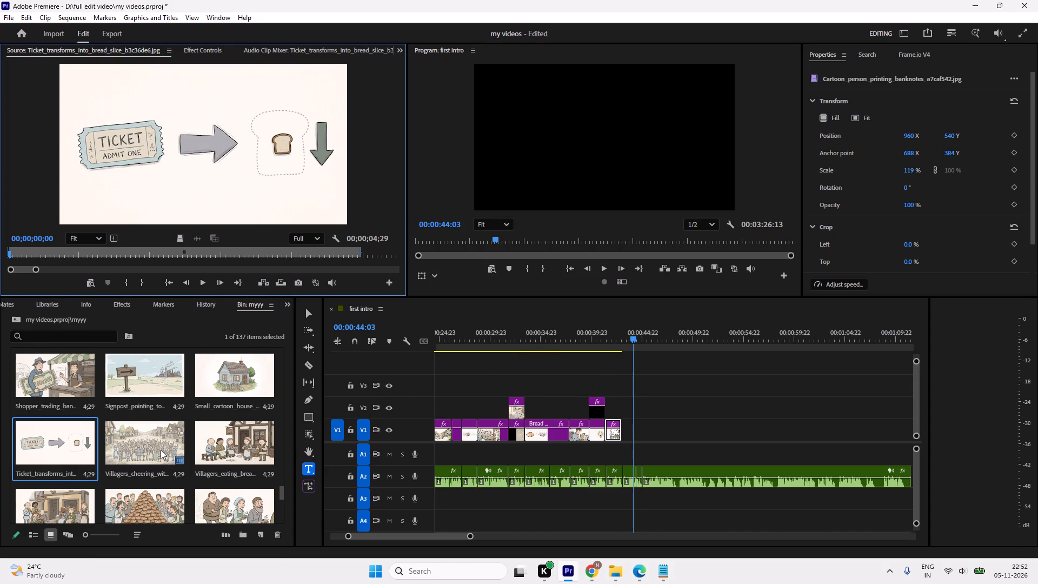
pyautogui.scroll(-2, 162, 450)
pyautogui.scroll(1, 162, 450)
pyautogui.scroll(2, 215, 396)
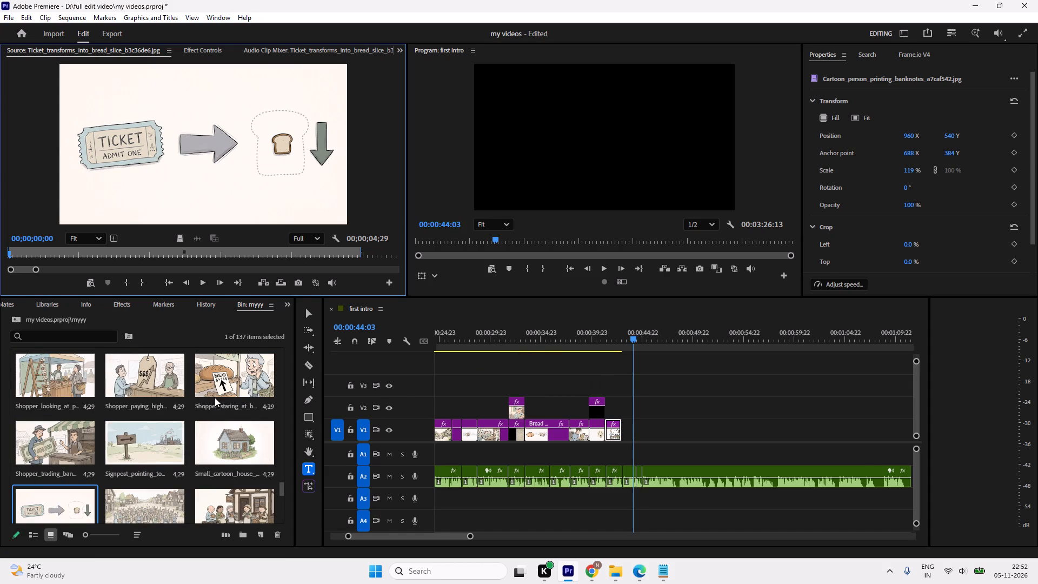
pyautogui.click(229, 425)
pyautogui.click(231, 436)
pyautogui.click(232, 436)
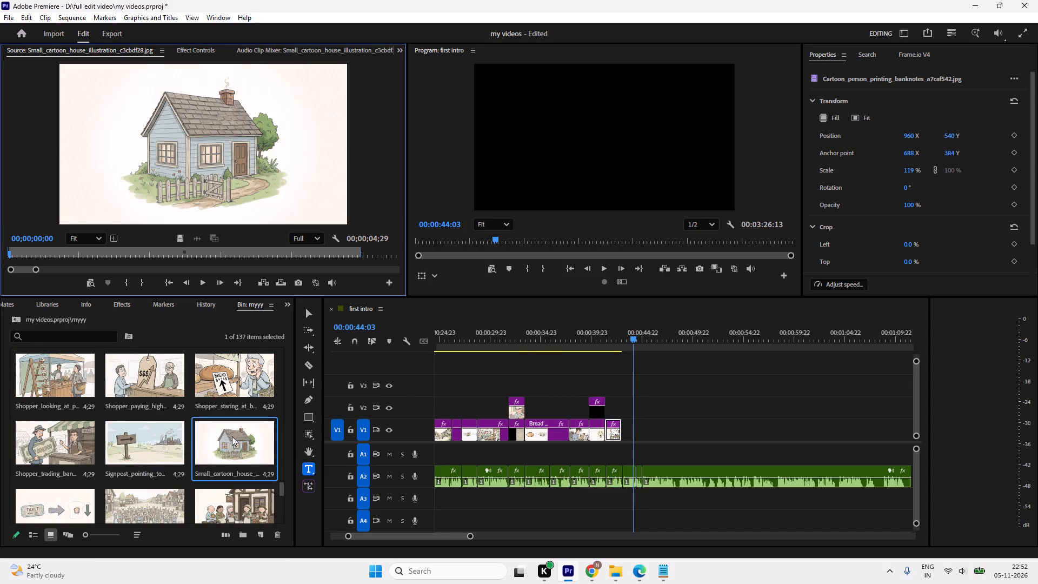
pyautogui.scroll(-3, 152, 495)
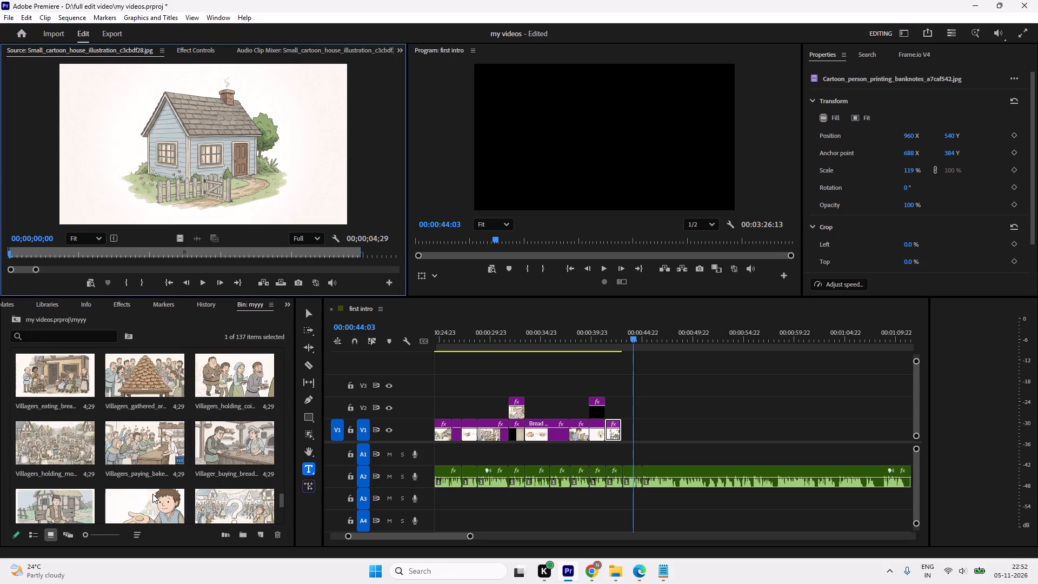
pyautogui.scroll(-3, 152, 486)
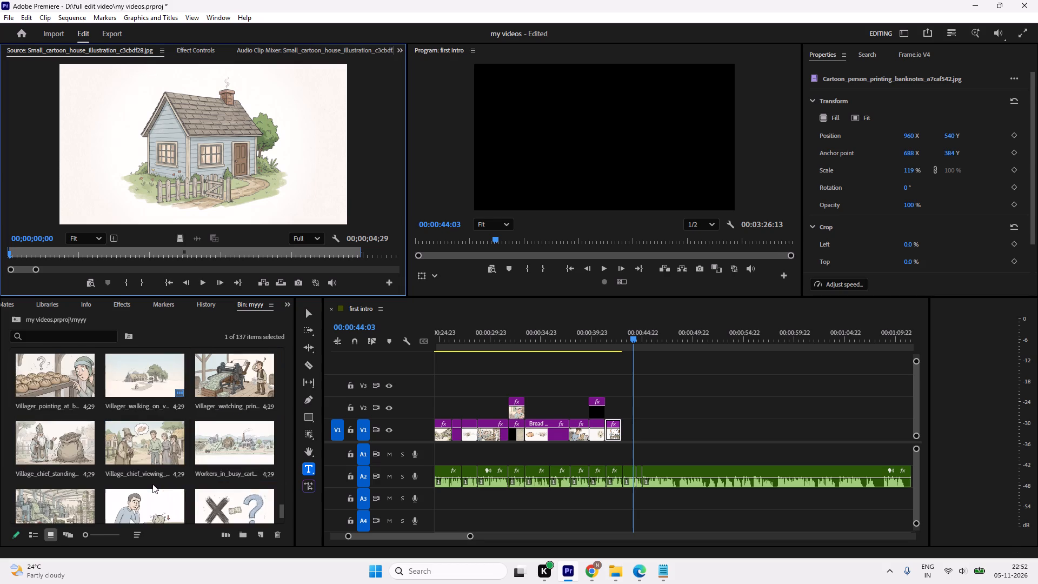
pyautogui.scroll(-4, 152, 484)
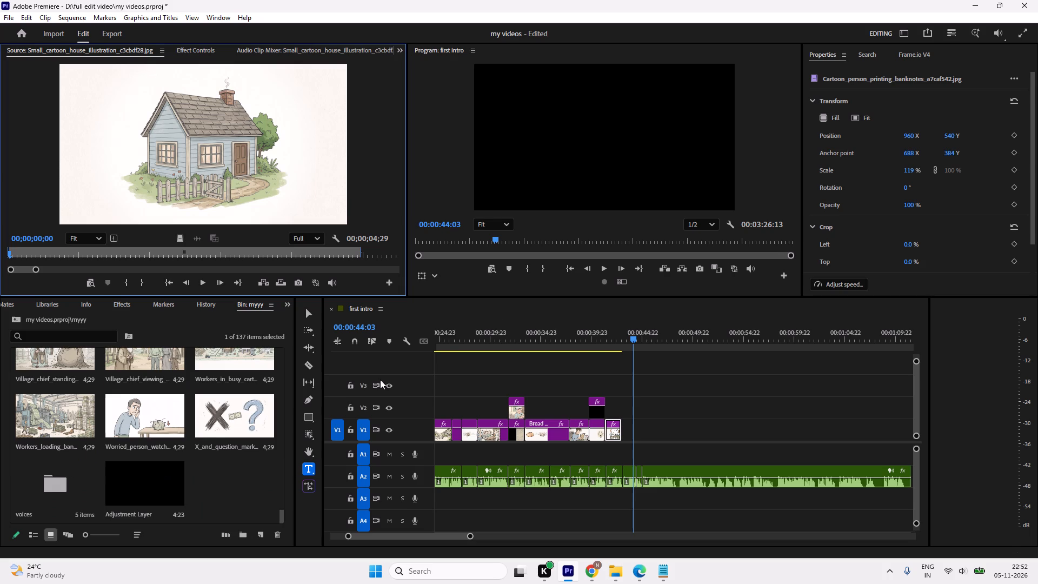
# Play back the last edited V1 clips and the narration just past the banknotes still.
pyautogui.moveTo(646, 331); pyautogui.dragTo(576, 351)
pyautogui.press('space')
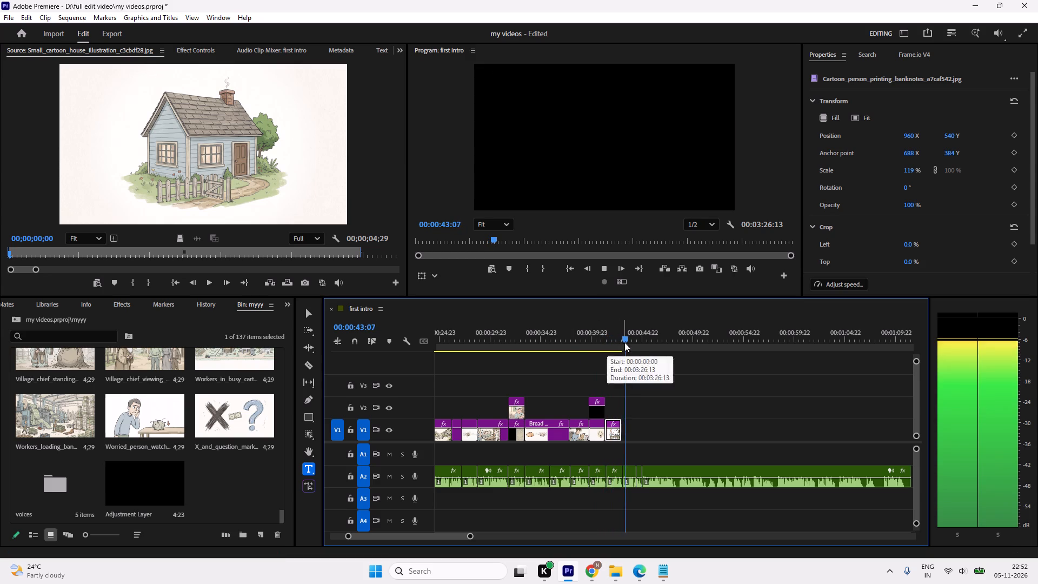
pyautogui.press('space')
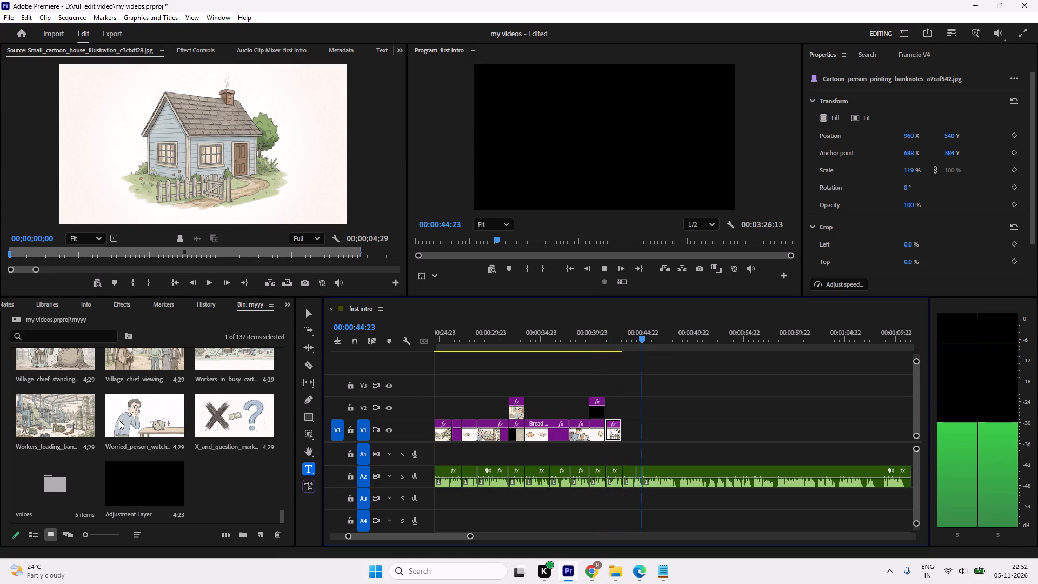
# Look back through the bin's stills for one matching the narration, previewing Price_doubling_diagram_with_bread.
pyautogui.scroll(9, 117, 422)
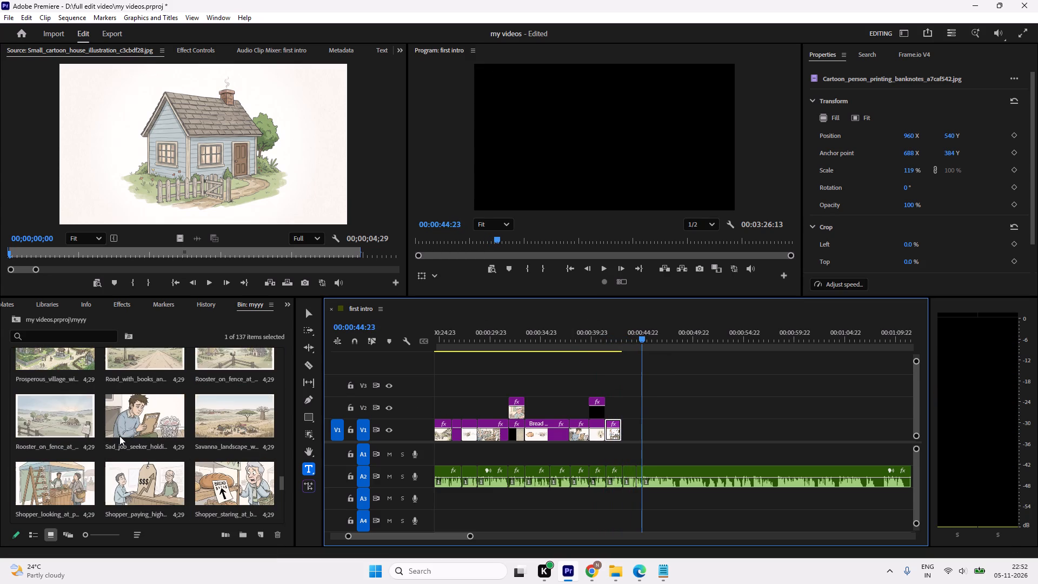
pyautogui.scroll(-2, 119, 436)
pyautogui.scroll(1, 119, 436)
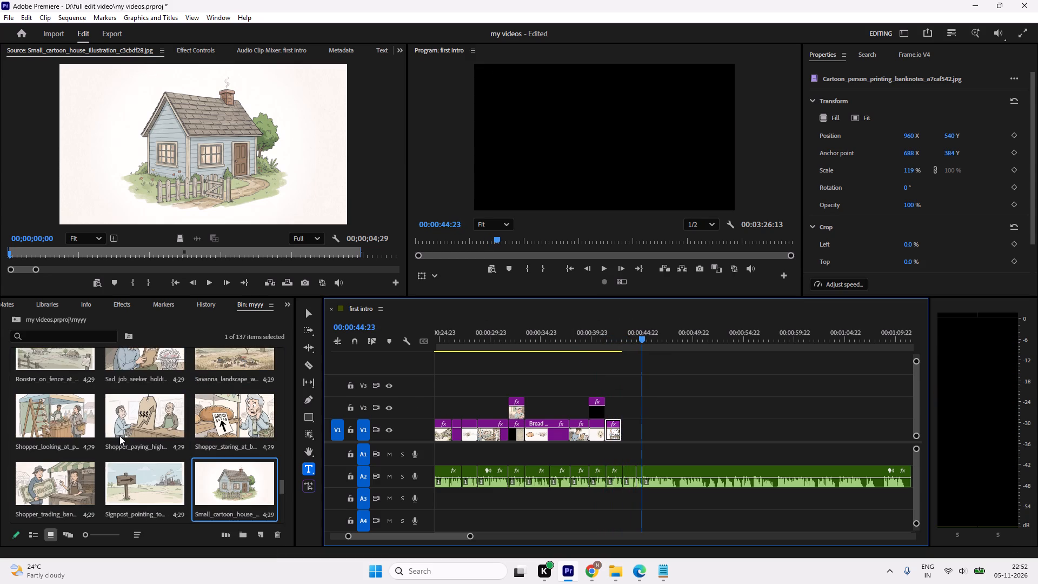
pyautogui.scroll(2, 141, 431)
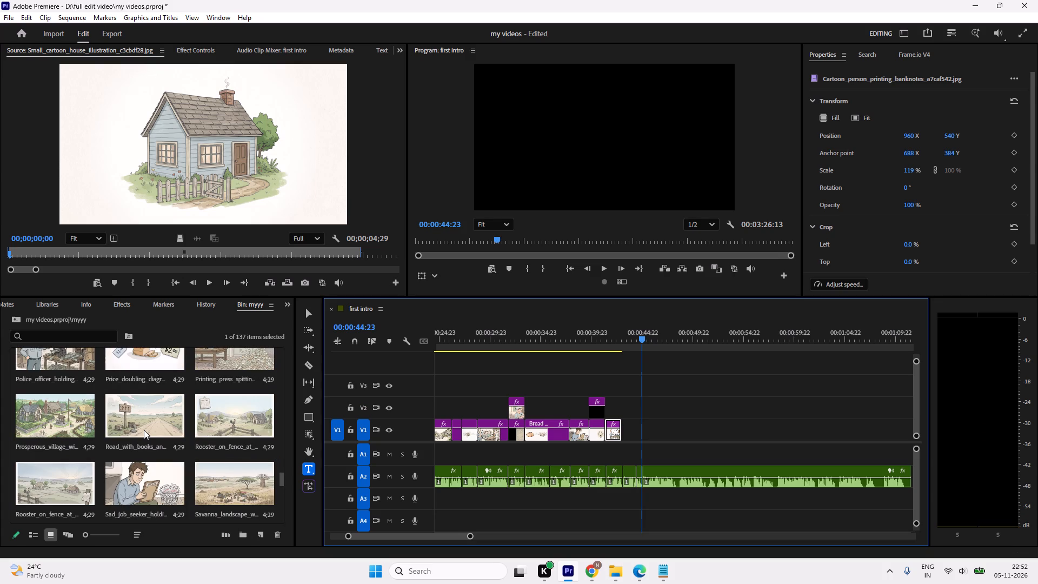
pyautogui.click(150, 426)
pyautogui.scroll(1, 150, 426)
pyautogui.doubleClick(149, 421)
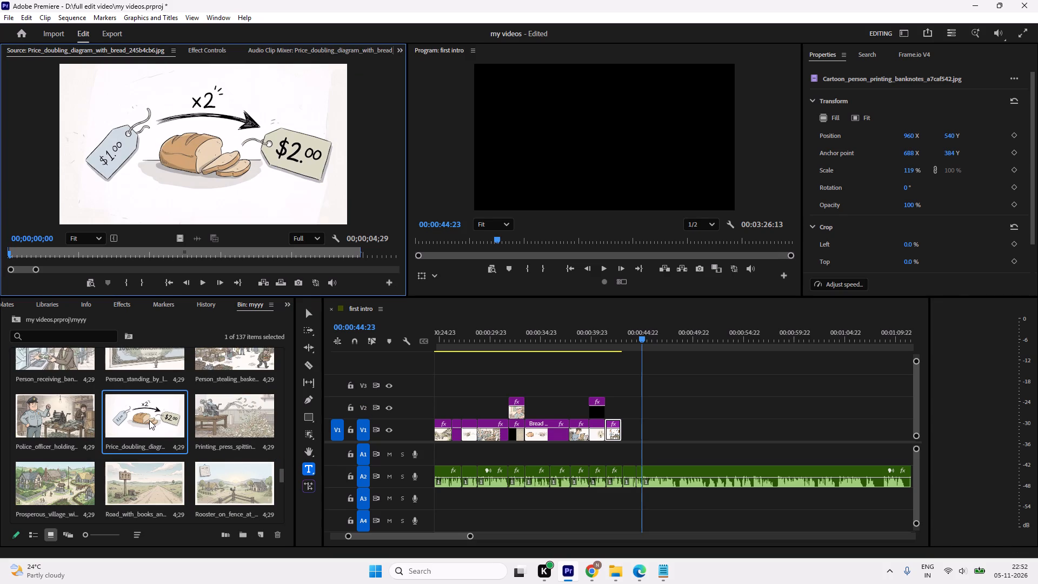
pyautogui.scroll(1, 149, 420)
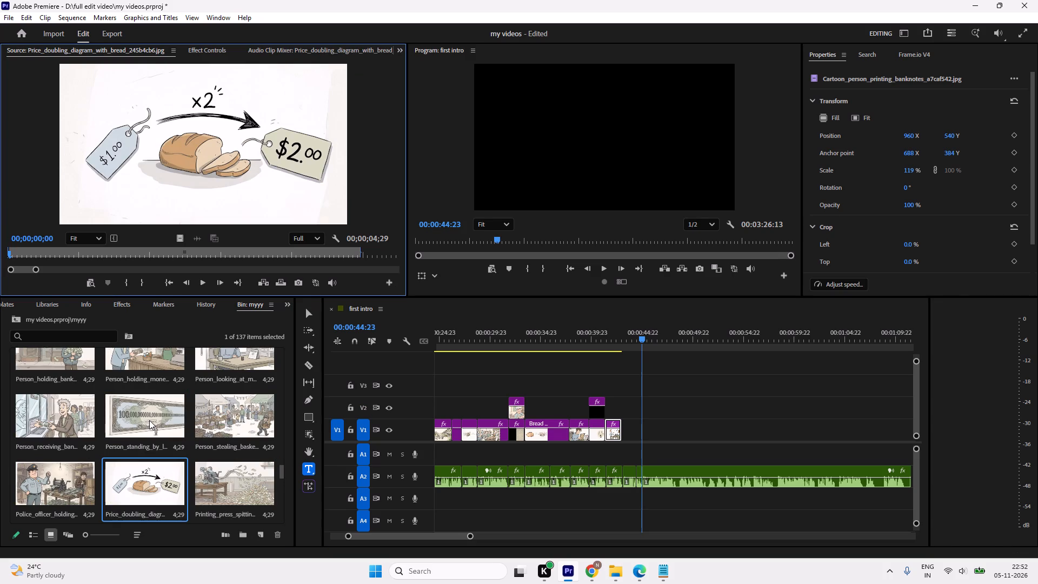
# Play the sequence narration onward from 00:00:44:23 to hear the lines still lacking visuals.
pyautogui.press('space')
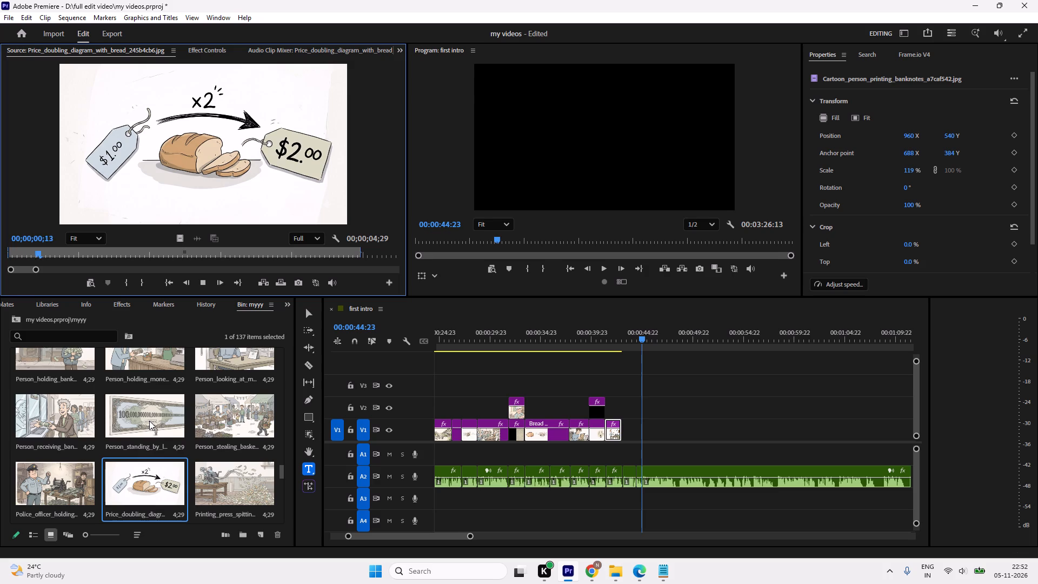
pyautogui.press('space')
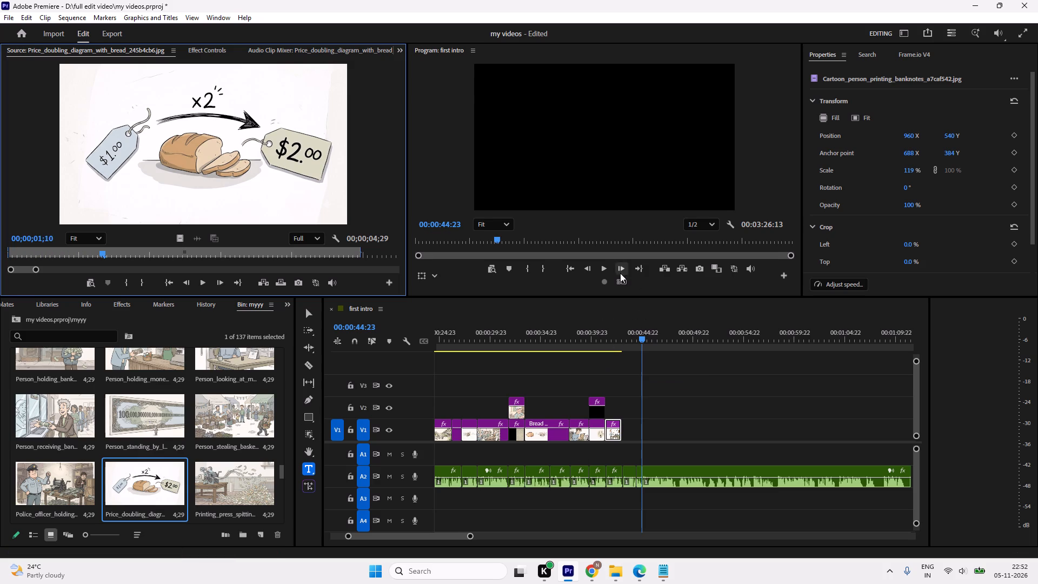
pyautogui.click(605, 273)
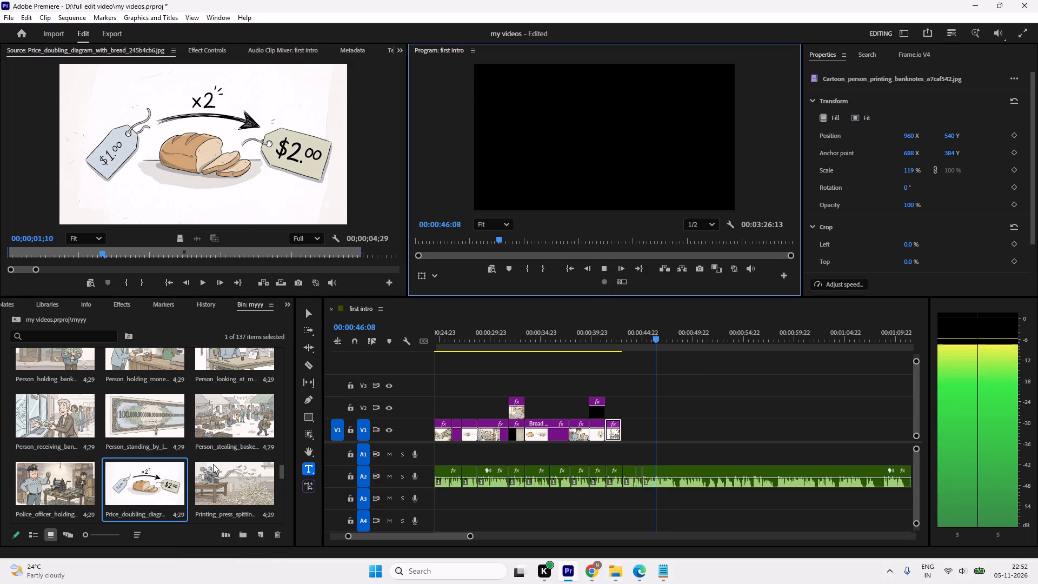
pyautogui.press('space')
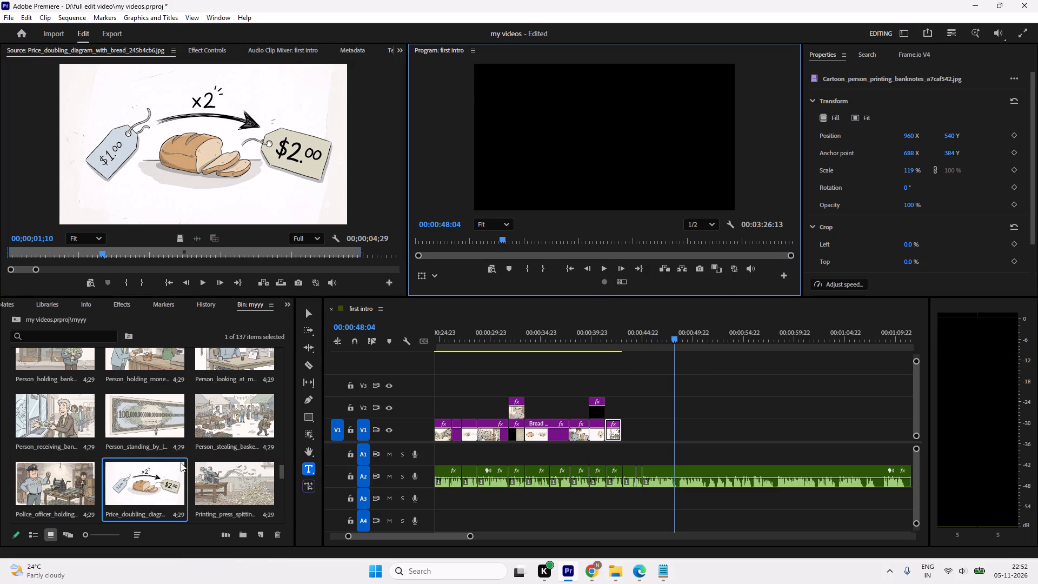
# Look back through the myyy bin for a matching still, previewing Official_handing_coin_bag, Instructor_showing_tool, Hand_lifting_coins_from_pocket and Goods_arranged_on_wooden_table.
pyautogui.scroll(3, 181, 462)
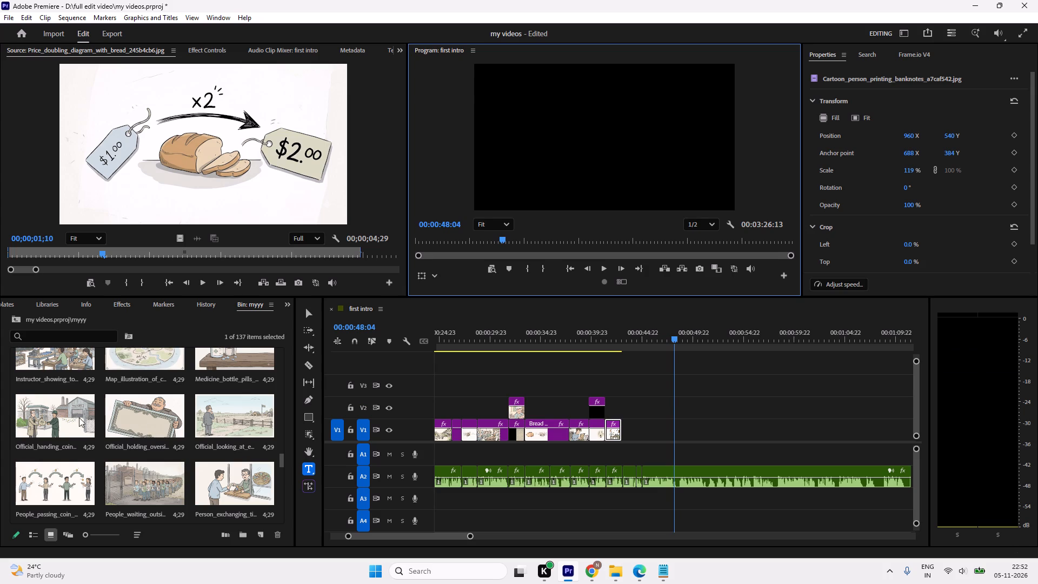
pyautogui.doubleClick(50, 419)
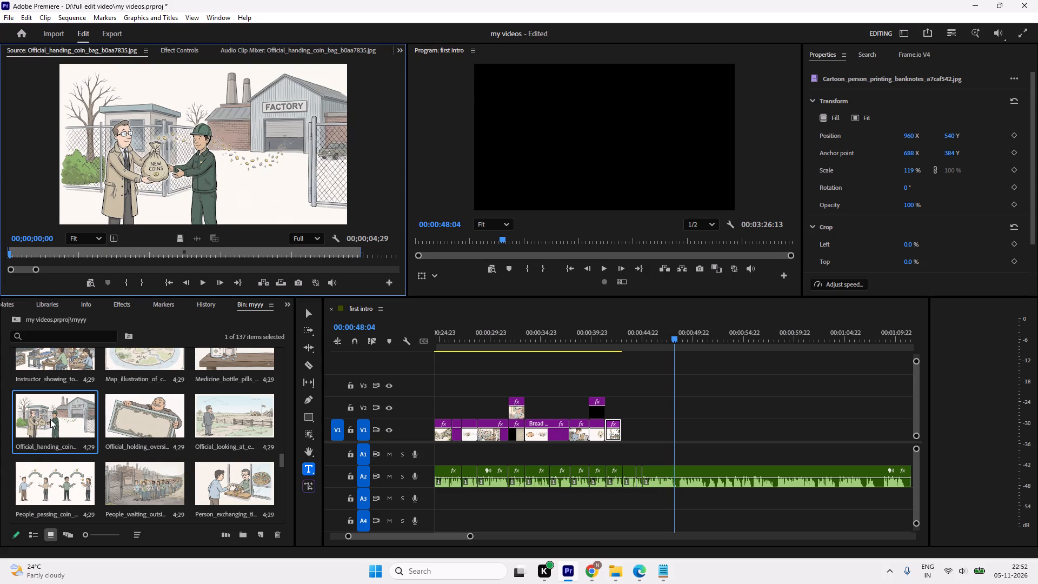
pyautogui.scroll(1, 50, 419)
pyautogui.doubleClick(55, 411)
pyautogui.scroll(1, 177, 438)
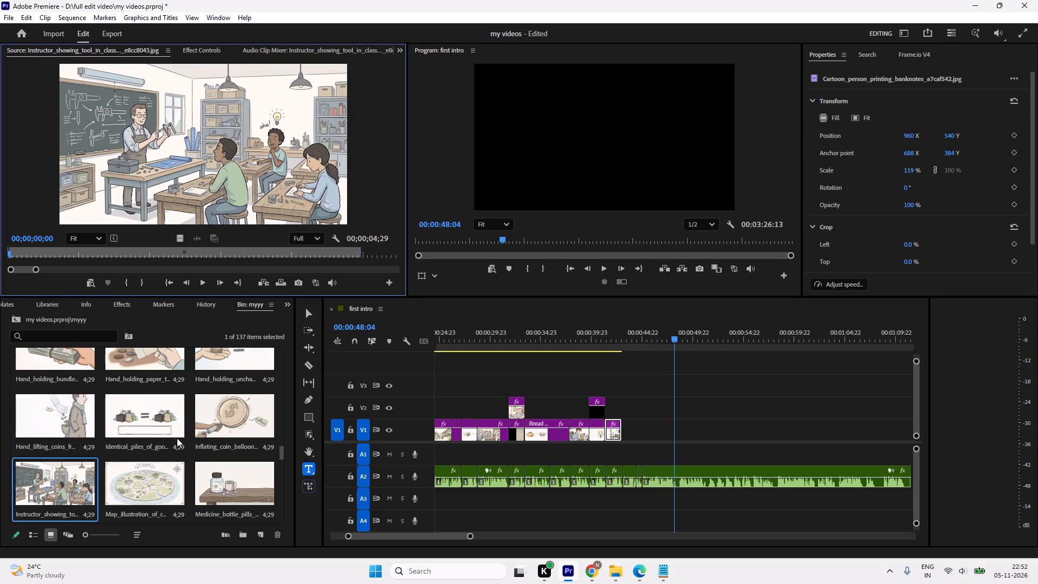
pyautogui.click(127, 412)
pyautogui.doubleClick(58, 417)
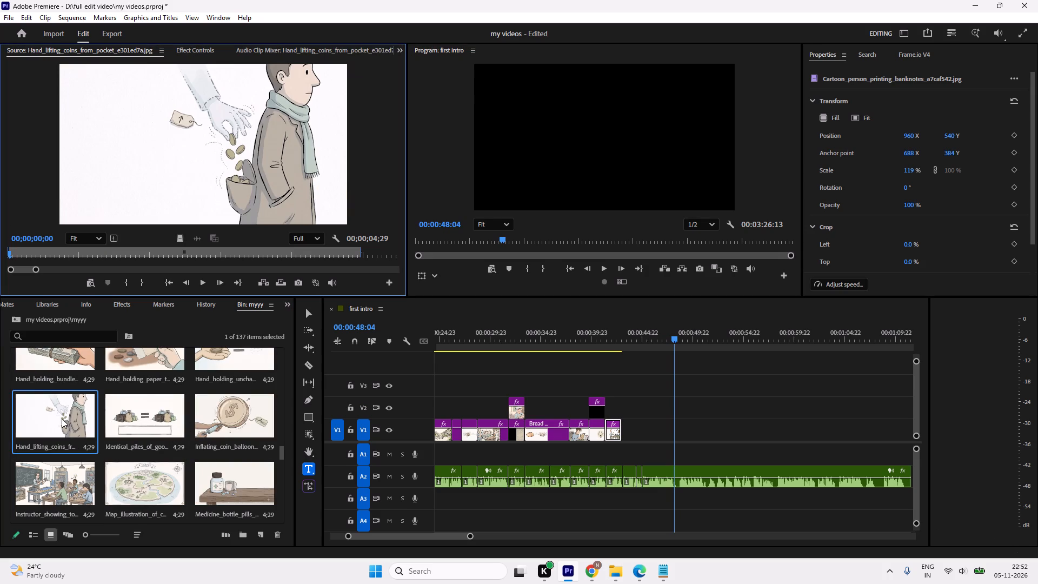
pyautogui.scroll(2, 62, 419)
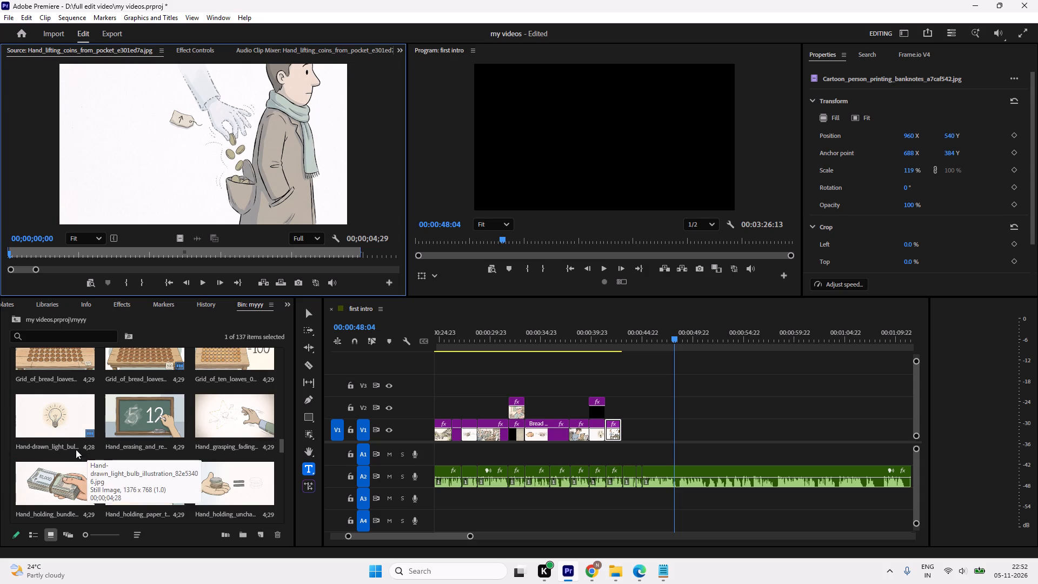
pyautogui.scroll(1, 191, 412)
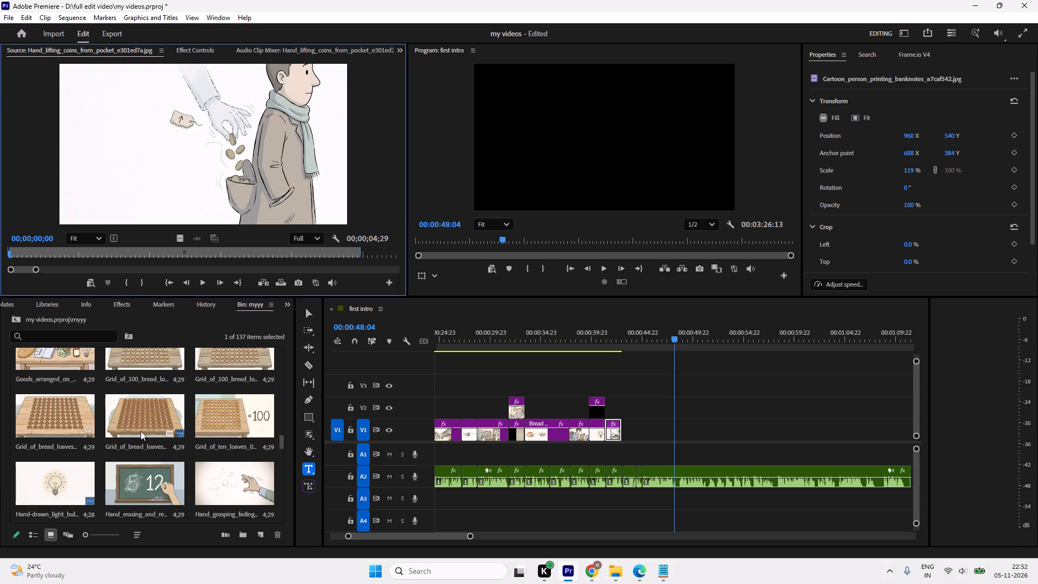
pyautogui.scroll(2, 141, 431)
pyautogui.click(69, 485)
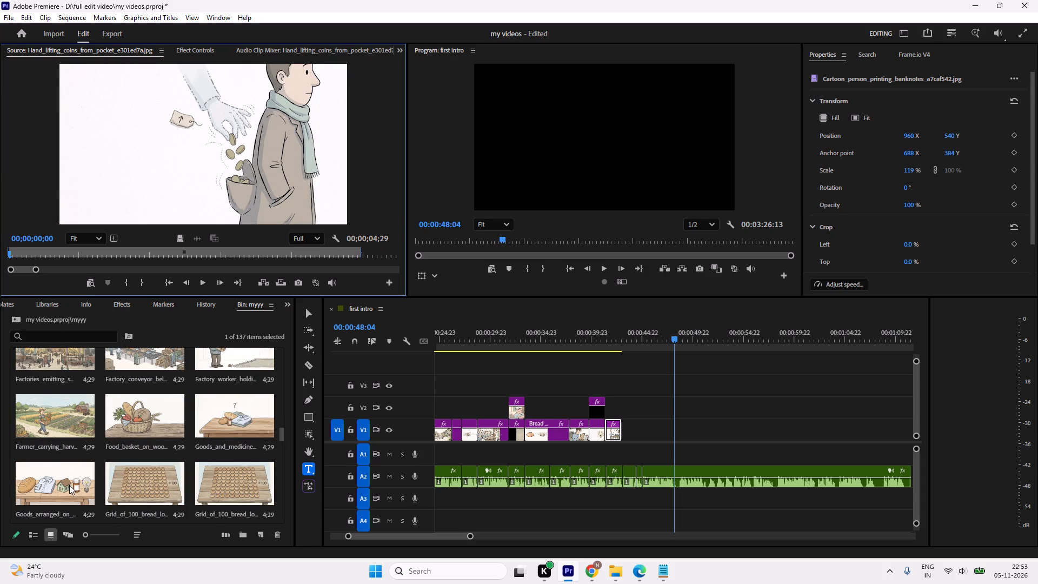
pyautogui.scroll(2, 164, 469)
pyautogui.scroll(-2, 161, 468)
pyautogui.doubleClick(52, 480)
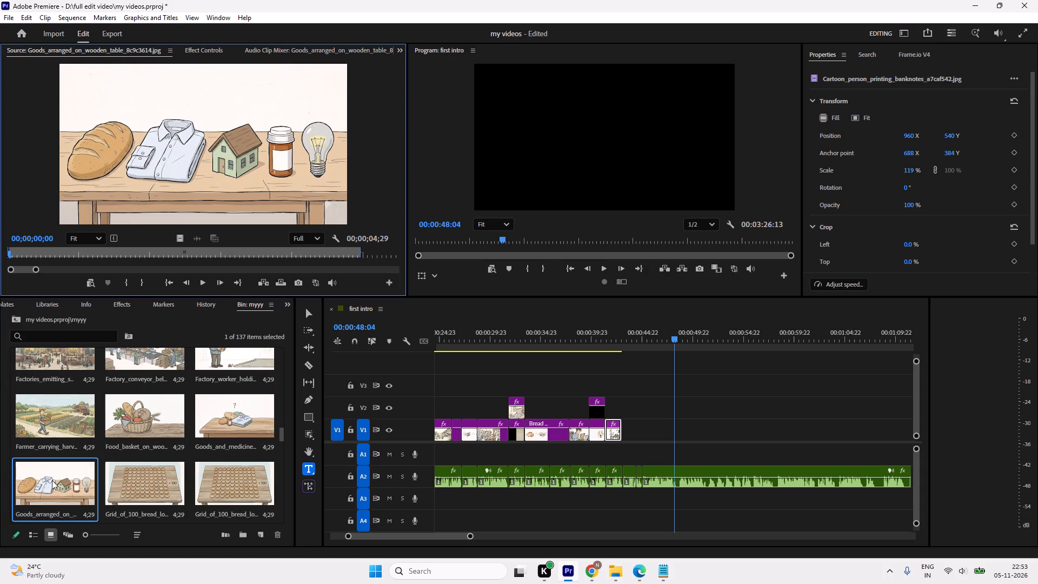
# Continue back through the bin's stills, previewing Desk_calendar_and_telephone, Coin_shrinking_in_three_steps and Chief_handing_coin_to_villager.
pyautogui.scroll(4, 191, 473)
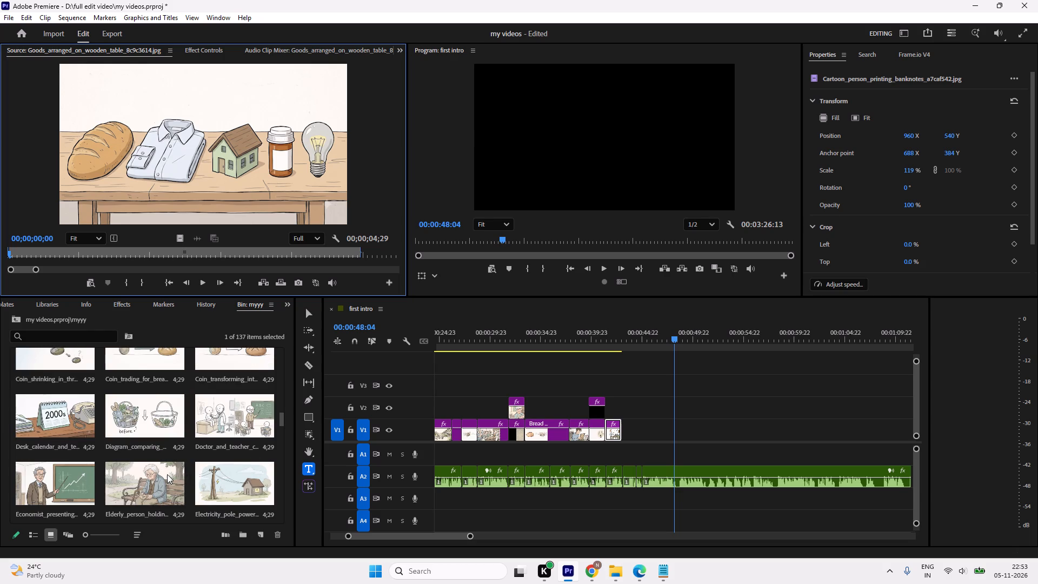
pyautogui.doubleClick(82, 407)
pyautogui.scroll(1, 162, 439)
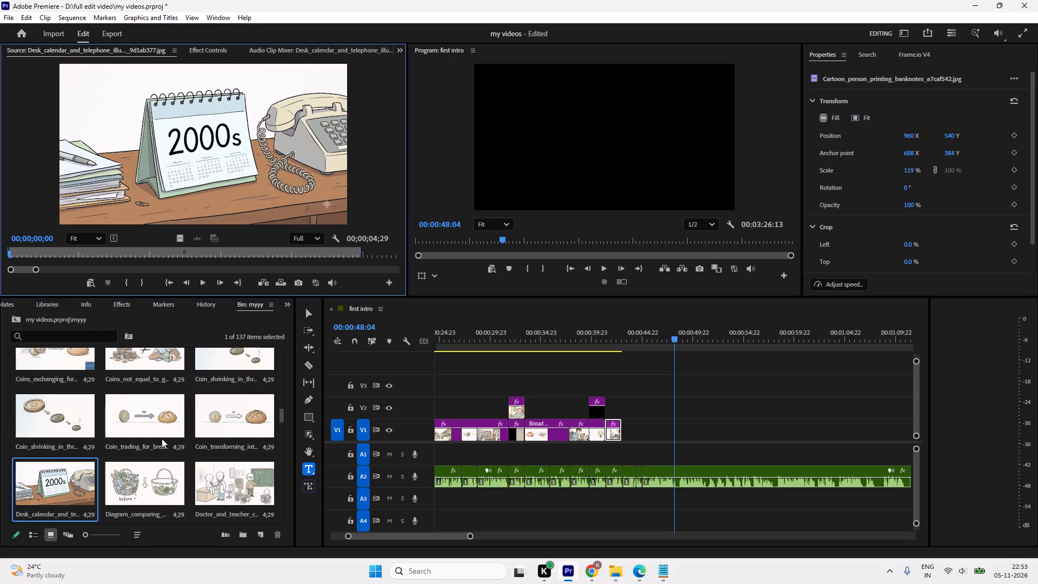
pyautogui.doubleClick(74, 429)
pyautogui.scroll(2, 165, 455)
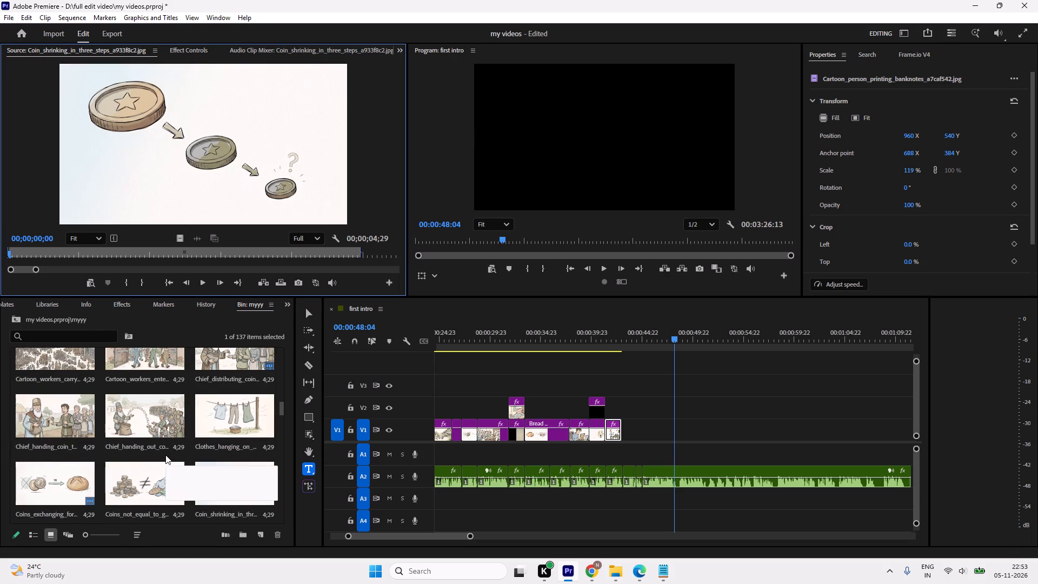
pyautogui.doubleClick(91, 423)
# Examine the cartoon villager, banknote and baker stills up to the start of the myyy bin, and recheck the cartoon people stills.
pyautogui.scroll(2, 254, 456)
pyautogui.scroll(1, 181, 457)
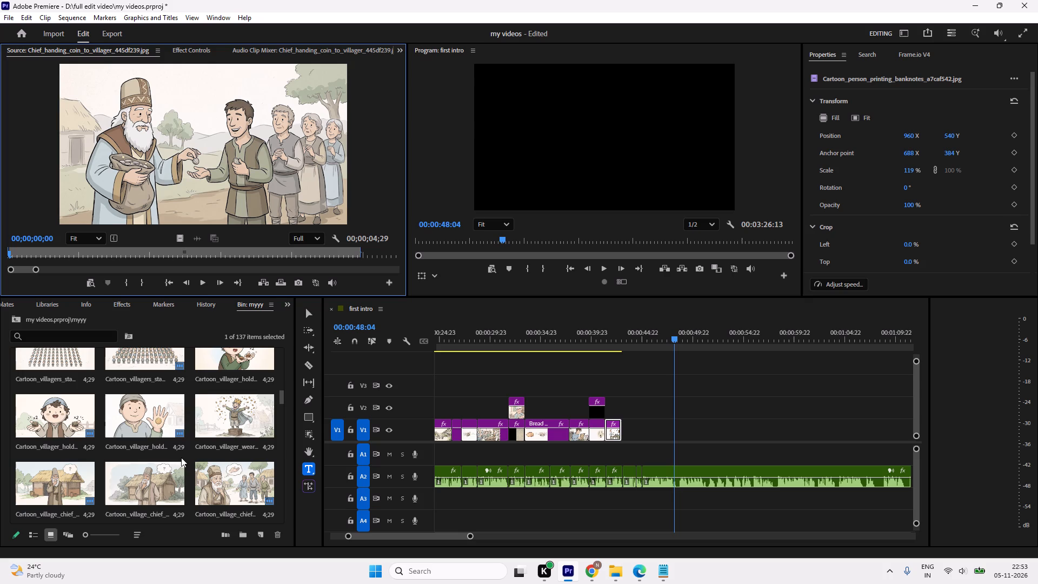
pyautogui.scroll(3, 142, 474)
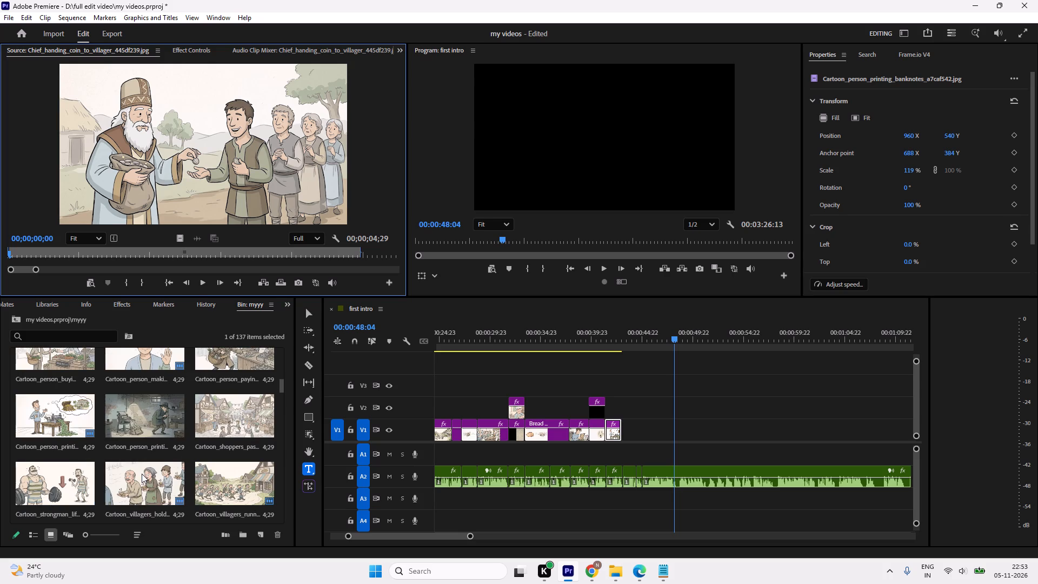
pyautogui.scroll(4, 142, 473)
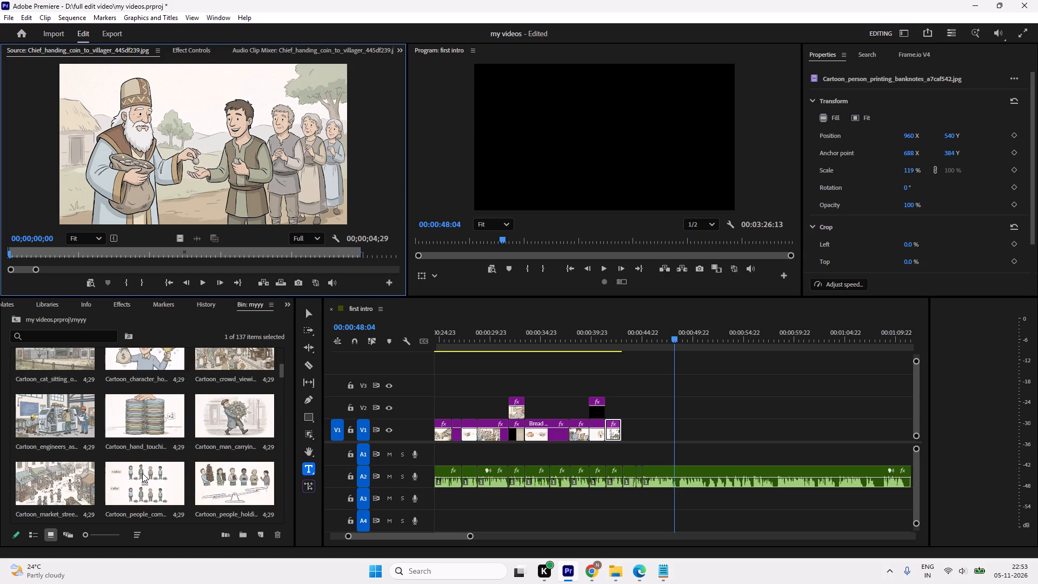
pyautogui.scroll(1, 143, 473)
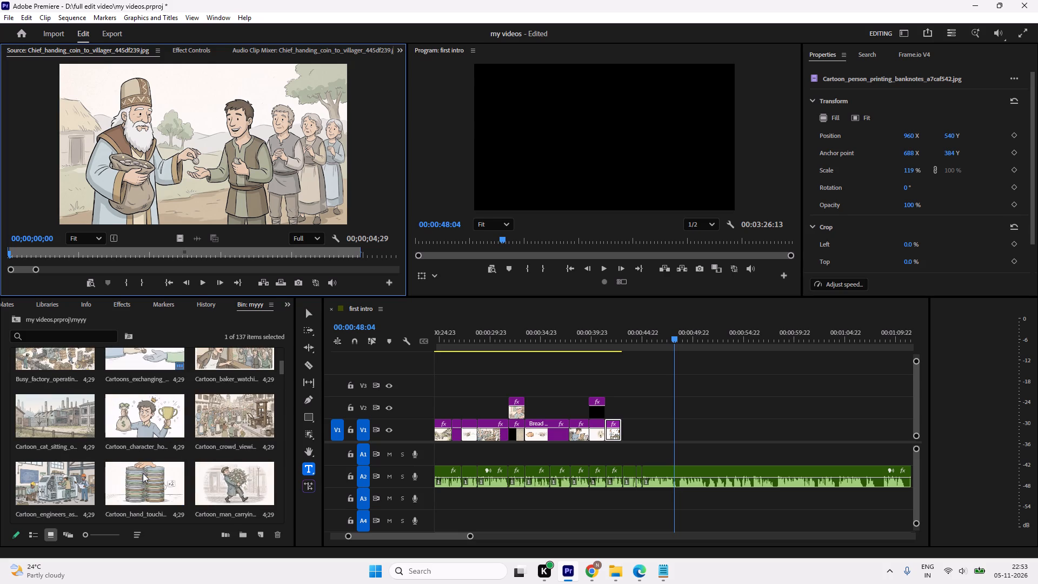
pyautogui.scroll(1, 143, 473)
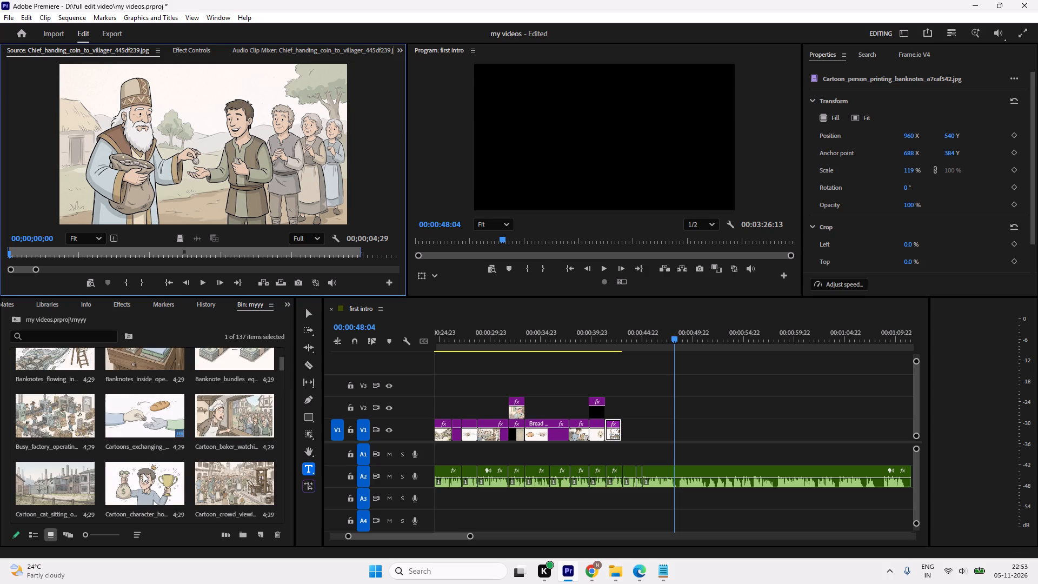
pyautogui.scroll(2, 143, 473)
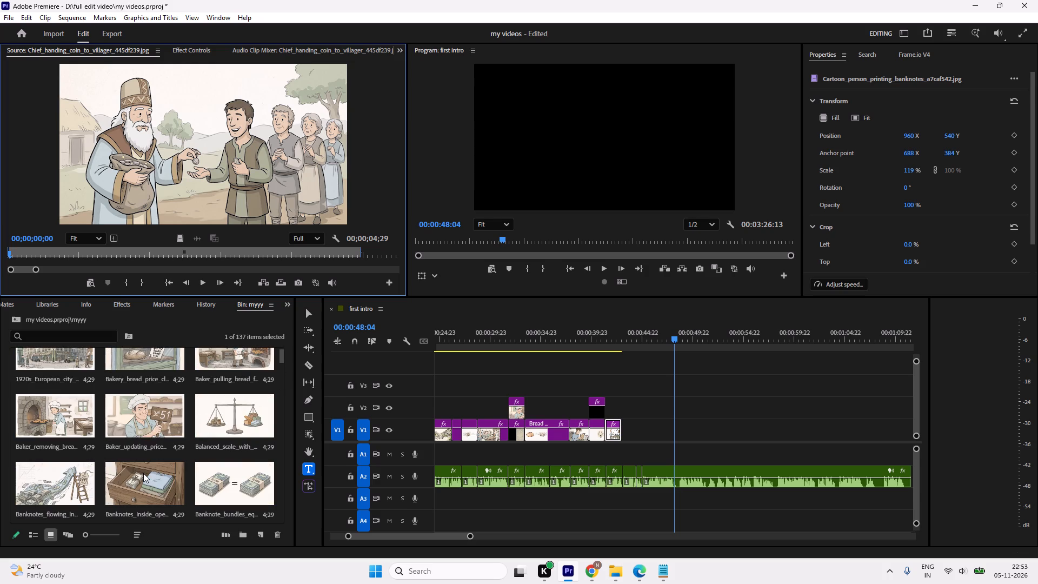
pyautogui.scroll(1, 130, 452)
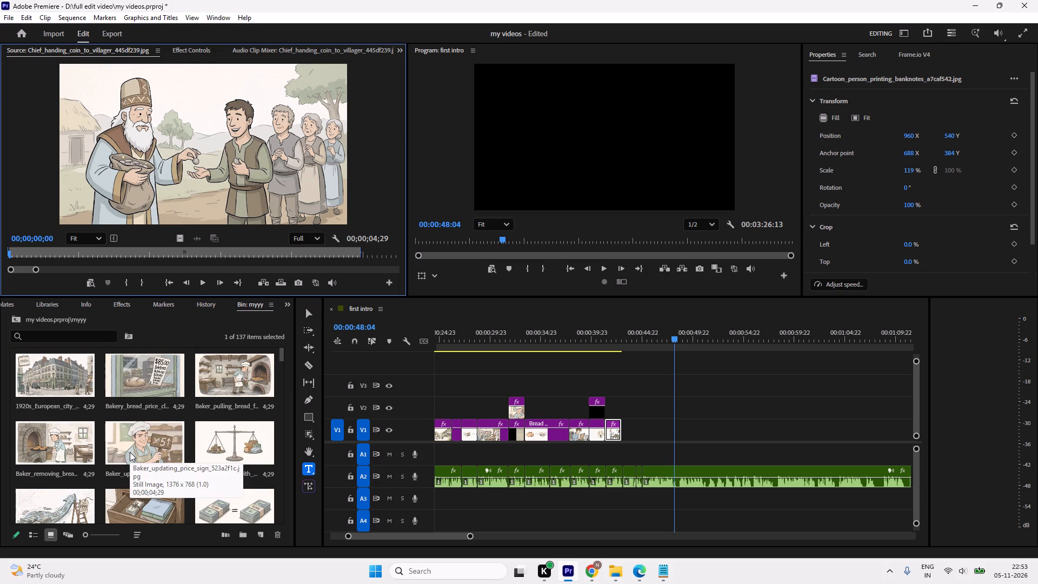
pyautogui.scroll(2, 130, 452)
pyautogui.scroll(-4, 163, 466)
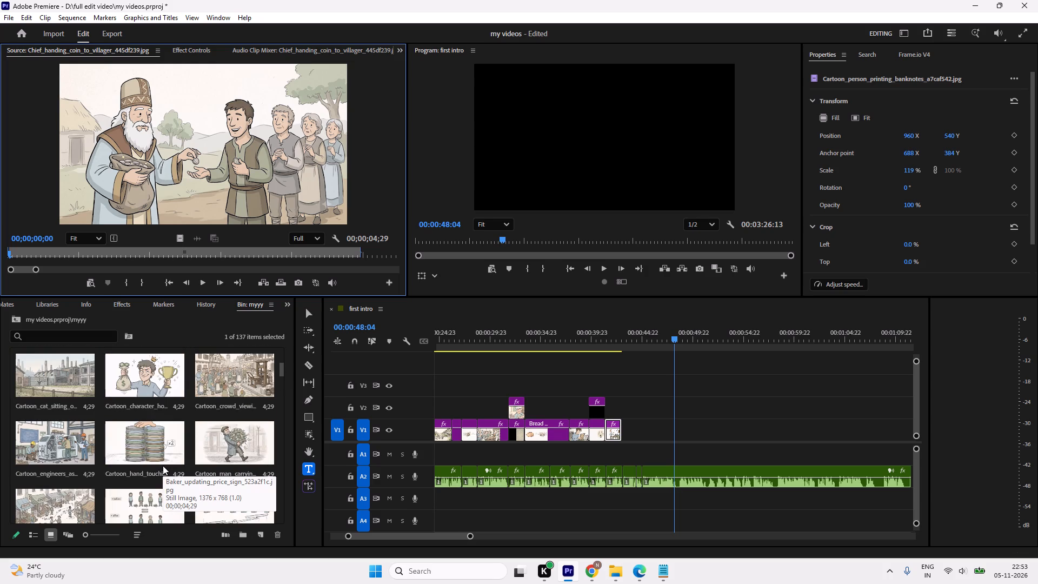
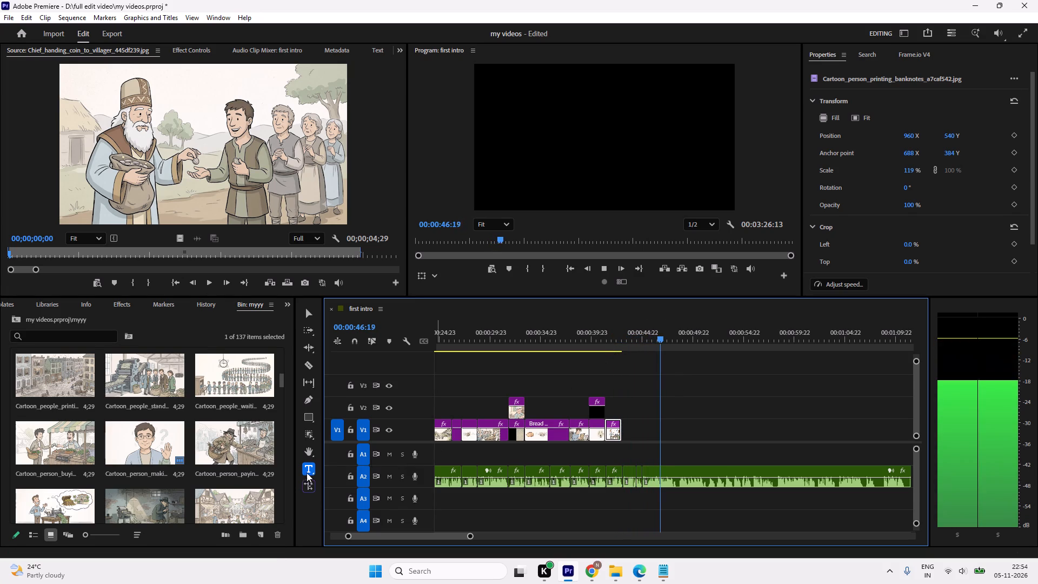
pyautogui.press('space')
# Check the cartoon people stills in the myyy bin, previewing Cartoon_person_buying_at_market and Cartoon_people_printing_banknotes.
pyautogui.scroll(1, 137, 481)
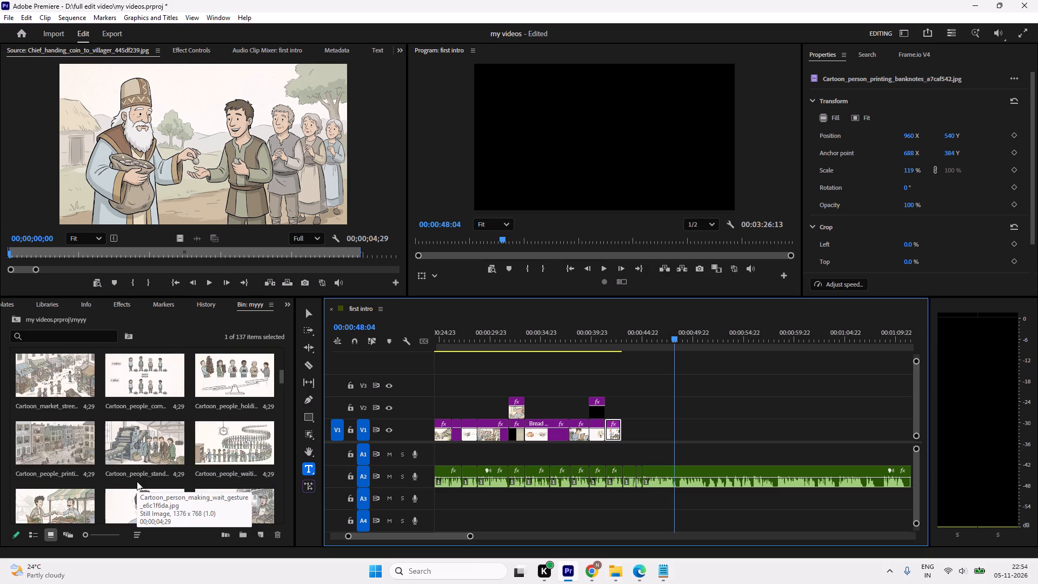
pyautogui.scroll(-3, 137, 481)
pyautogui.scroll(2, 73, 393)
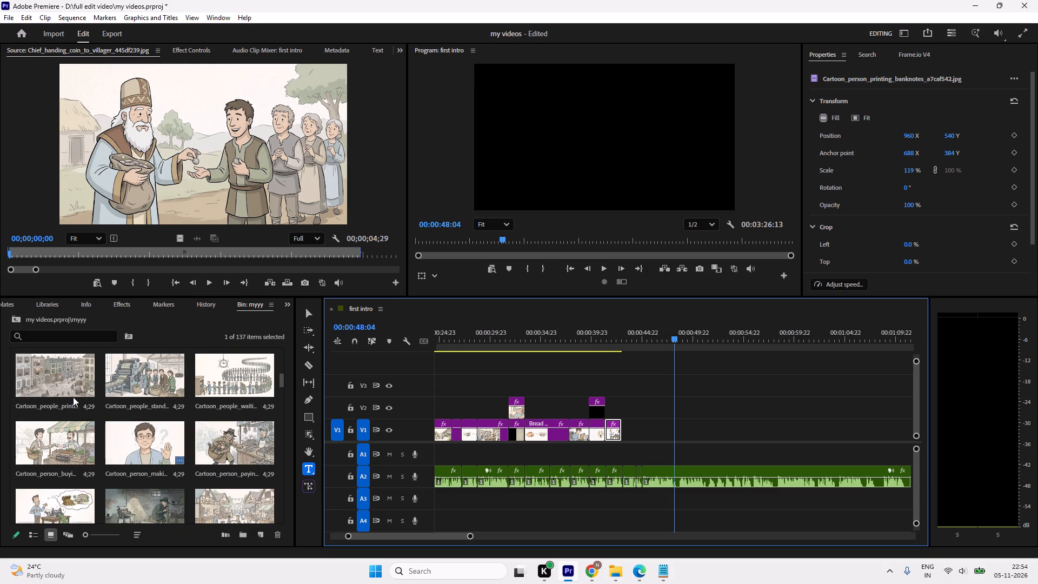
pyautogui.doubleClick(62, 437)
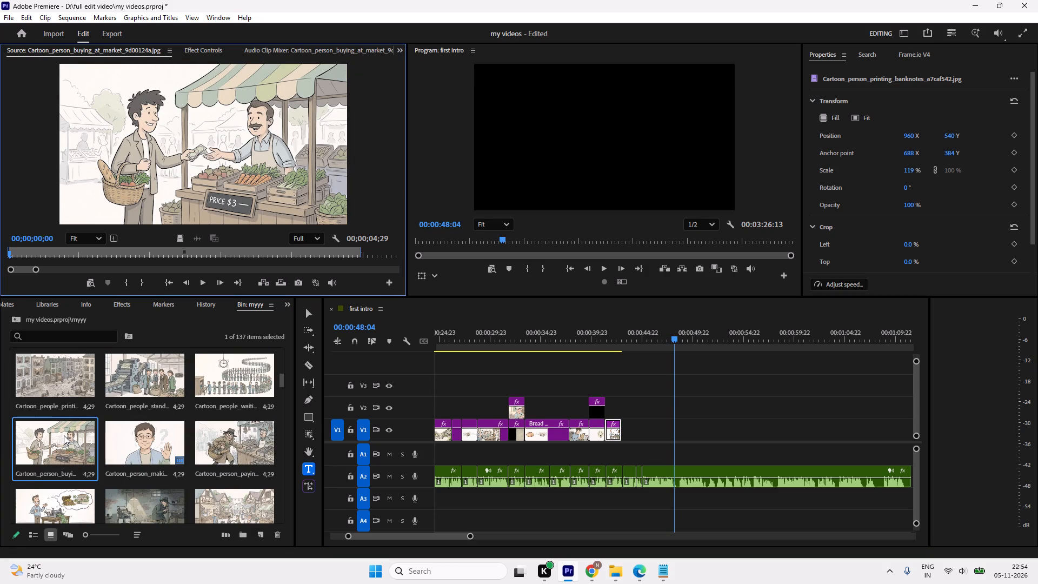
pyautogui.doubleClick(77, 389)
pyautogui.scroll(3, 89, 408)
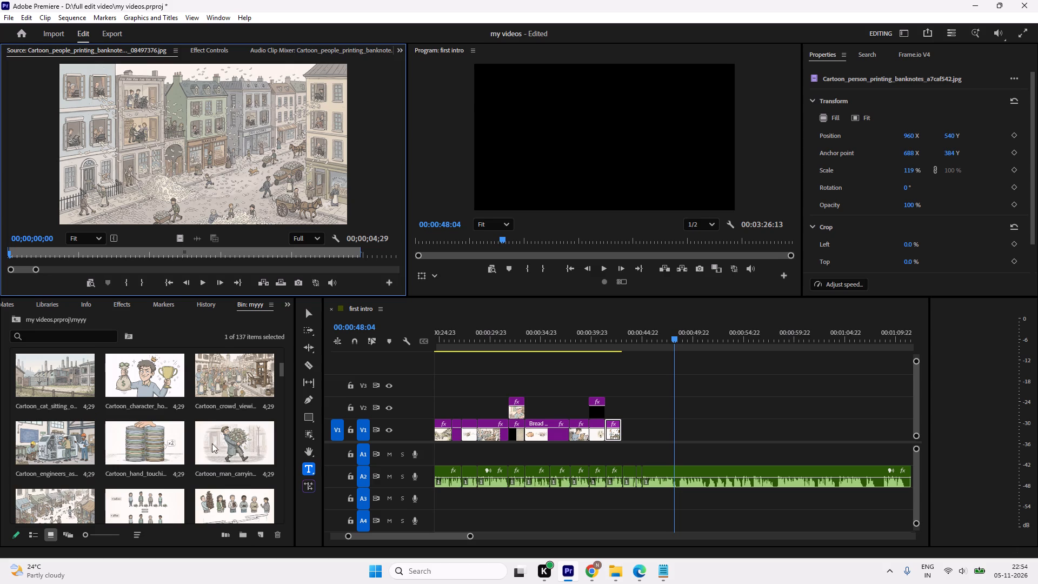
pyautogui.scroll(2, 91, 444)
pyautogui.scroll(-5, 91, 444)
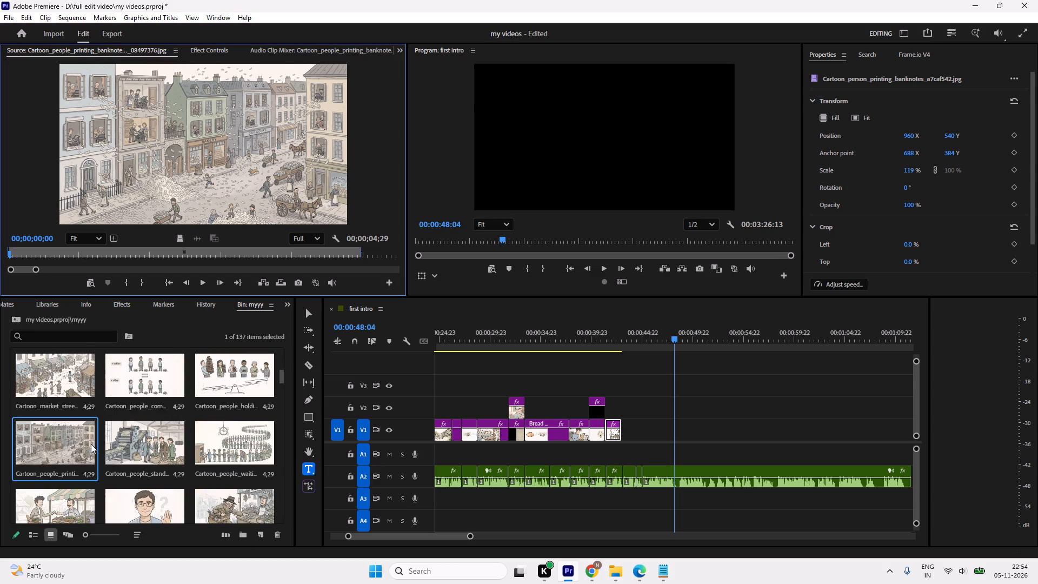
# Look further down the bin through the coin, factory and hand stills, and preview Hand_holding_bundle_of_banknotes.
pyautogui.scroll(-14, 91, 444)
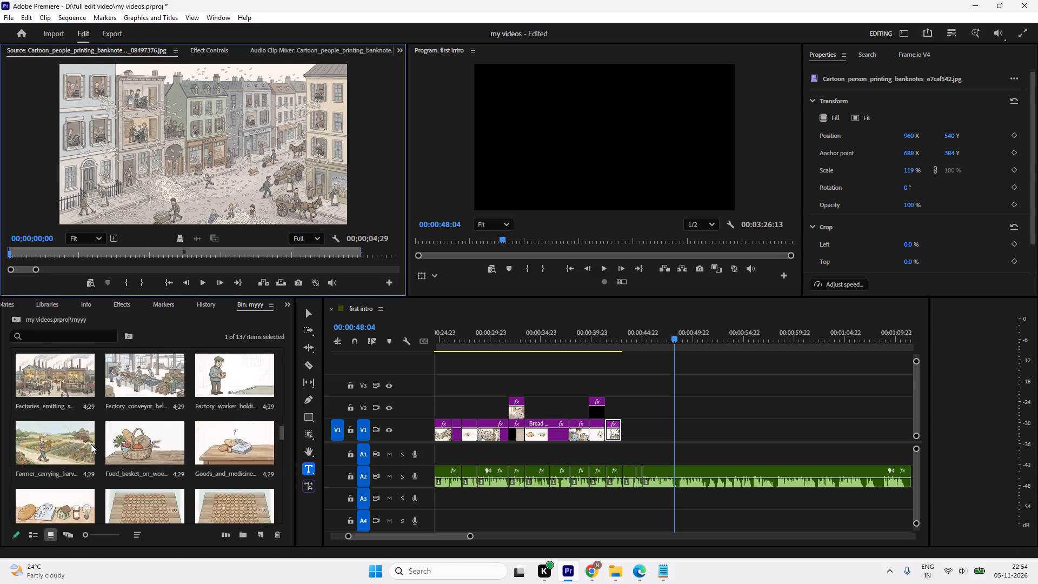
pyautogui.scroll(4, 91, 444)
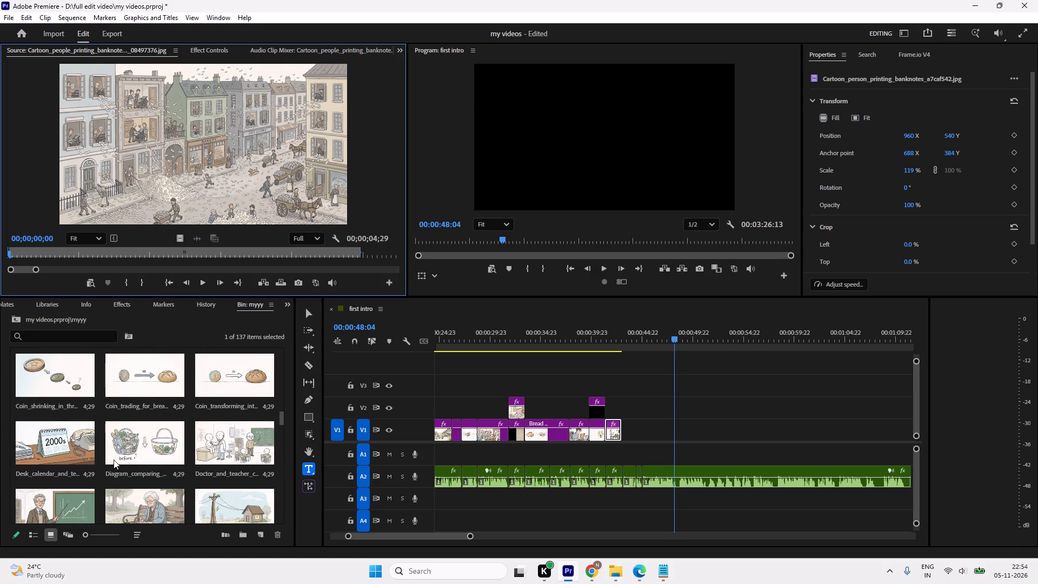
pyautogui.scroll(-4, 142, 454)
pyautogui.scroll(-4, 92, 455)
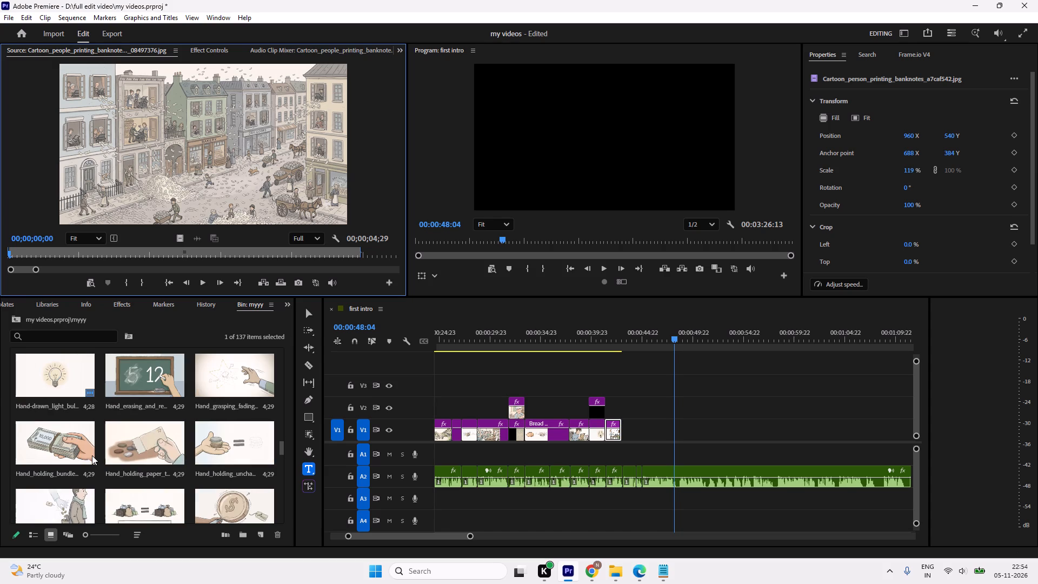
pyautogui.doubleClick(76, 448)
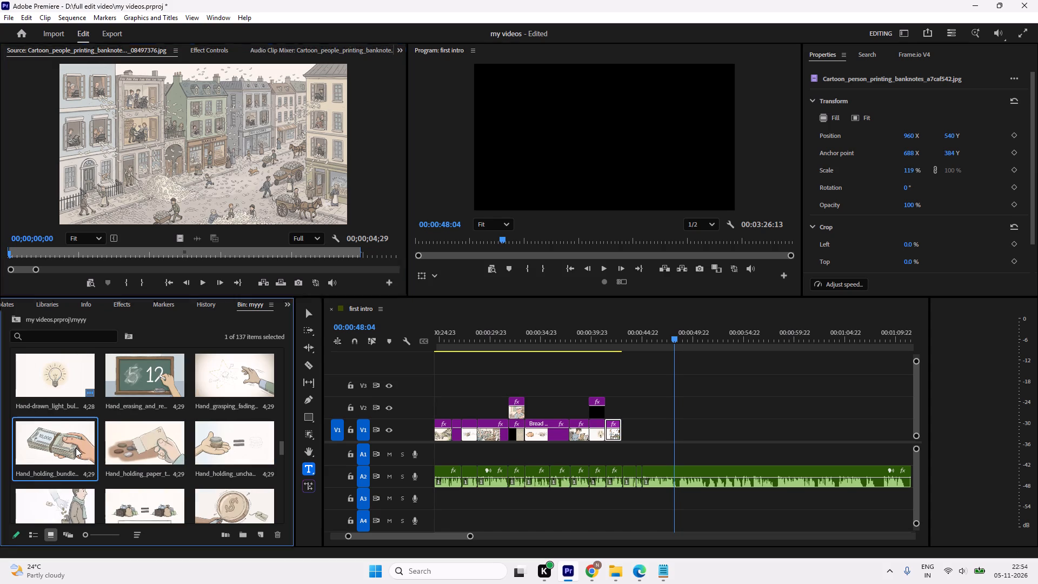
# Continue through the official, person and village stills, and preview Shopper_looking_at_price_tags.
pyautogui.scroll(-3, 102, 448)
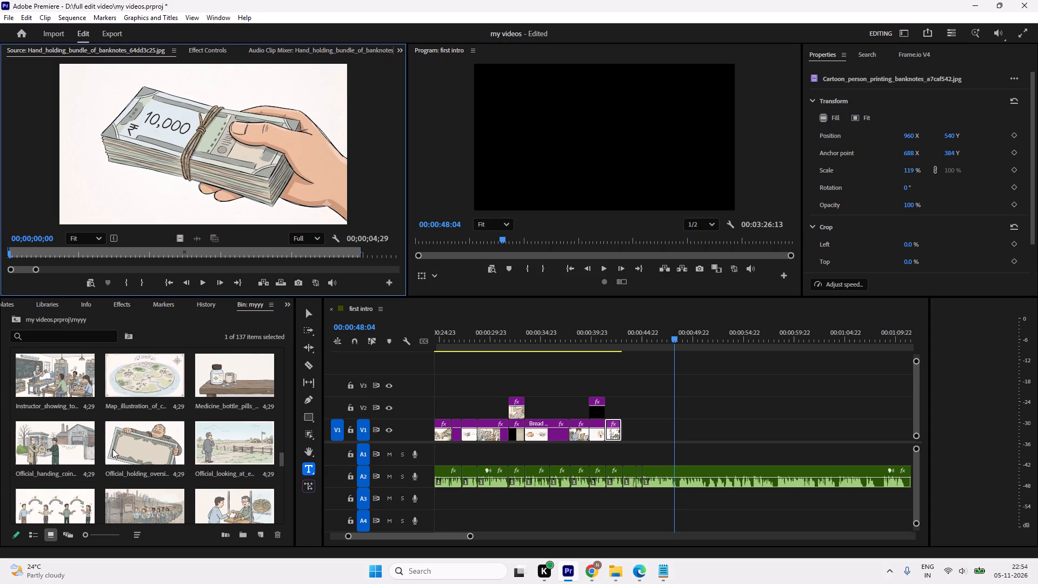
pyautogui.click(96, 443)
pyautogui.scroll(-1, 124, 450)
pyautogui.scroll(-2, 89, 489)
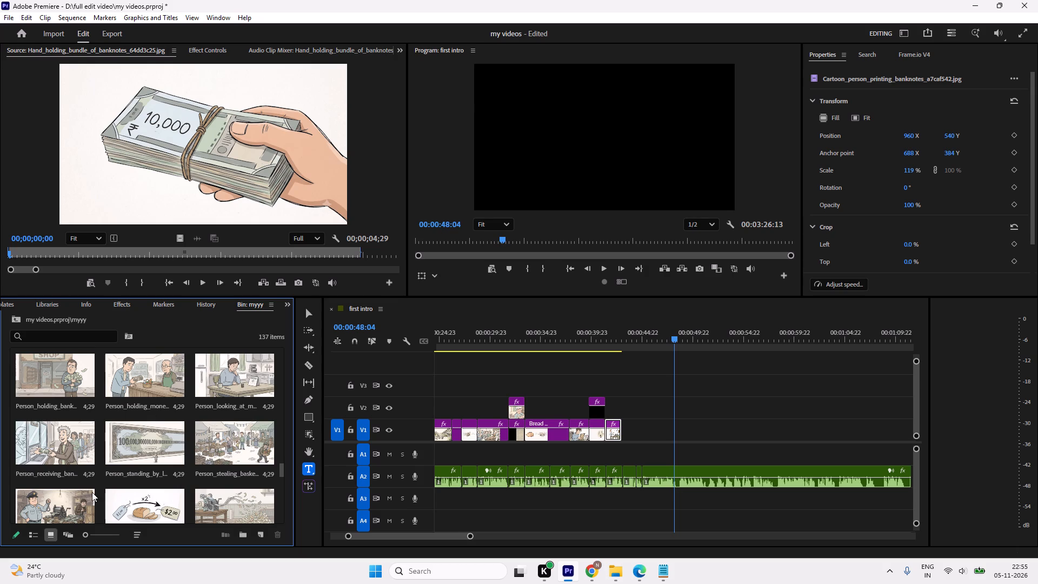
pyautogui.scroll(-3, 85, 483)
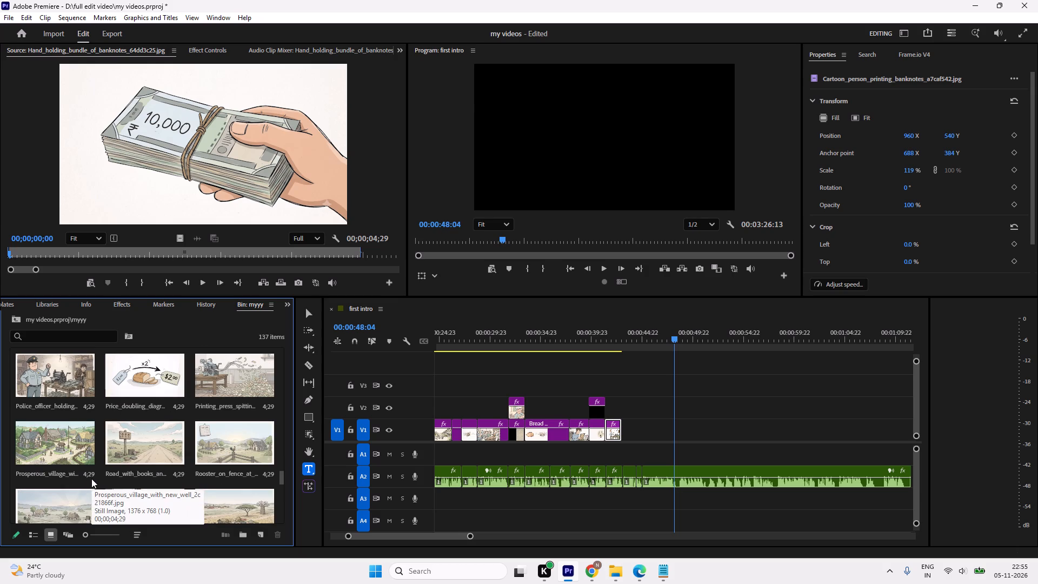
pyautogui.scroll(-2, 91, 479)
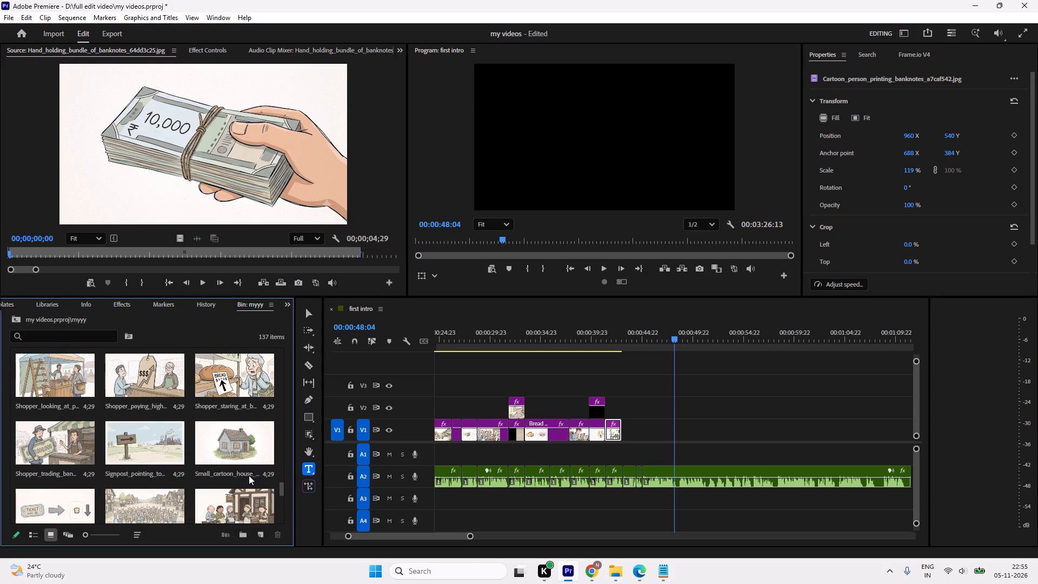
pyautogui.doubleClick(76, 383)
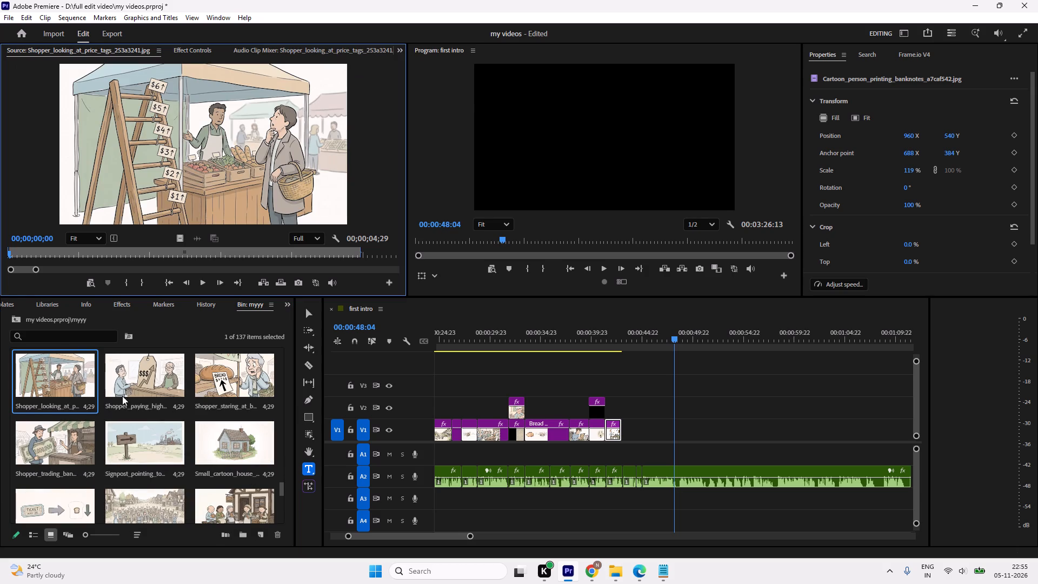
# Examine the remaining villager, village chief and worker stills down to the end of the myyy bin.
pyautogui.scroll(-2, 148, 400)
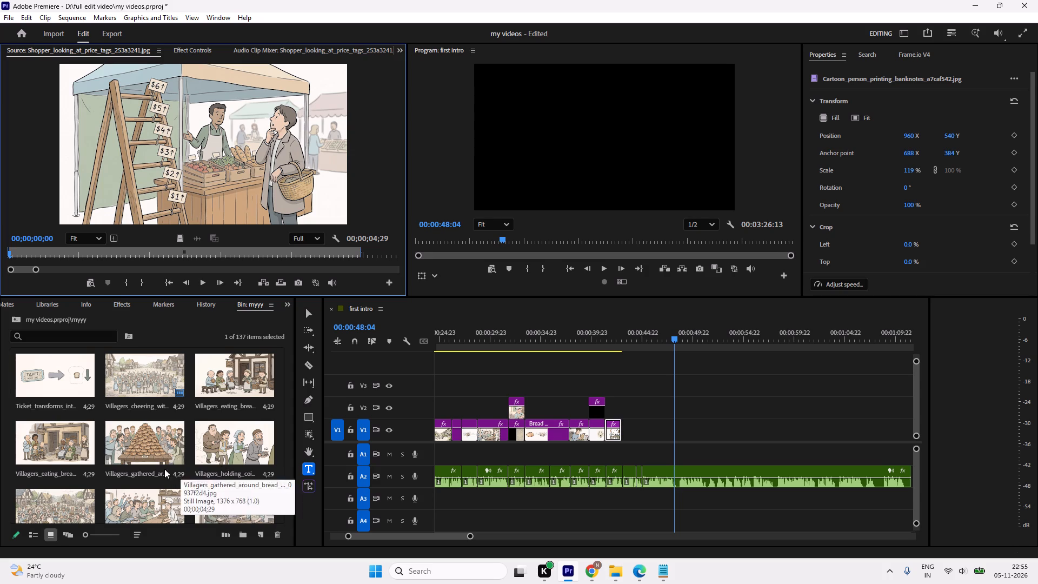
pyautogui.scroll(-2, 153, 461)
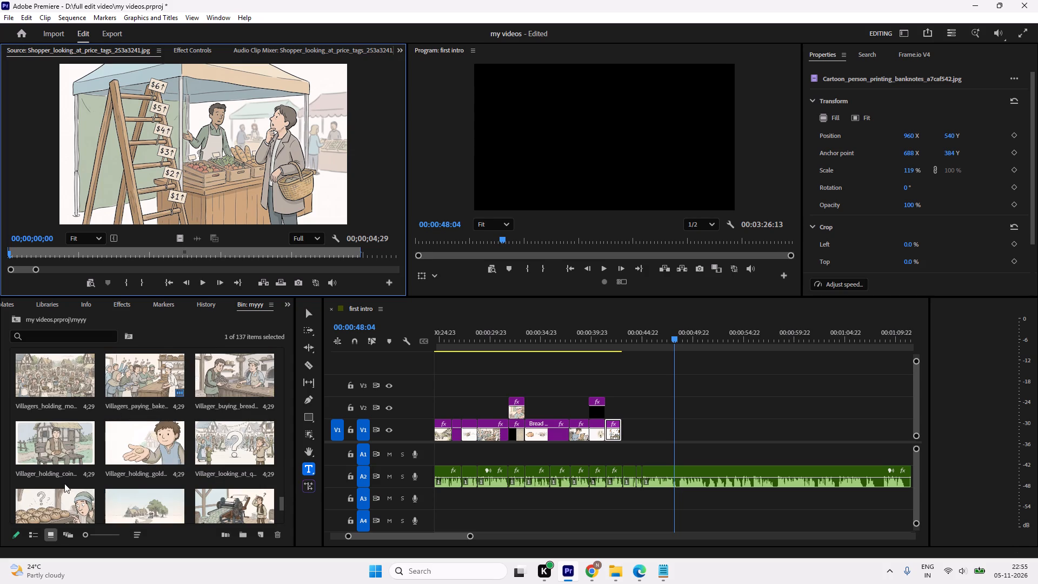
pyautogui.scroll(-1, 199, 441)
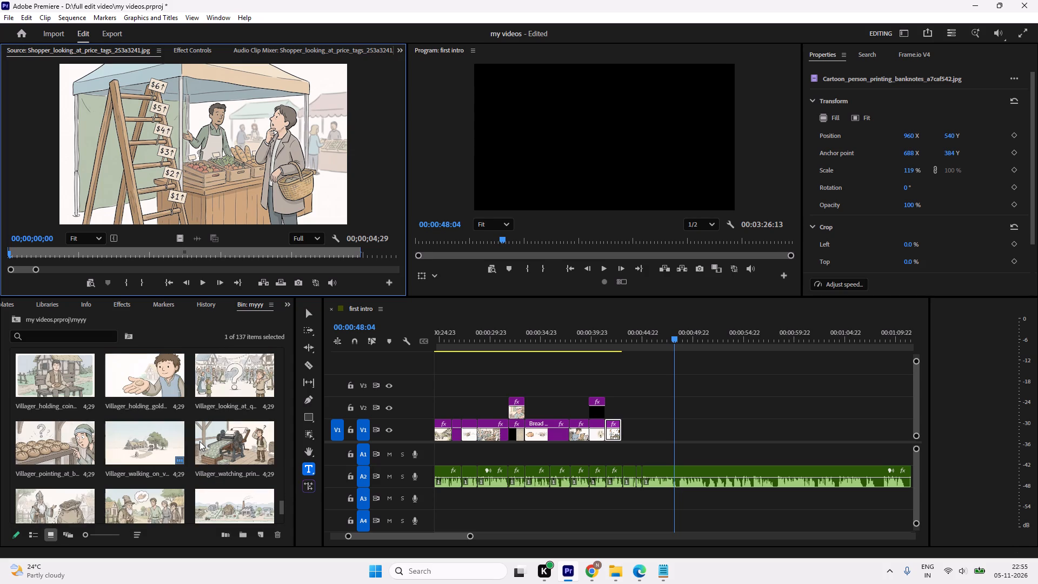
pyautogui.scroll(-2, 61, 470)
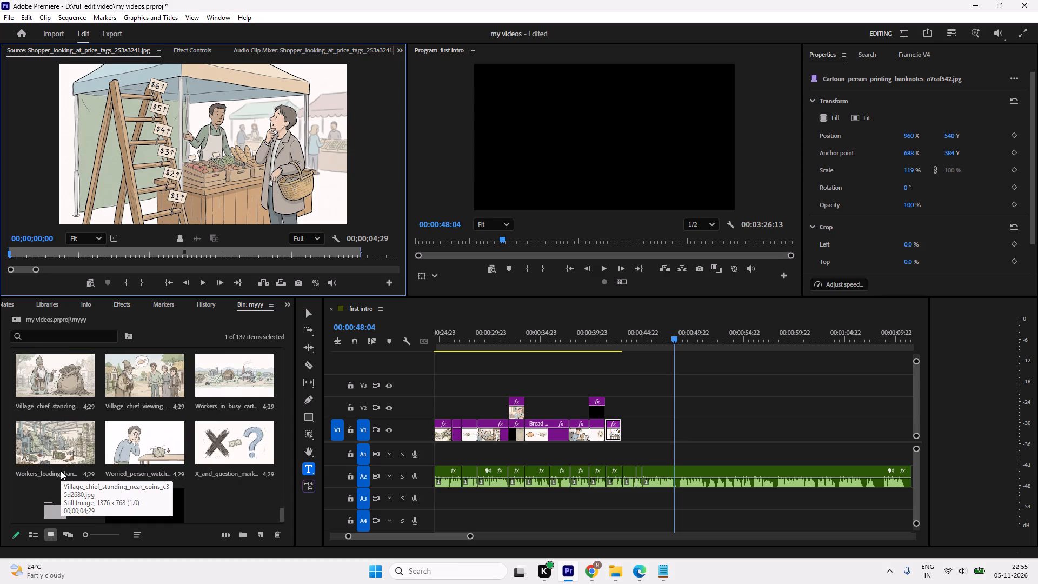
pyautogui.scroll(-3, 61, 470)
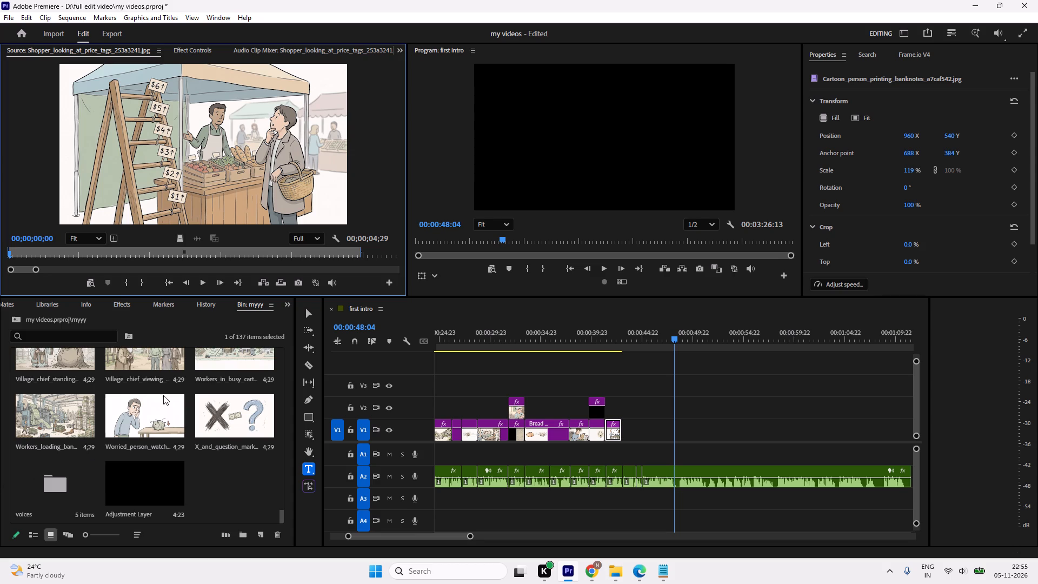
# Go back up the bin to Person_holding_money_at_counter, preview it, and place it on V1 right after the banknotes still.
pyautogui.scroll(3, 130, 422)
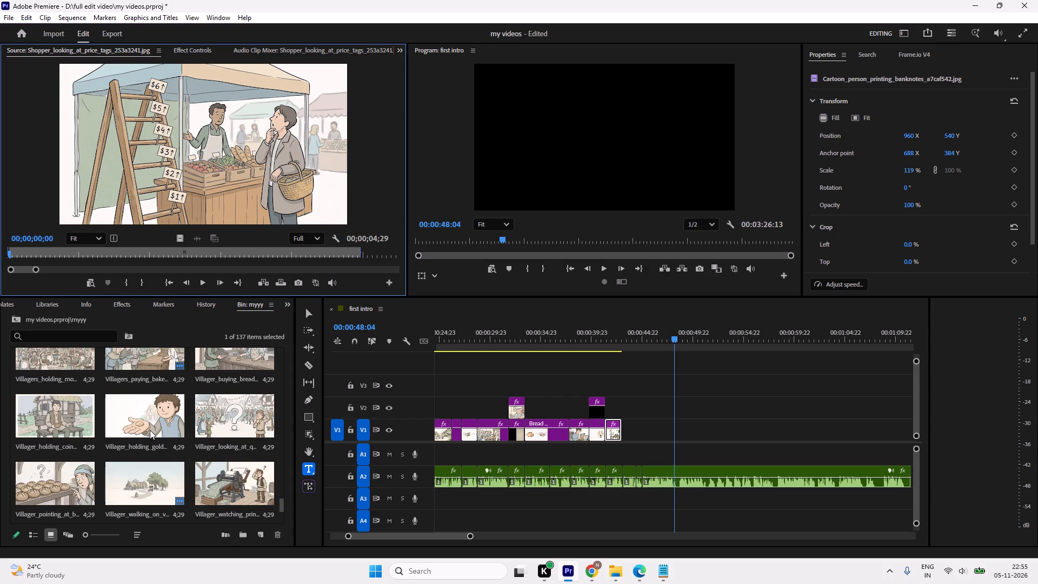
pyautogui.scroll(1, 150, 430)
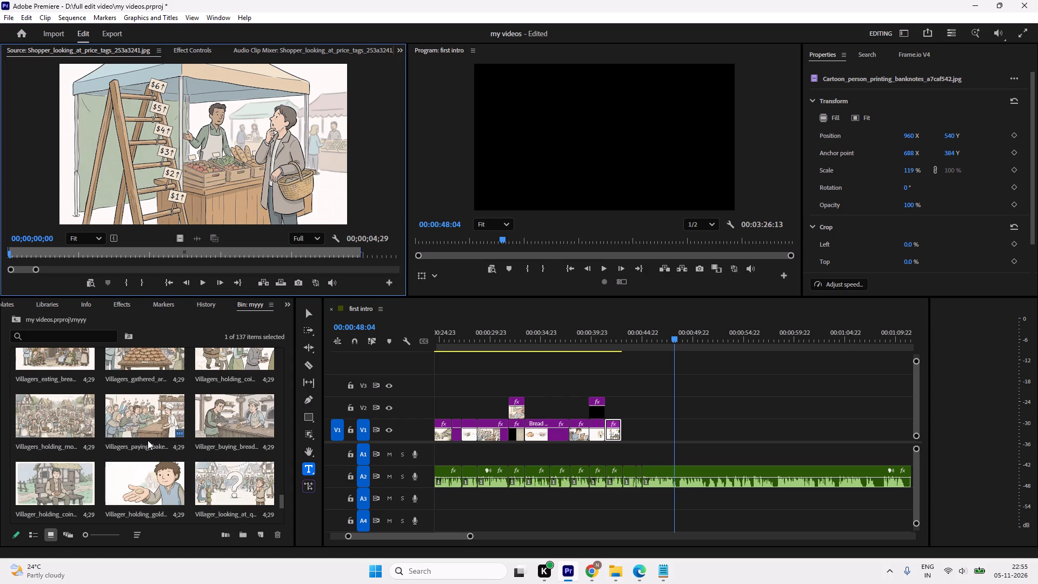
pyautogui.scroll(1, 128, 467)
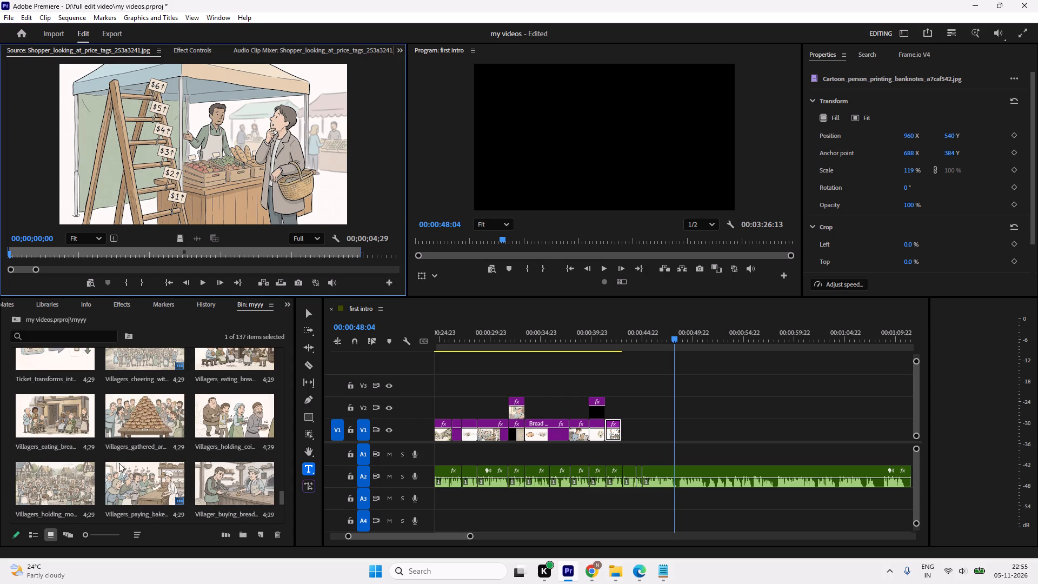
pyautogui.scroll(2, 177, 443)
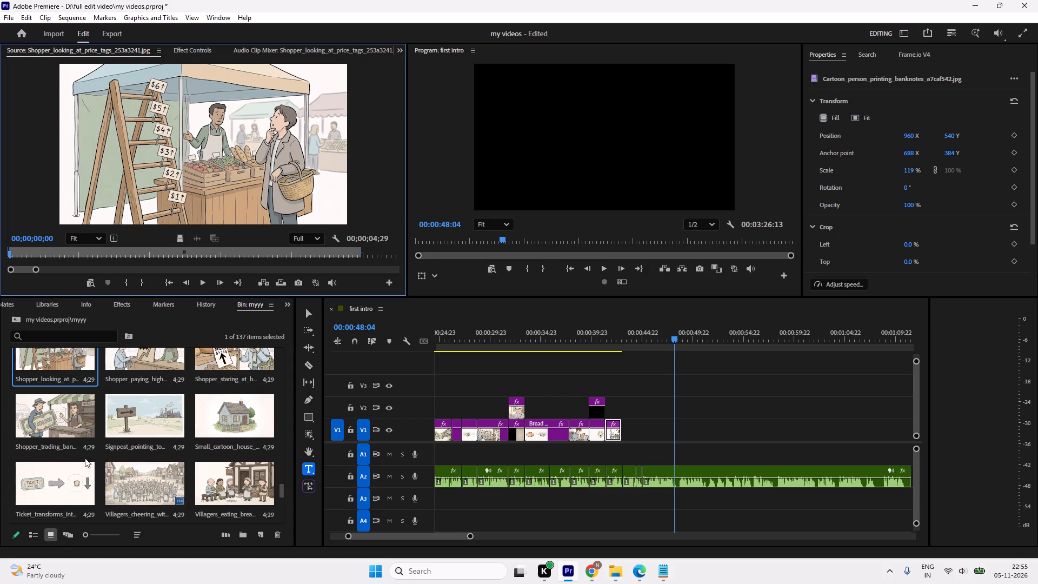
pyautogui.scroll(2, 88, 477)
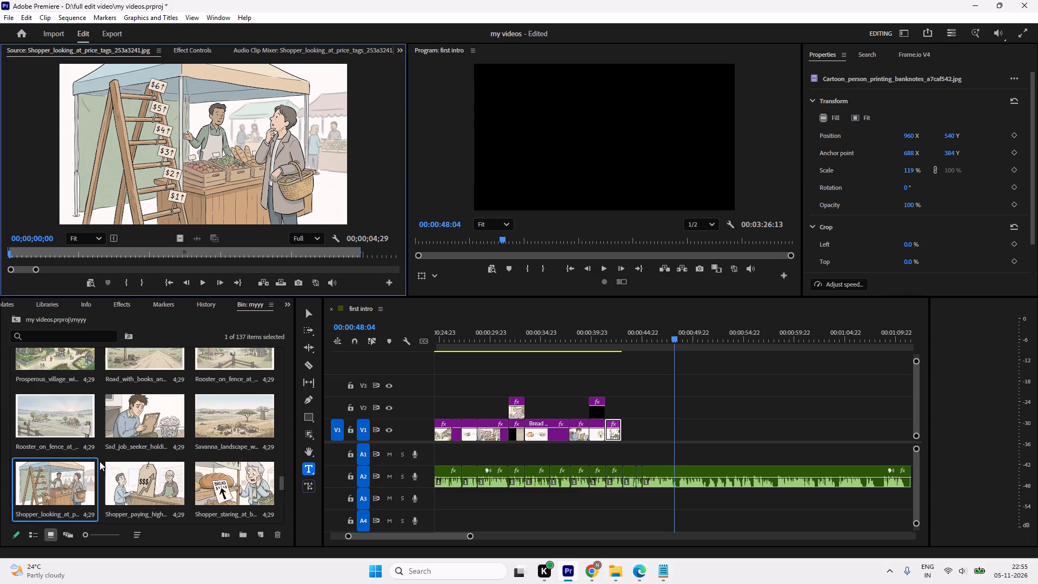
pyautogui.scroll(1, 99, 461)
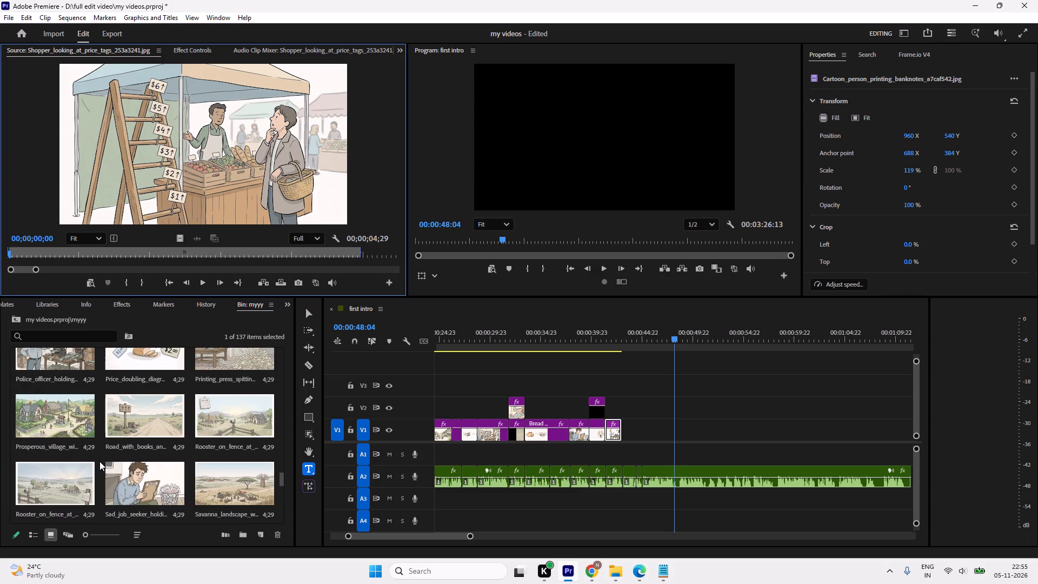
pyautogui.scroll(2, 99, 461)
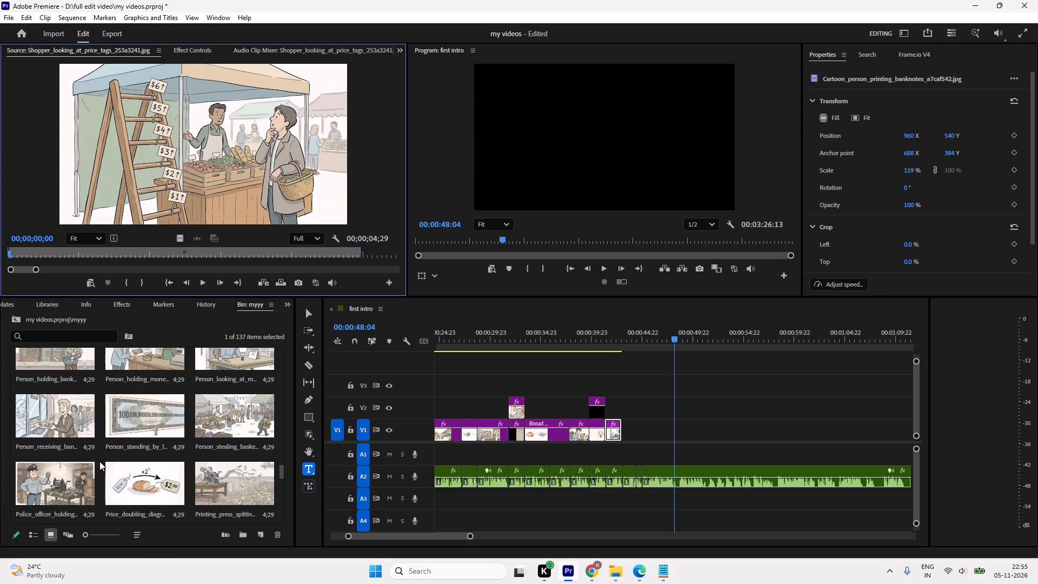
pyautogui.scroll(1, 99, 461)
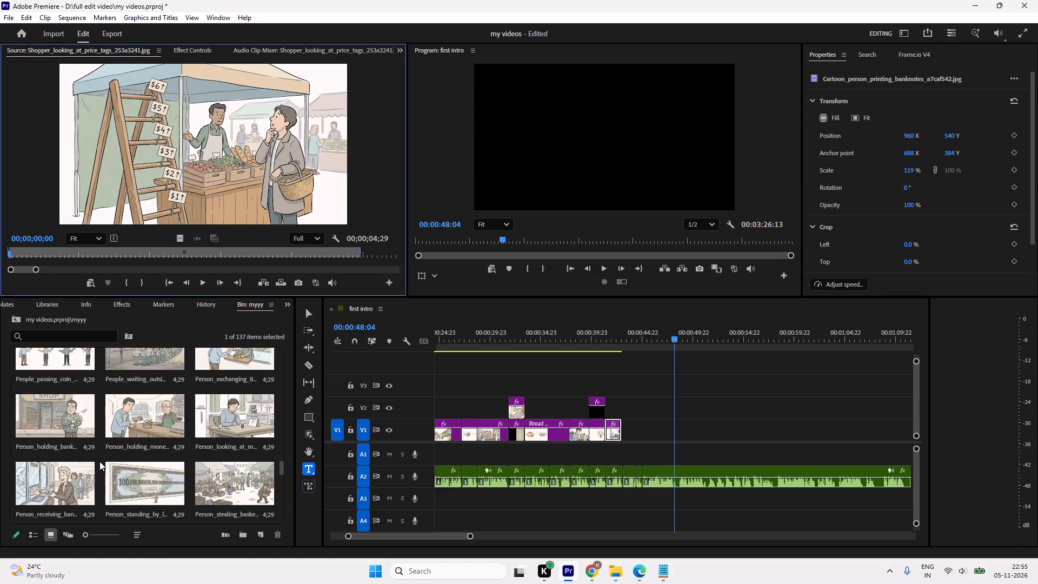
pyautogui.doubleClick(153, 417)
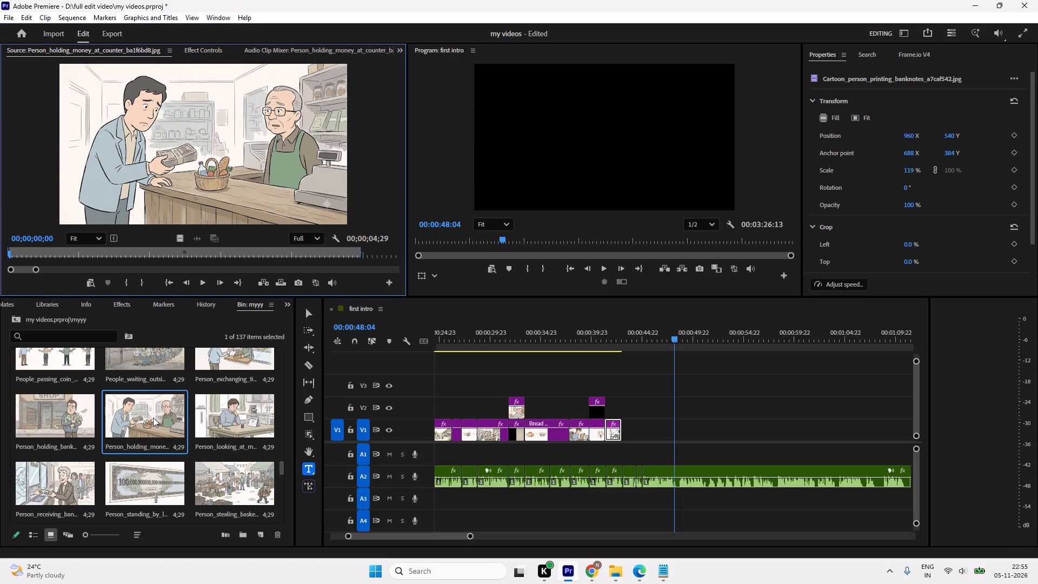
pyautogui.moveTo(147, 416); pyautogui.dragTo(436, 416)
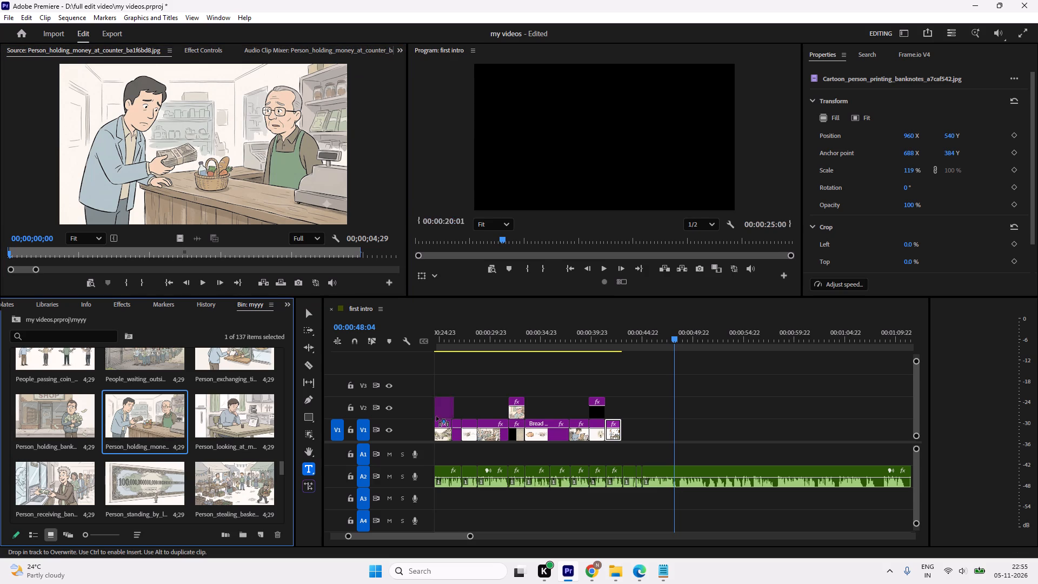
pyautogui.moveTo(436, 416); pyautogui.dragTo(622, 429)
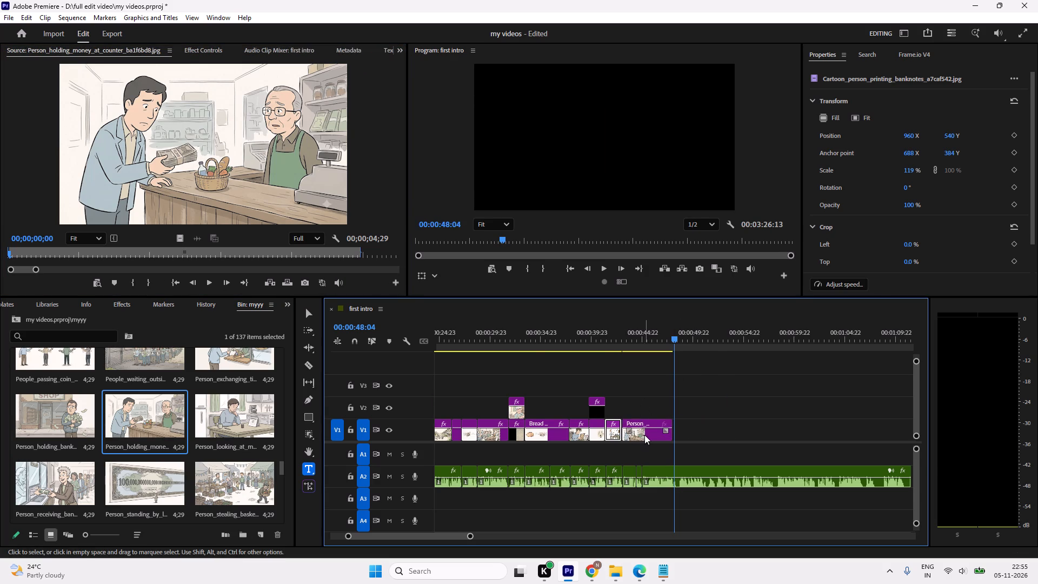
# Move the money-at-counter still on V1 slightly earlier so it closes the gap after the banknotes still.
pyautogui.click(644, 435)
pyautogui.scroll(-4, 682, 432)
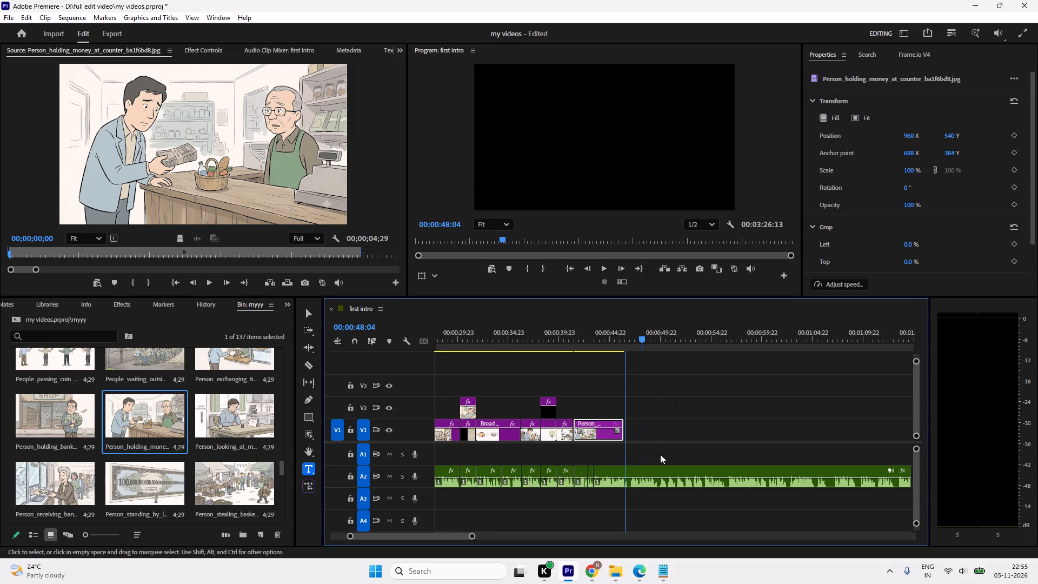
pyautogui.moveTo(476, 534); pyautogui.dragTo(439, 542)
pyautogui.click(618, 436)
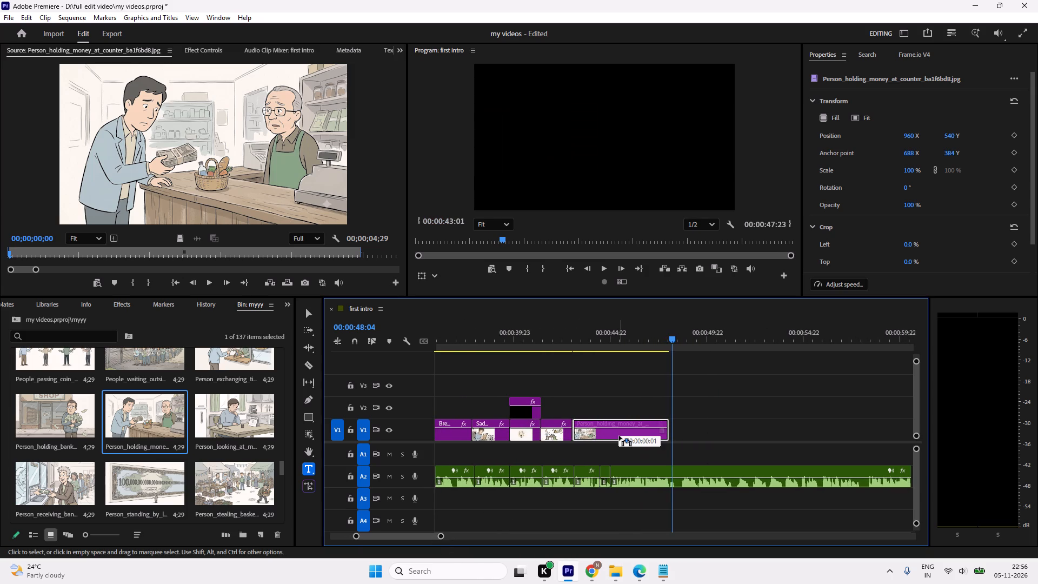
pyautogui.click(622, 453)
pyautogui.moveTo(614, 429); pyautogui.dragTo(613, 430)
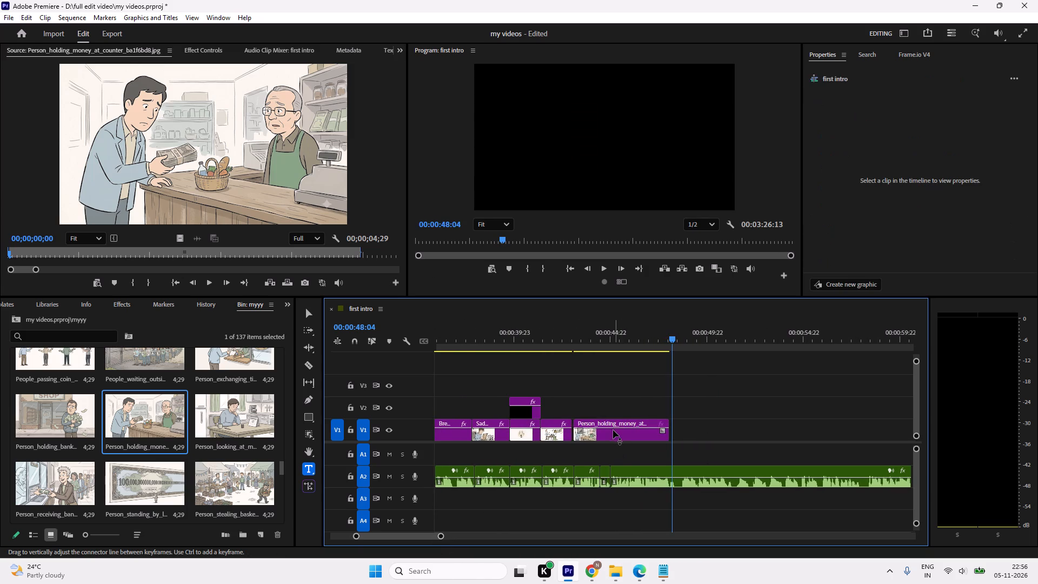
pyautogui.moveTo(613, 430); pyautogui.dragTo(606, 433)
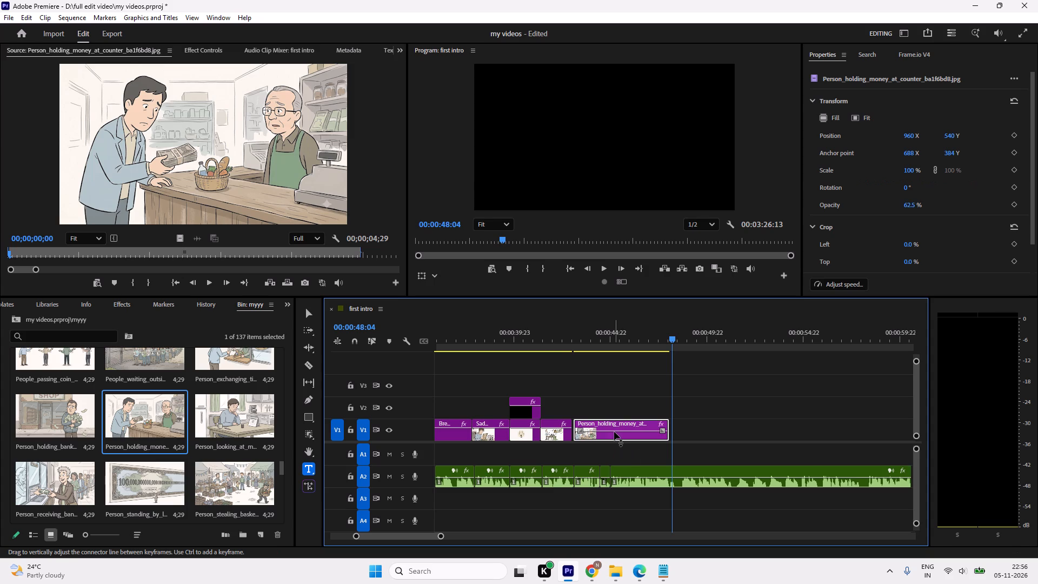
pyautogui.hotkey('ctrl', 'z')
pyautogui.moveTo(610, 428); pyautogui.dragTo(598, 428)
pyautogui.click(618, 434)
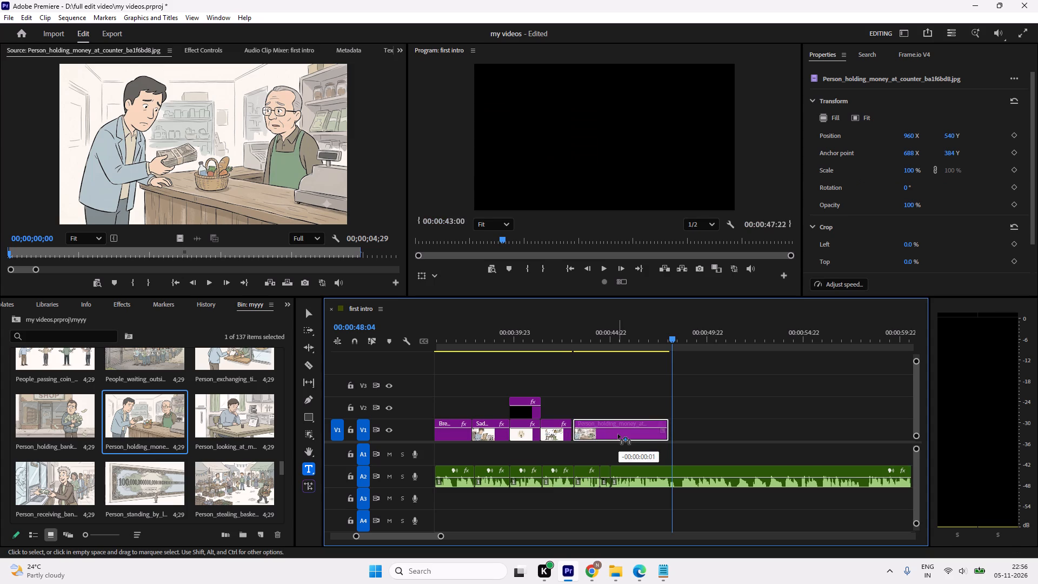
pyautogui.click(707, 421)
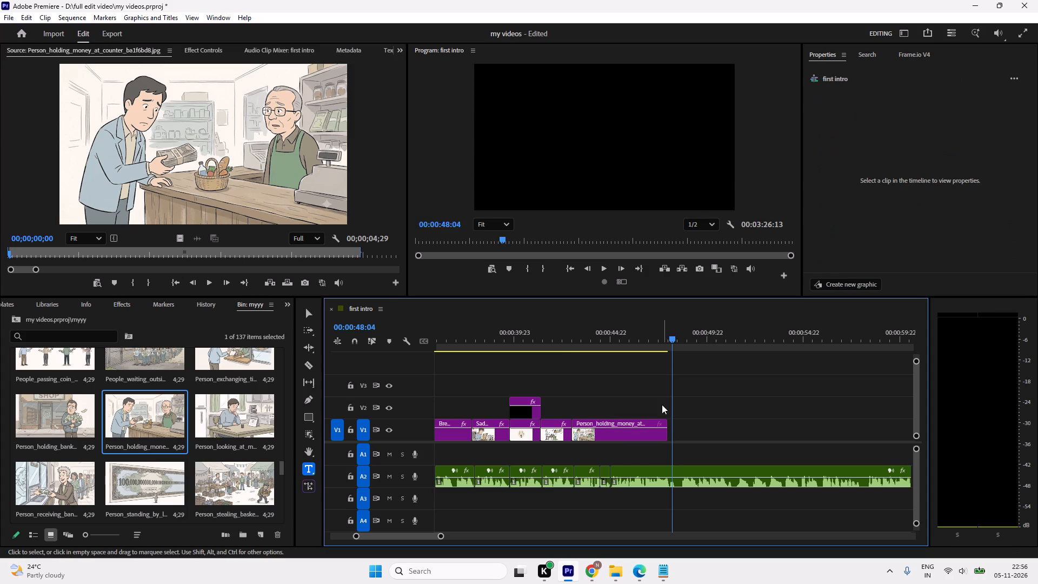
# Play the narration from the start of the money-at-counter still to about 00:00:44:23.
pyautogui.moveTo(681, 351); pyautogui.dragTo(561, 335)
pyautogui.moveTo(649, 320); pyautogui.dragTo(570, 338)
pyautogui.press('space')
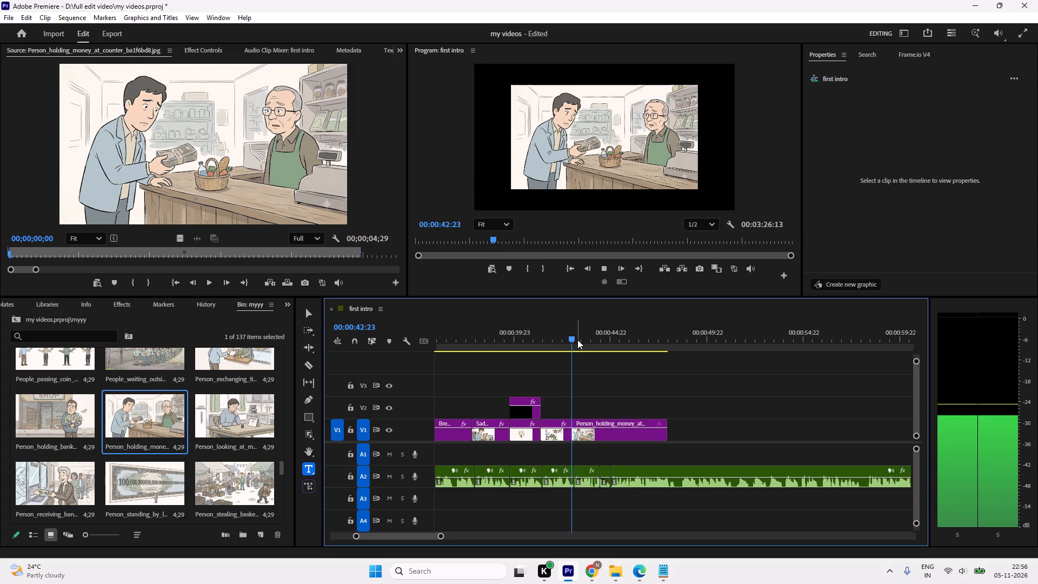
pyautogui.press('space')
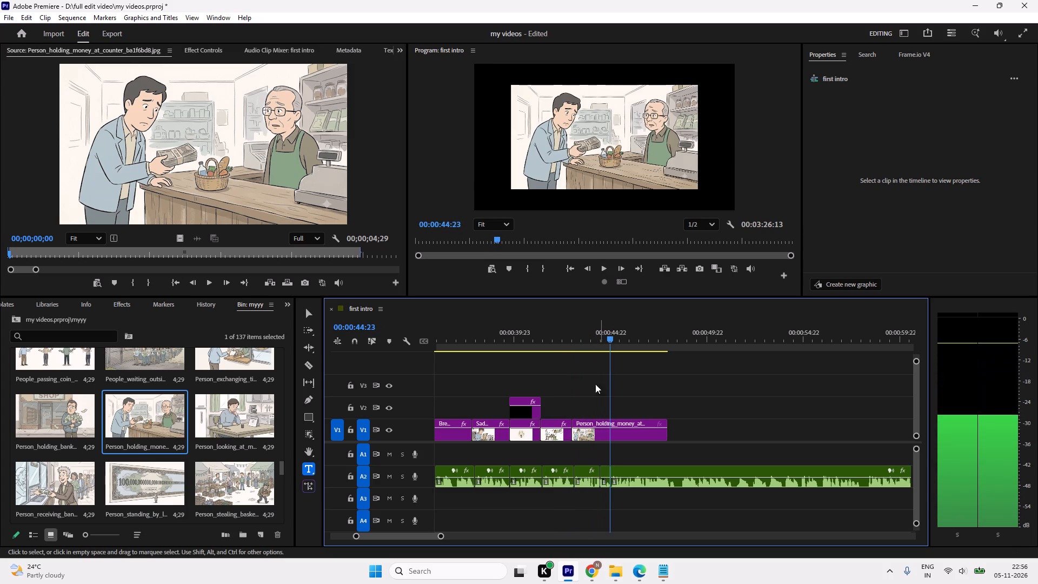
# Look through the official, hand, bread, food basket and factory stills in the myyy bin for a goods image.
pyautogui.scroll(2, 107, 437)
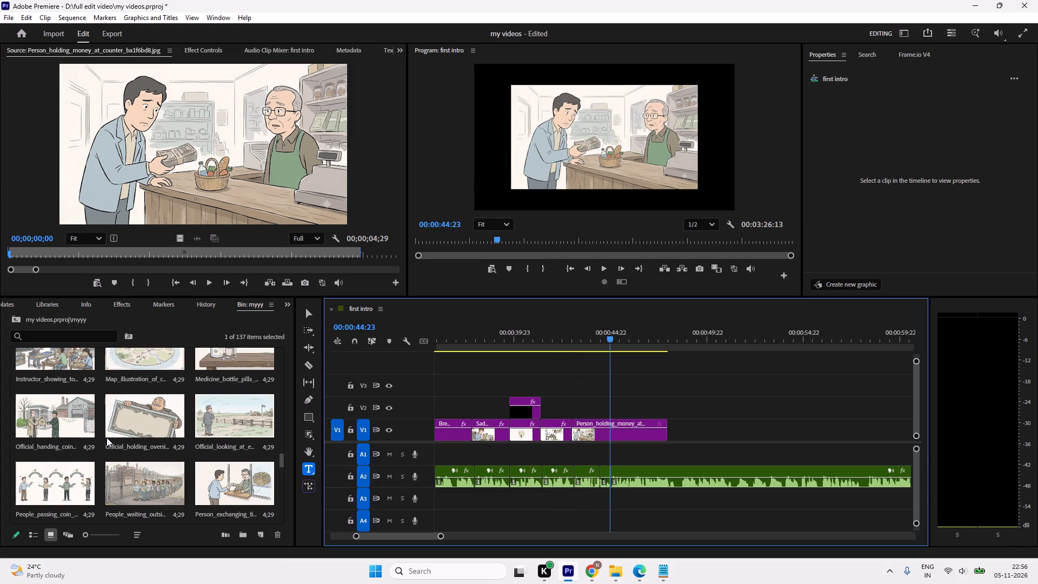
pyautogui.scroll(1, 105, 436)
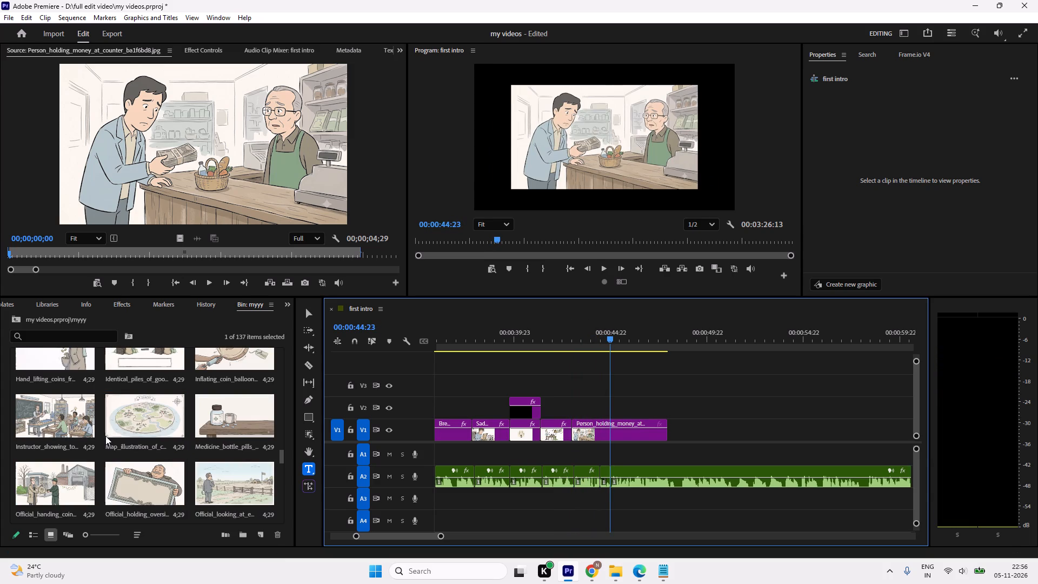
pyautogui.scroll(2, 105, 436)
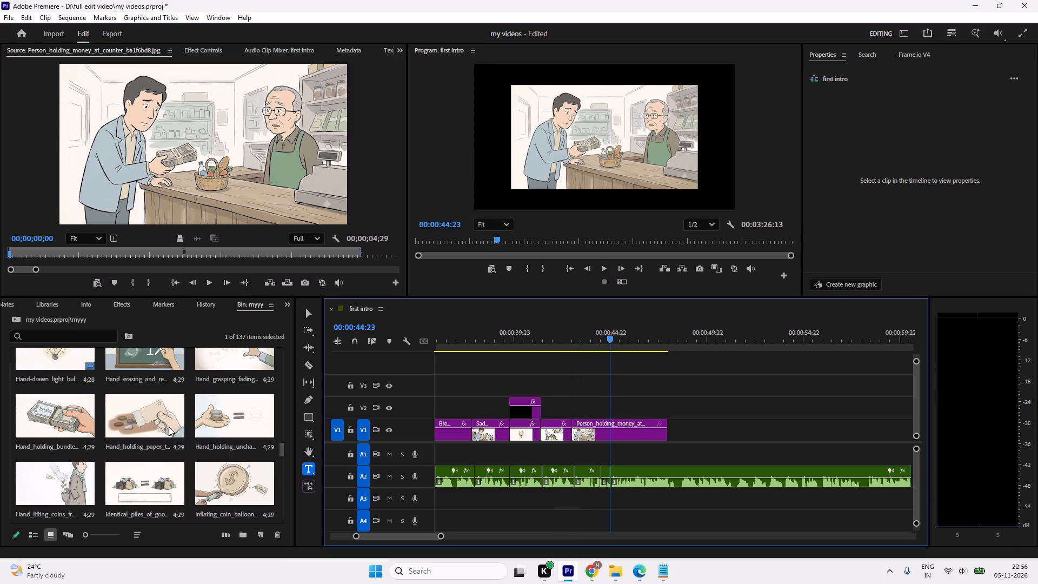
pyautogui.scroll(4, 169, 427)
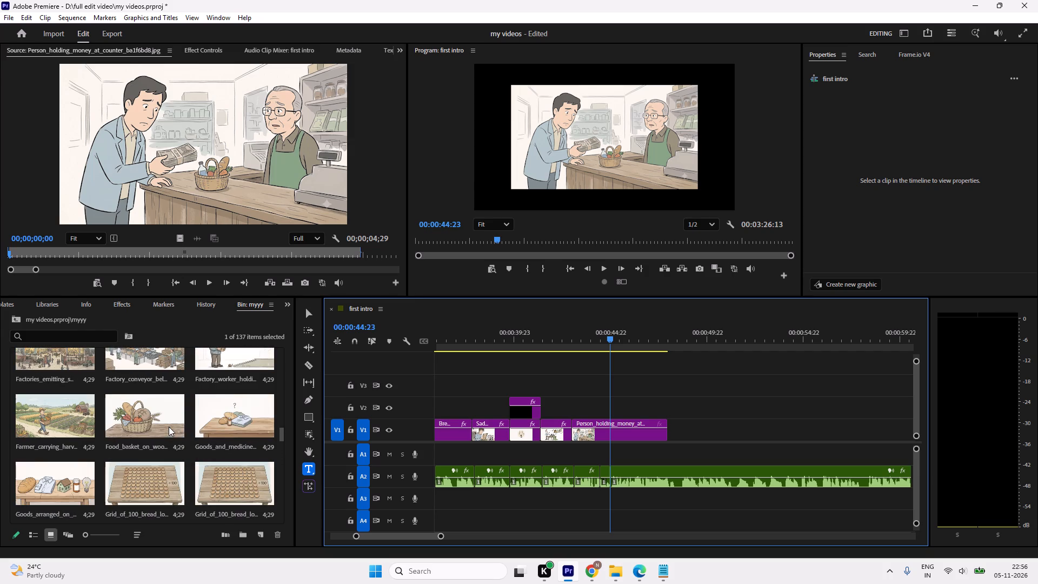
pyautogui.click(155, 424)
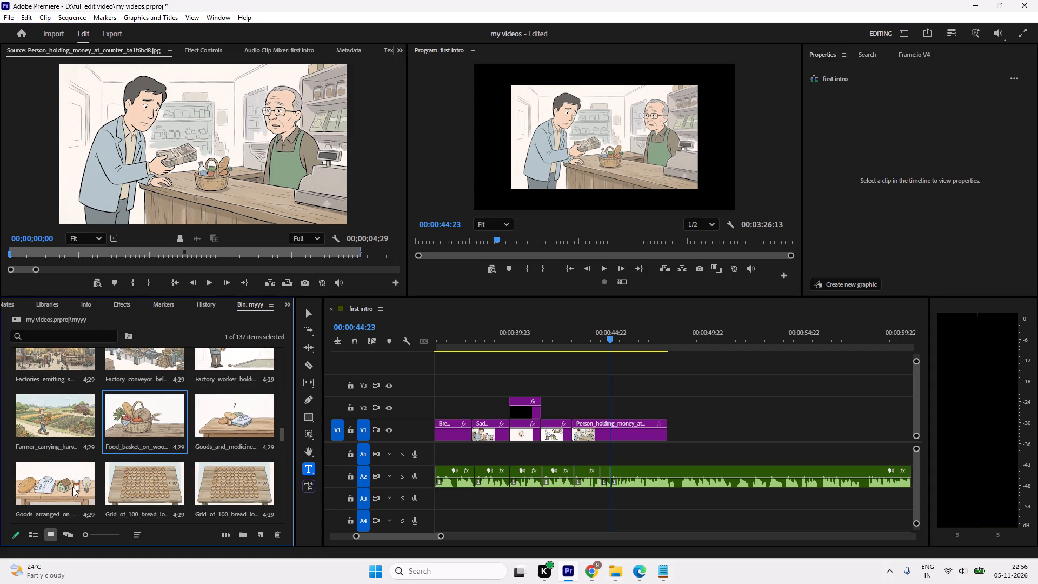
pyautogui.scroll(2, 214, 425)
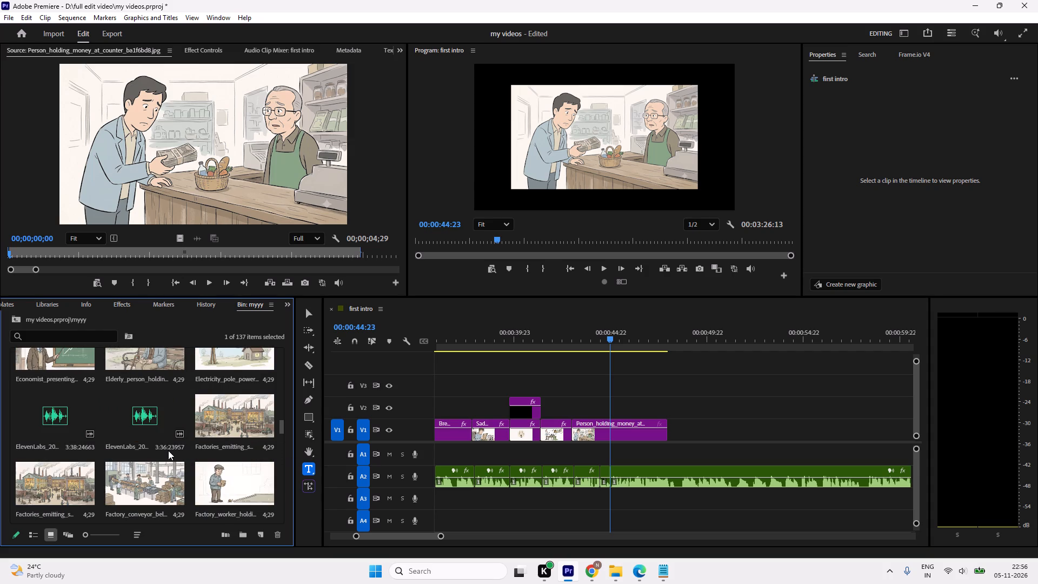
pyautogui.scroll(1, 168, 450)
pyautogui.scroll(-5, 168, 450)
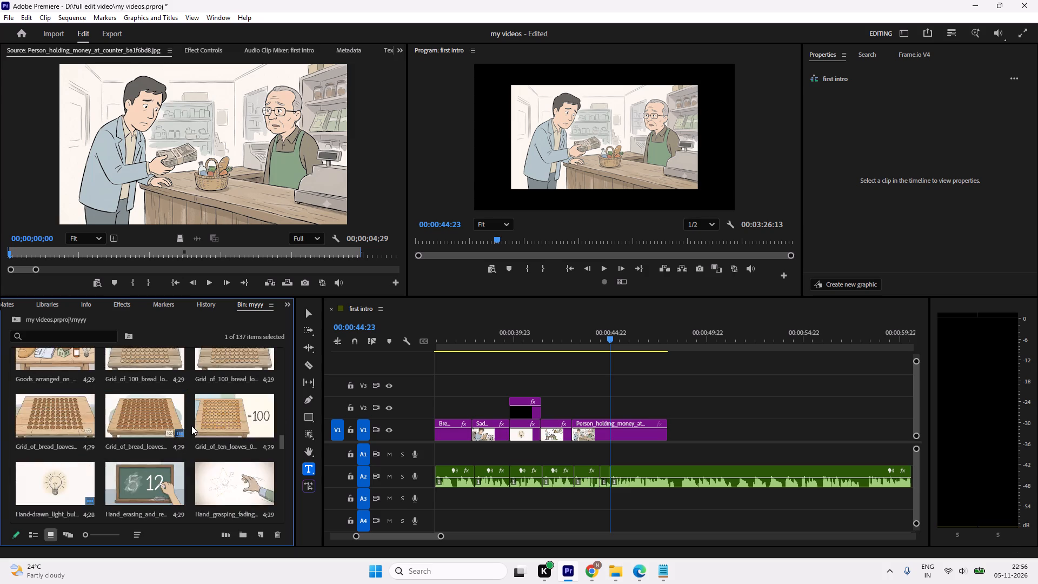
pyautogui.scroll(-8, 191, 426)
# Find the Goods_and_medicine still with the question mark in the myyy bin and place it on V2 above the money-at-counter still.
pyautogui.scroll(2, 191, 426)
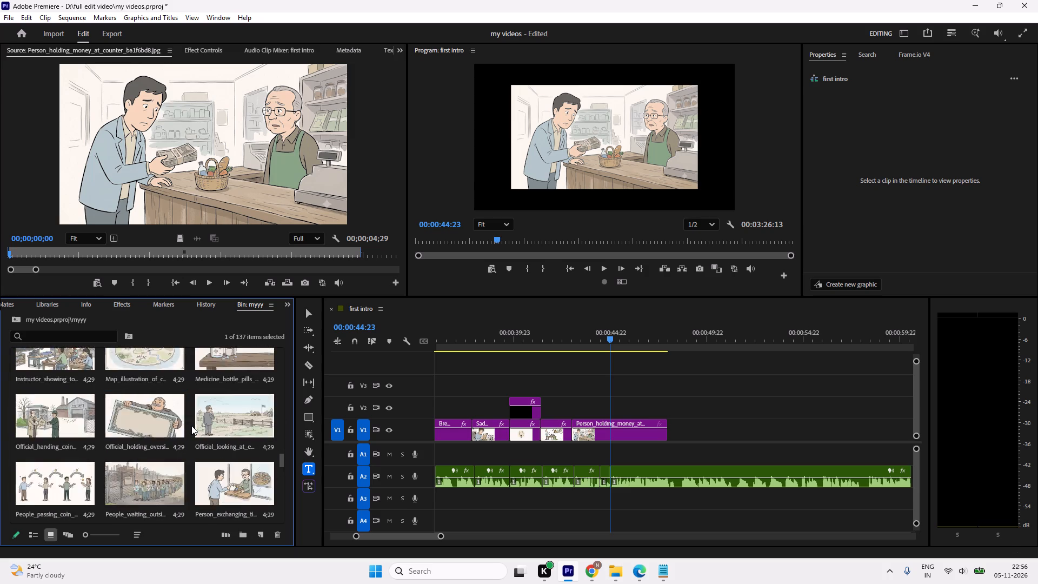
pyautogui.scroll(6, 191, 426)
pyautogui.scroll(-1, 209, 438)
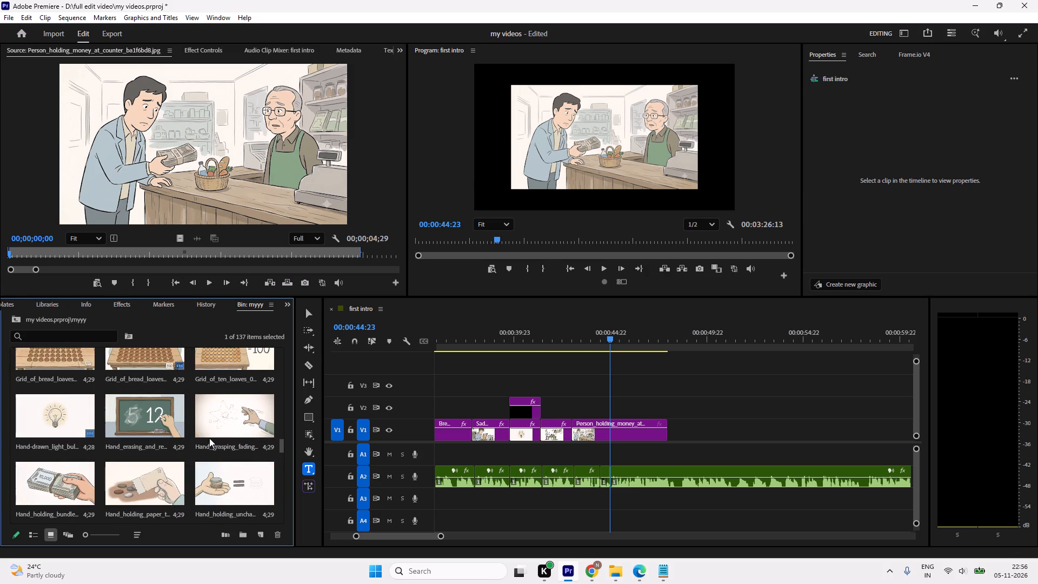
pyautogui.scroll(3, 209, 438)
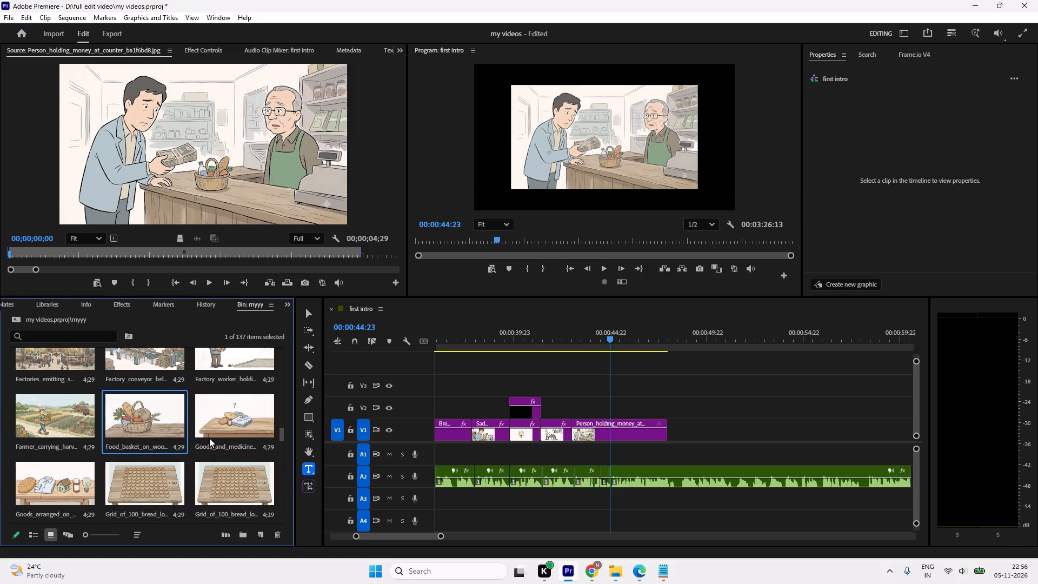
pyautogui.moveTo(230, 412); pyautogui.dragTo(480, 412)
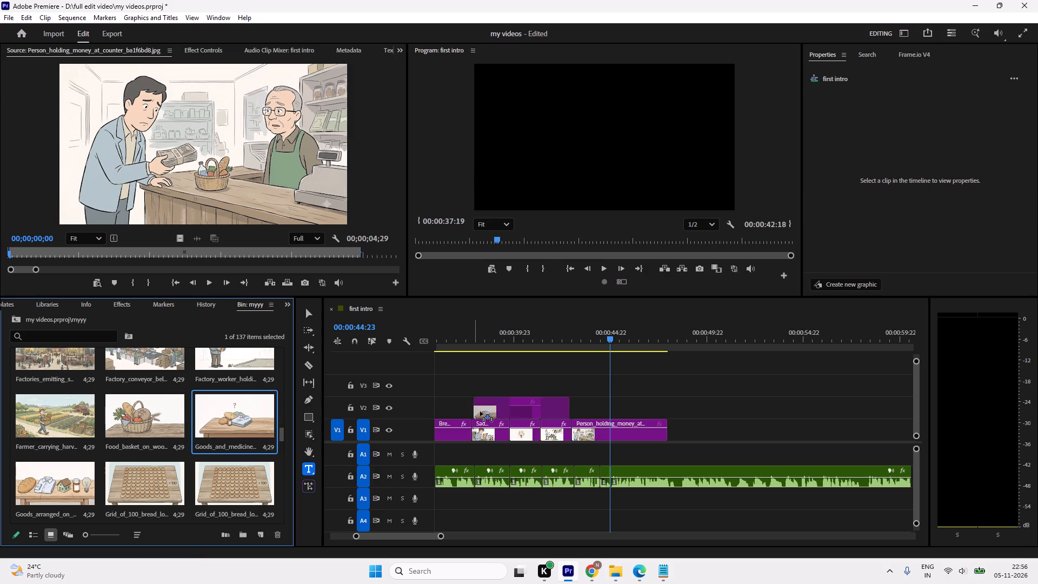
pyautogui.moveTo(480, 412); pyautogui.dragTo(567, 409)
pyautogui.click(600, 404)
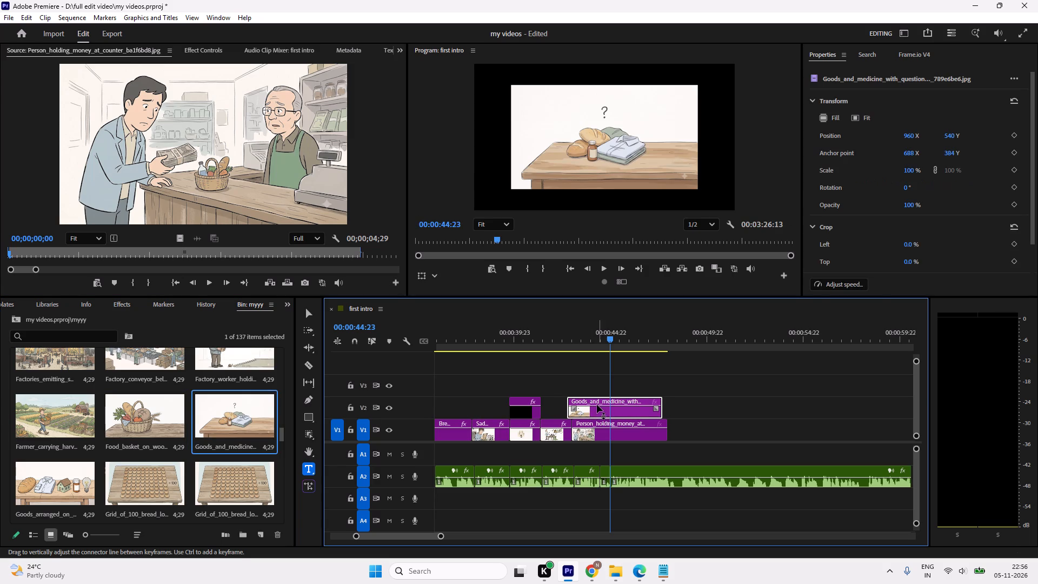
# Create an object mask on the goods-and-medicine still covering the bread, medicine bottle and folded clothes with the Object Mask Tool.
pyautogui.moveTo(312, 431); pyautogui.dragTo(317, 434)
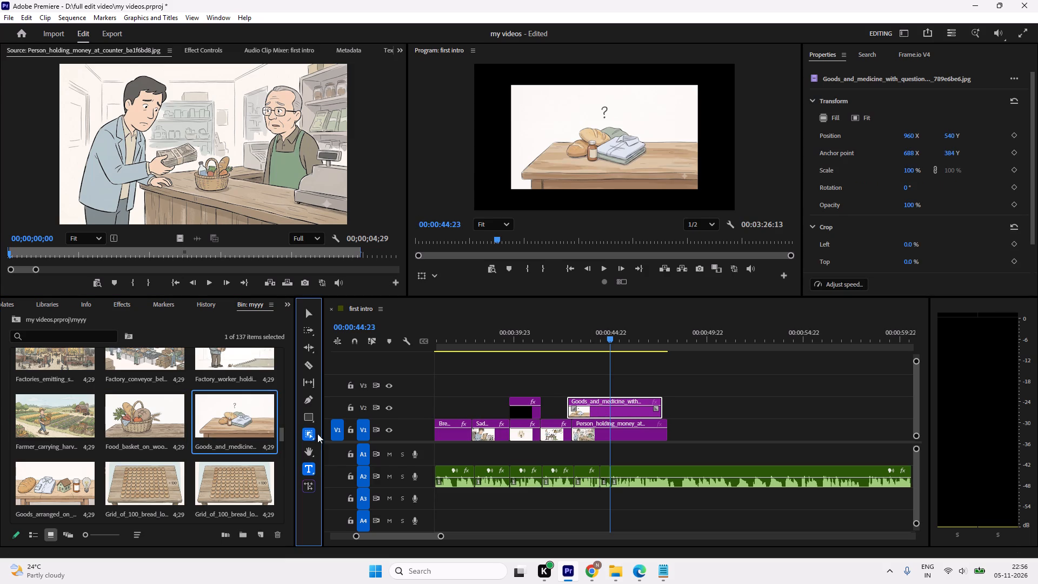
pyautogui.moveTo(317, 434); pyautogui.dragTo(354, 433)
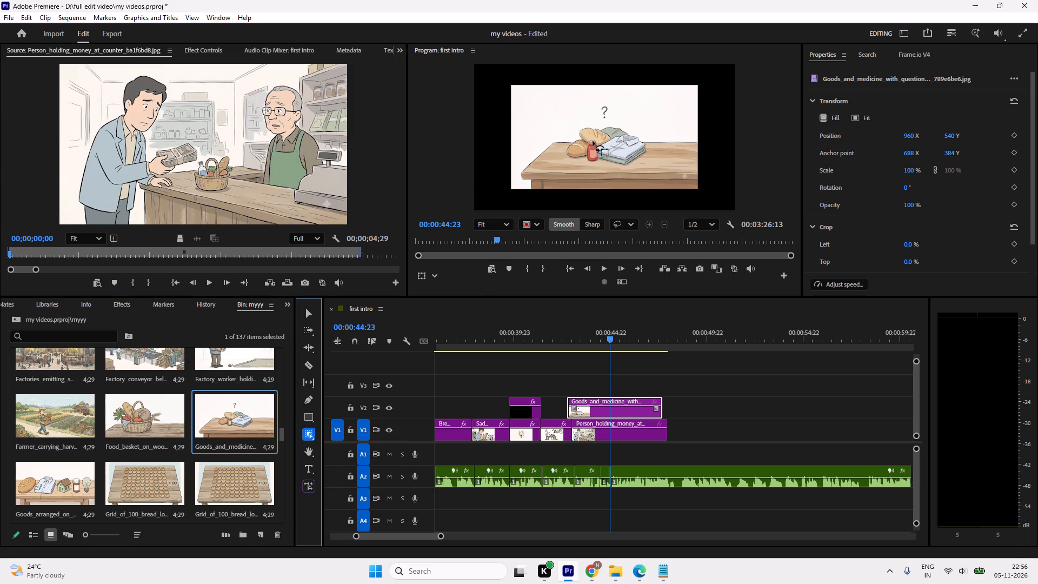
pyautogui.click(592, 135)
pyautogui.click(610, 133)
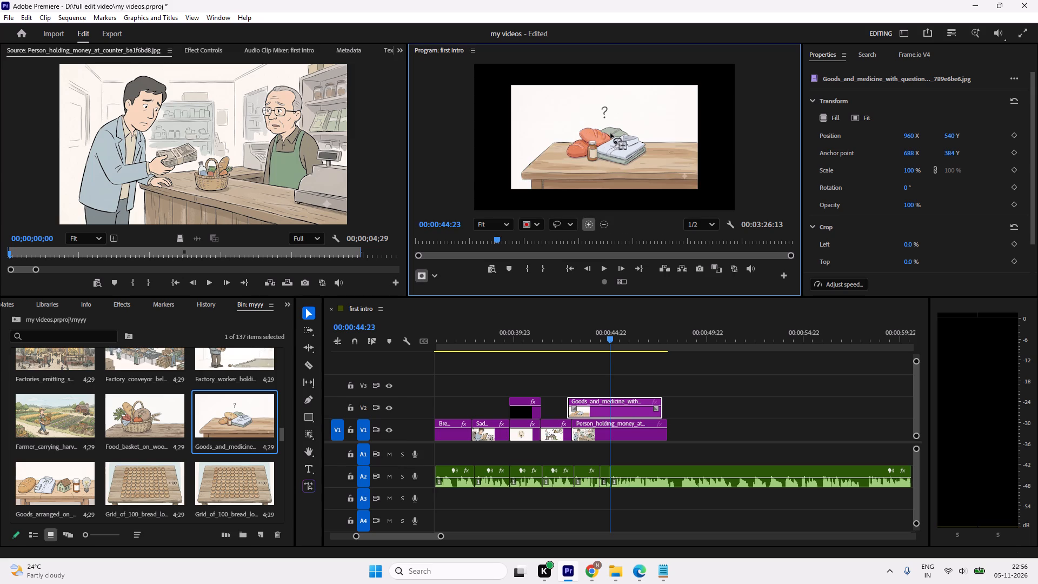
pyautogui.click(614, 146)
pyautogui.click(595, 153)
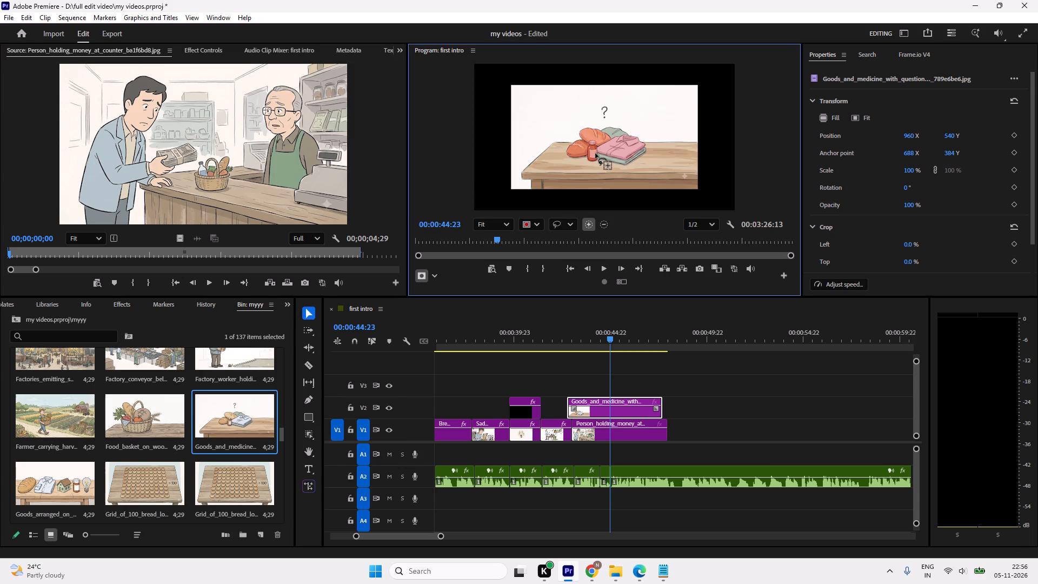
pyautogui.click(604, 155)
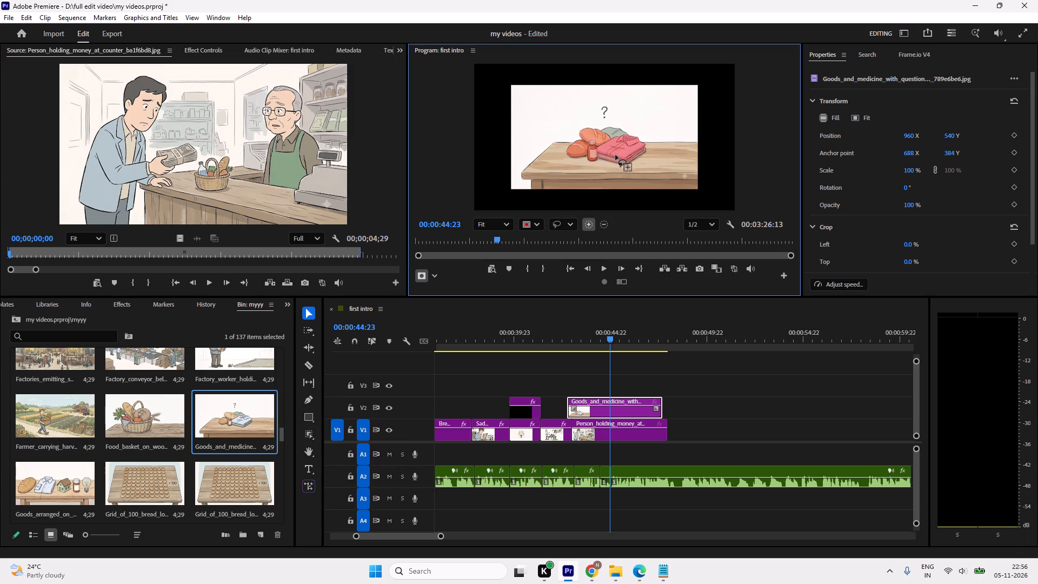
pyautogui.click(614, 129)
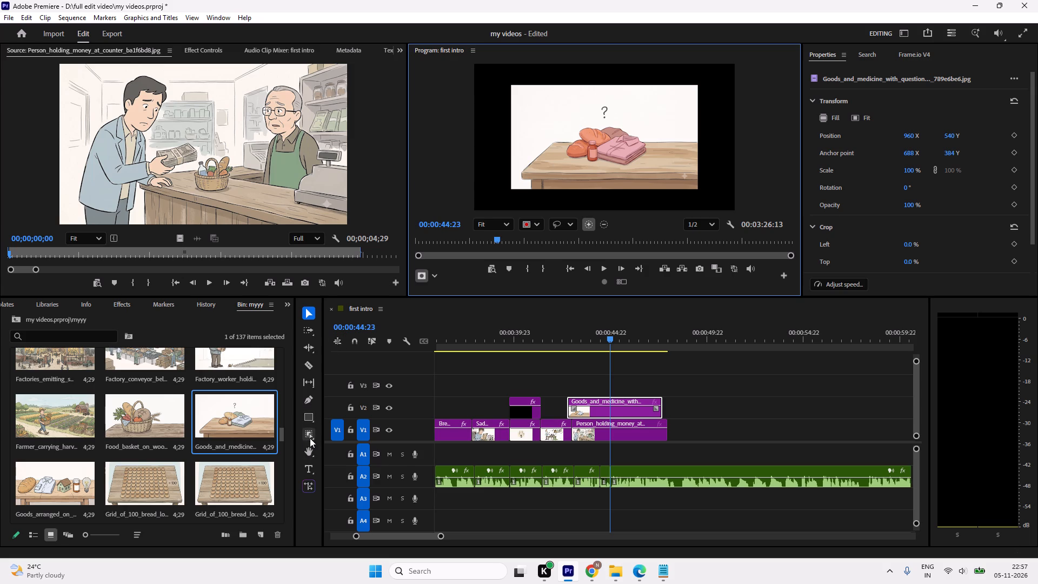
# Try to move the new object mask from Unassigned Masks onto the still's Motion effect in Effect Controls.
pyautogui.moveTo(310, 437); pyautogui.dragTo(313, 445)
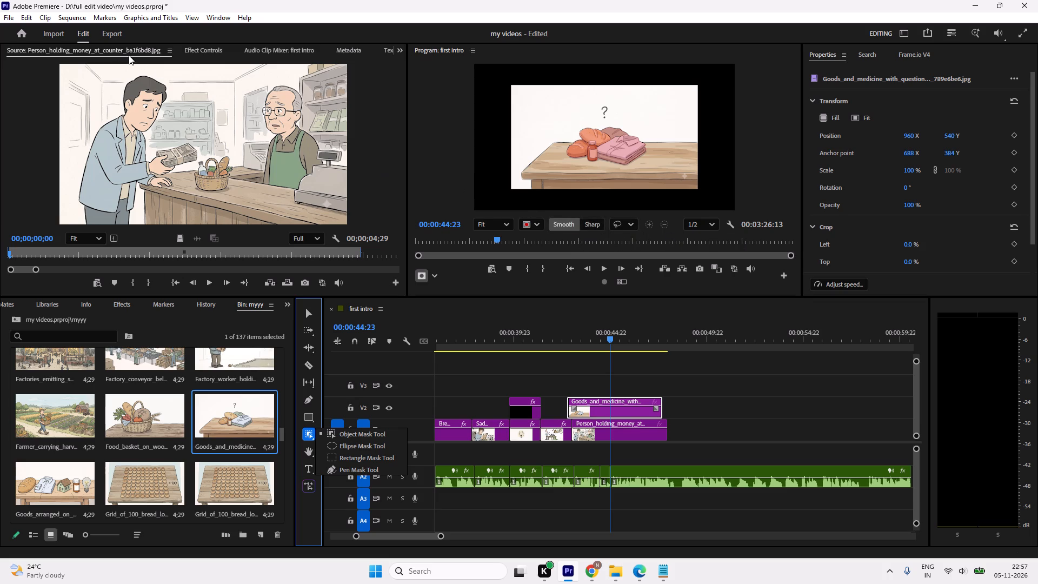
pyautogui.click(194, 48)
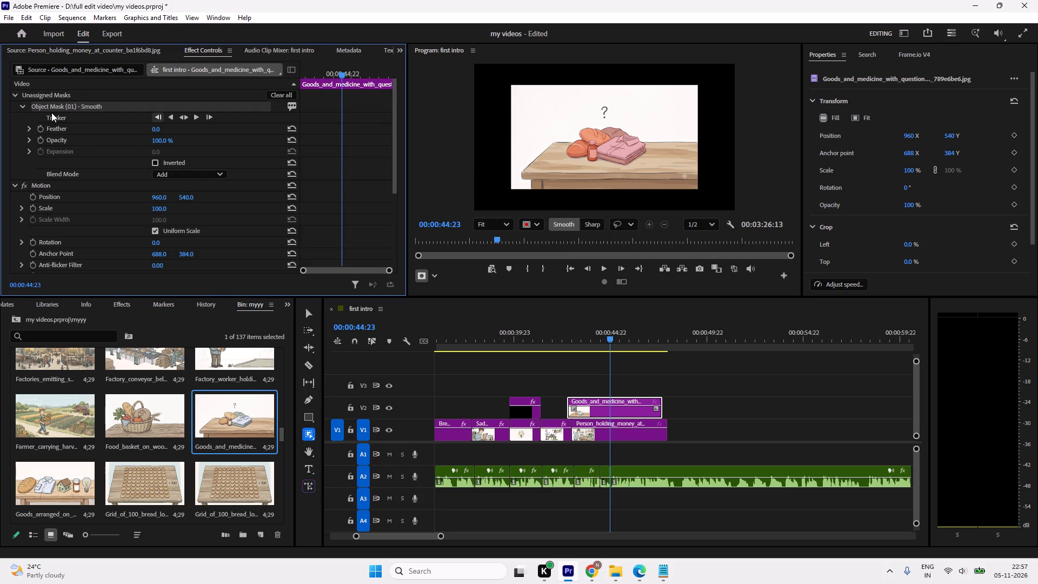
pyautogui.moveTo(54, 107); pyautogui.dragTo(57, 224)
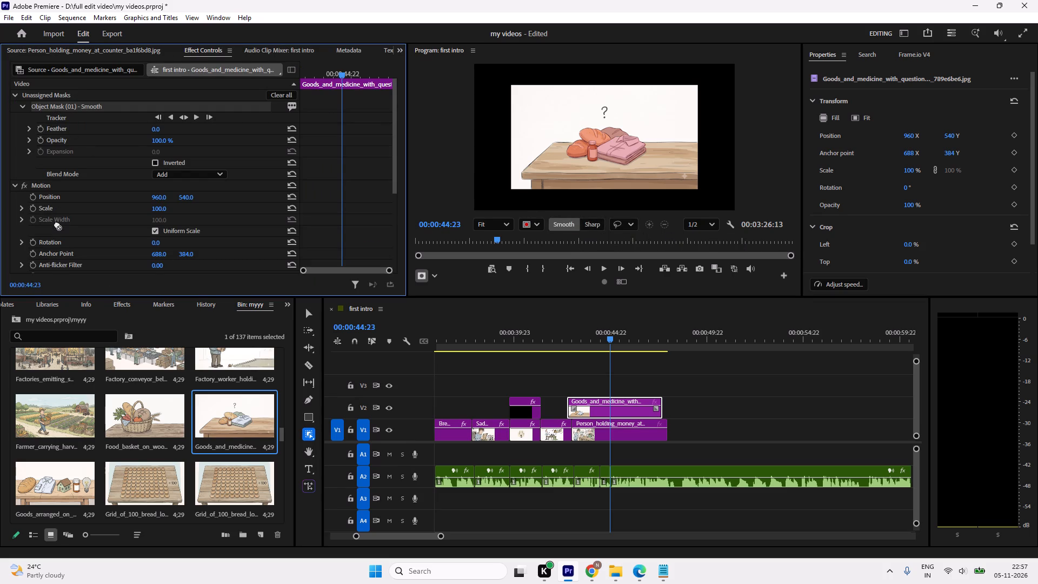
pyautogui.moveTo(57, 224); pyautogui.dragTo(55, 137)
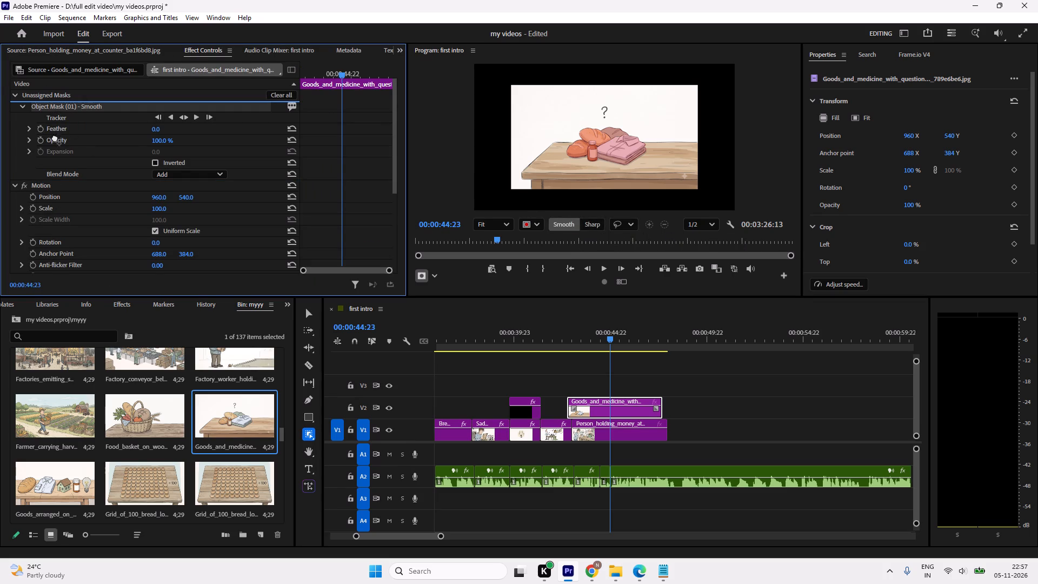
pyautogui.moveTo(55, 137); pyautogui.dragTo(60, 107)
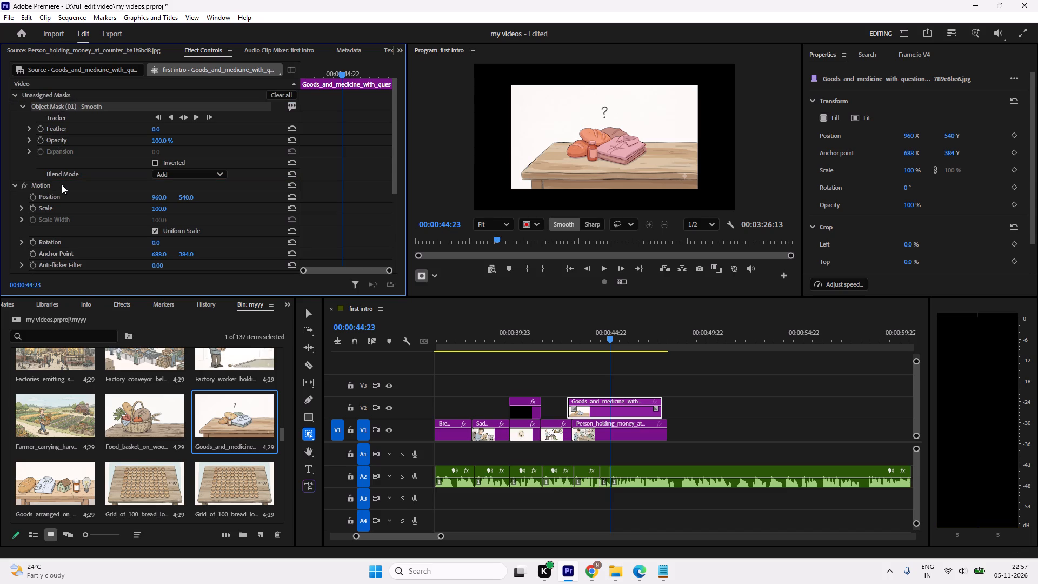
# Move the object mask from Unassigned Masks onto the goods still's Opacity effect and return to the Selection tool.
pyautogui.scroll(1, 62, 185)
pyautogui.scroll(-2, 71, 184)
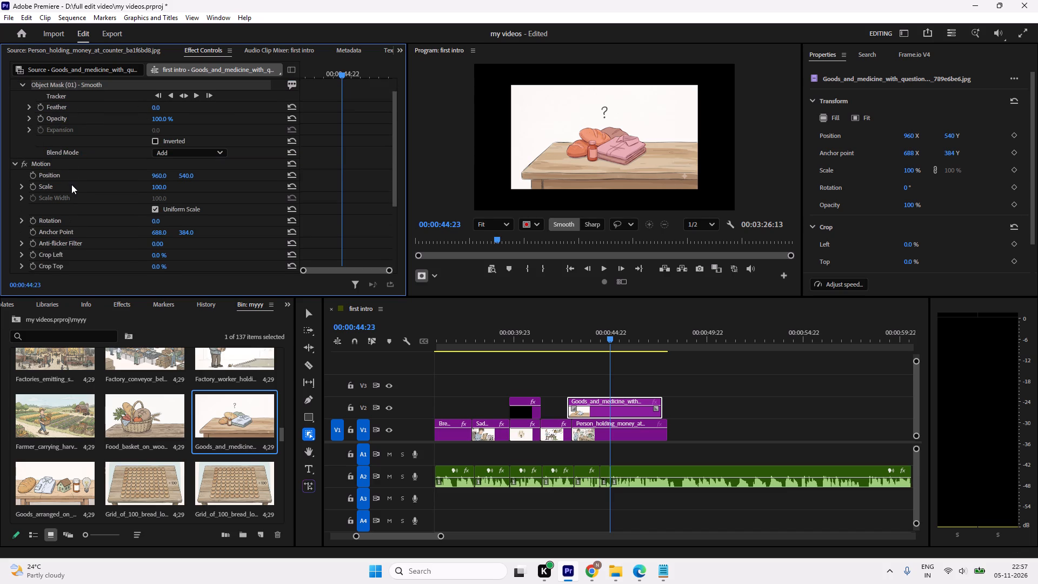
pyautogui.scroll(-4, 71, 184)
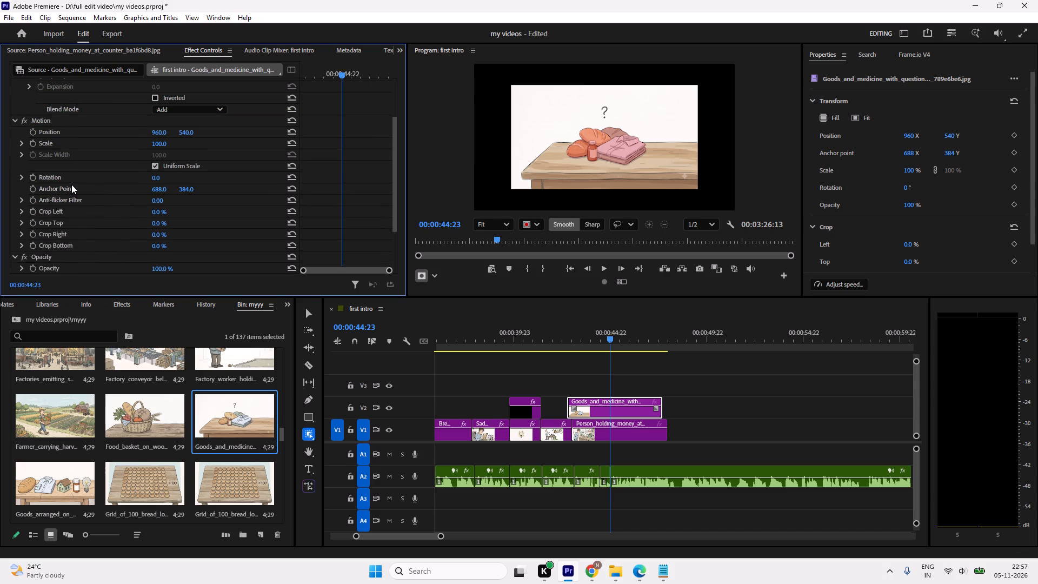
pyautogui.scroll(-1, 71, 184)
pyautogui.scroll(1, 71, 184)
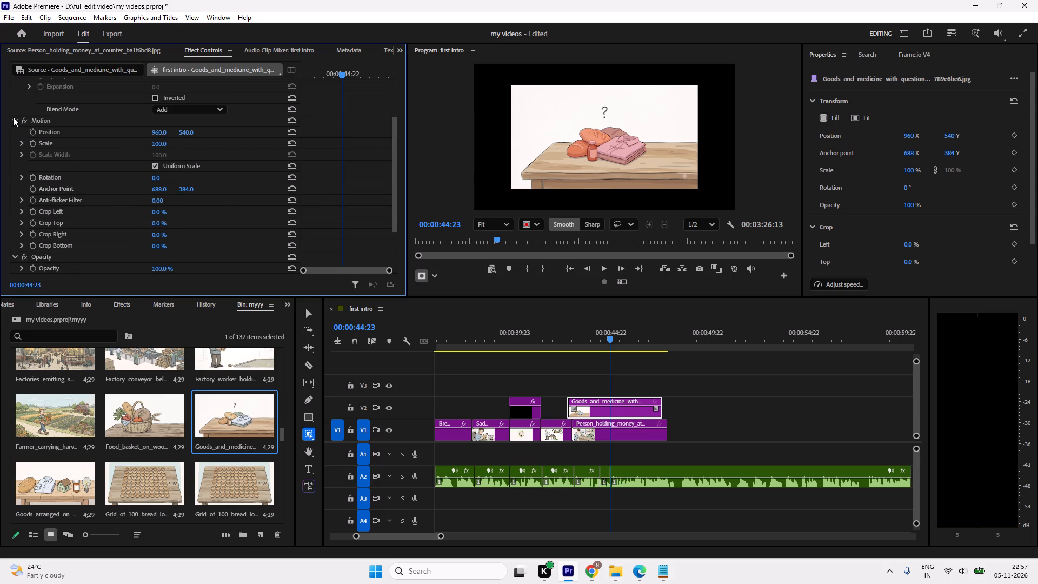
pyautogui.click(13, 117)
pyautogui.moveTo(56, 105); pyautogui.dragTo(44, 181)
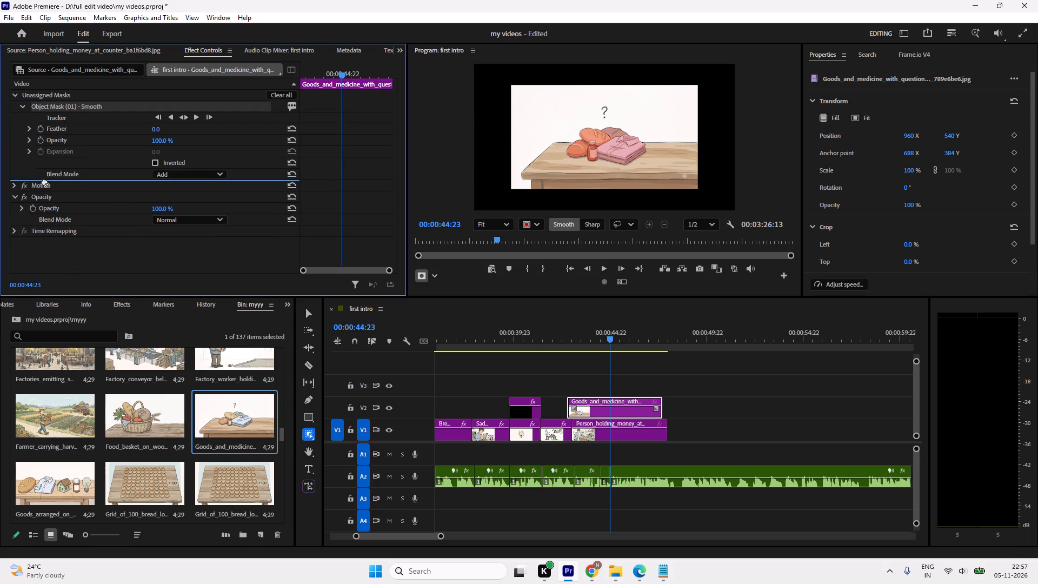
pyautogui.moveTo(44, 181); pyautogui.dragTo(47, 197)
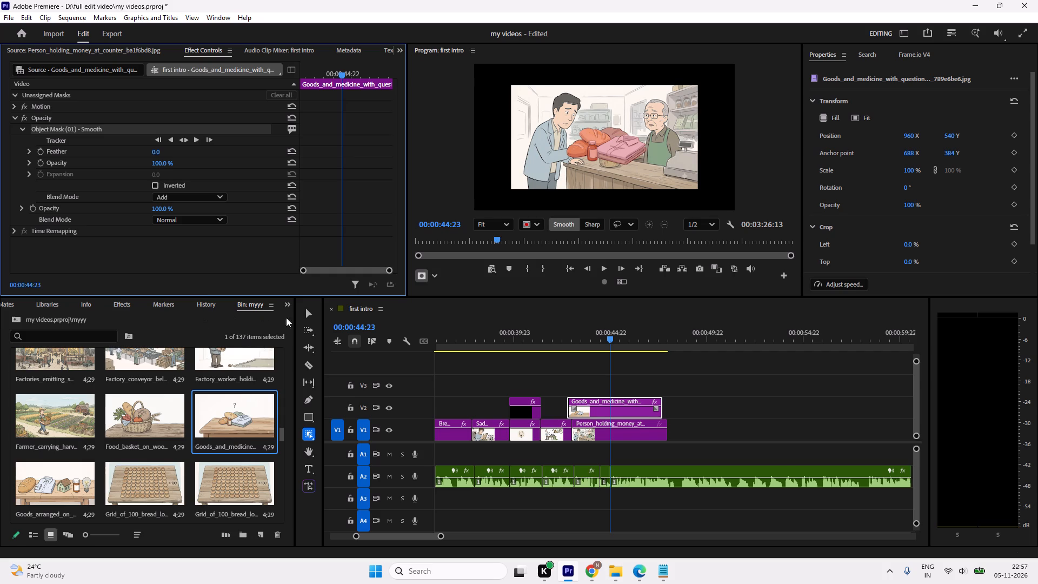
pyautogui.click(311, 315)
pyautogui.click(197, 244)
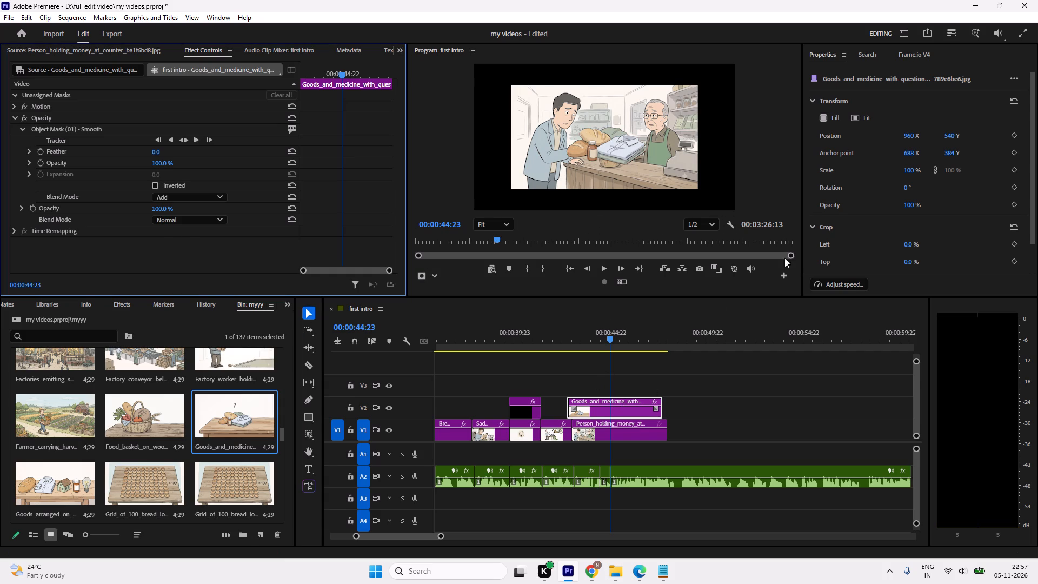
# Scale the masked goods down to 63% and place them on the shop counter at position 1224, 718.
pyautogui.moveTo(908, 172); pyautogui.dragTo(895, 179)
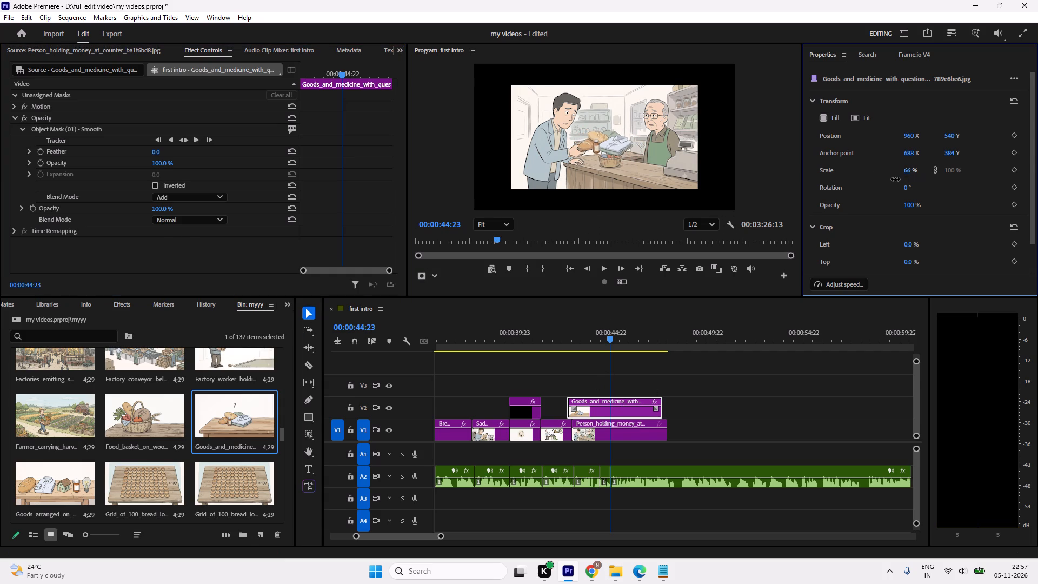
pyautogui.moveTo(895, 179); pyautogui.dragTo(894, 180)
pyautogui.moveTo(610, 141); pyautogui.dragTo(623, 150)
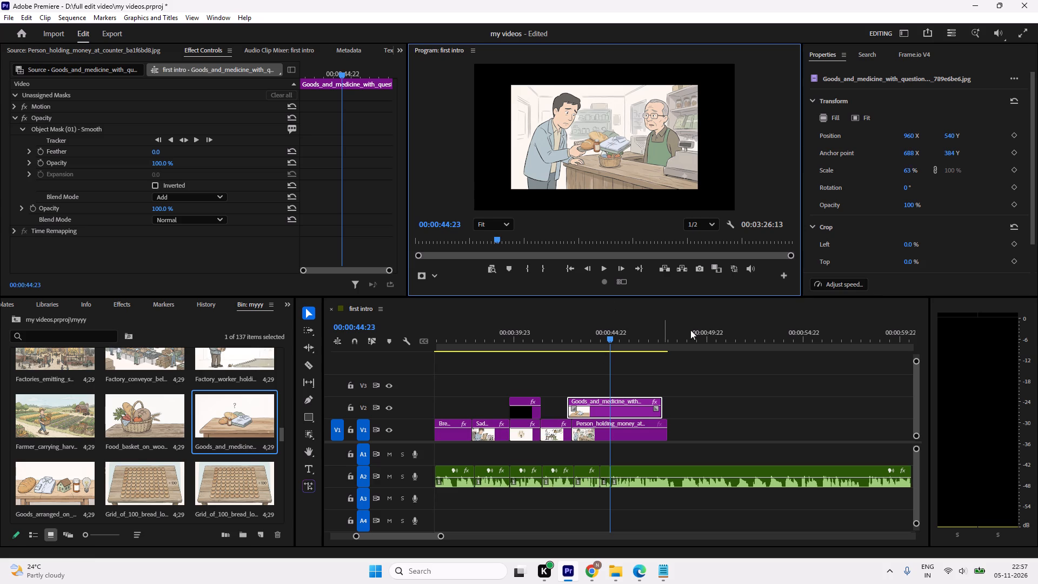
pyautogui.moveTo(951, 136); pyautogui.dragTo(1000, 143)
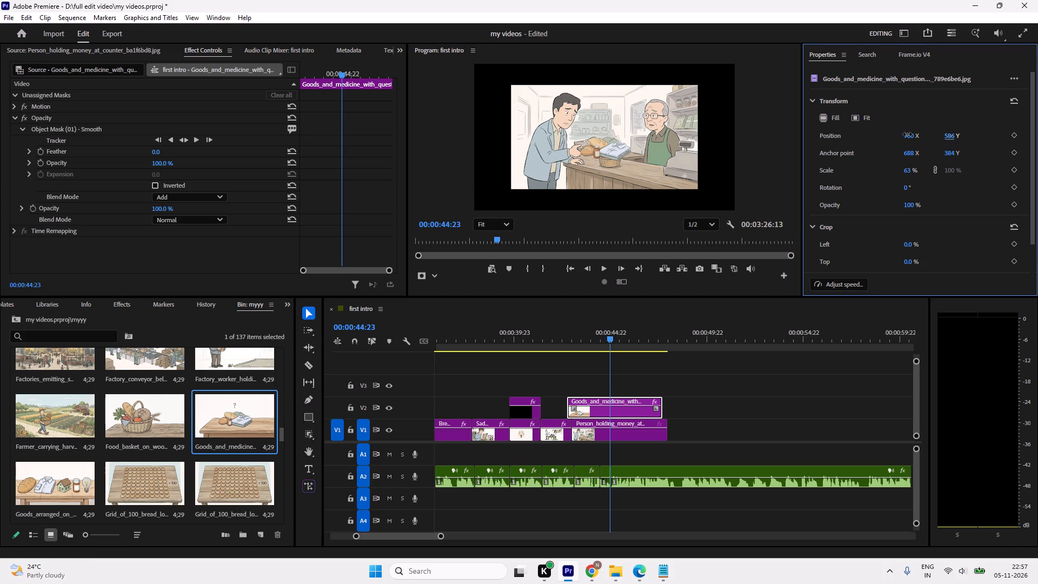
pyautogui.moveTo(910, 135); pyautogui.dragTo(1018, 151)
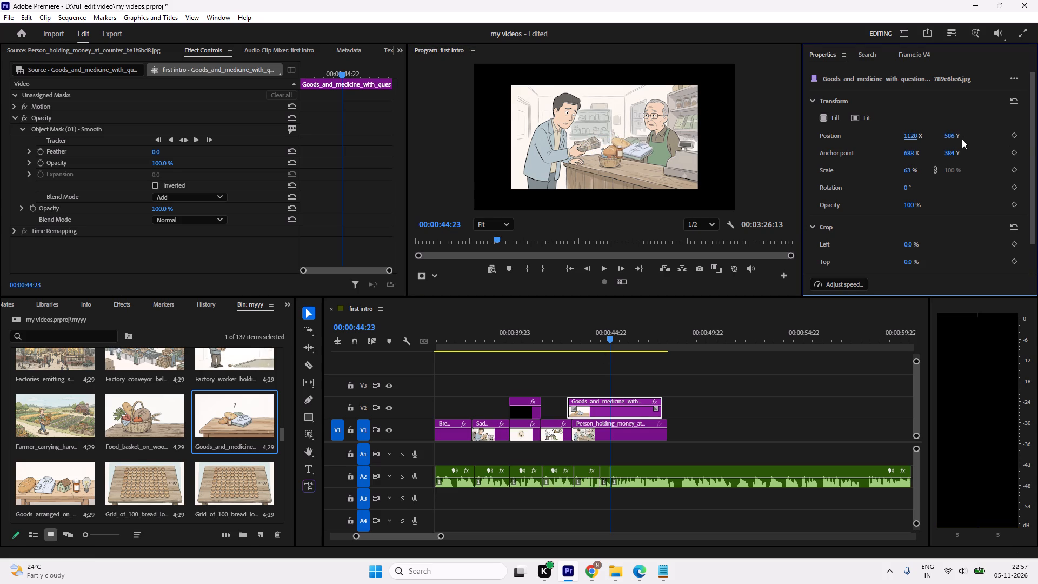
pyautogui.moveTo(948, 134); pyautogui.dragTo(1037, 146)
pyautogui.moveTo(950, 134); pyautogui.dragTo(987, 139)
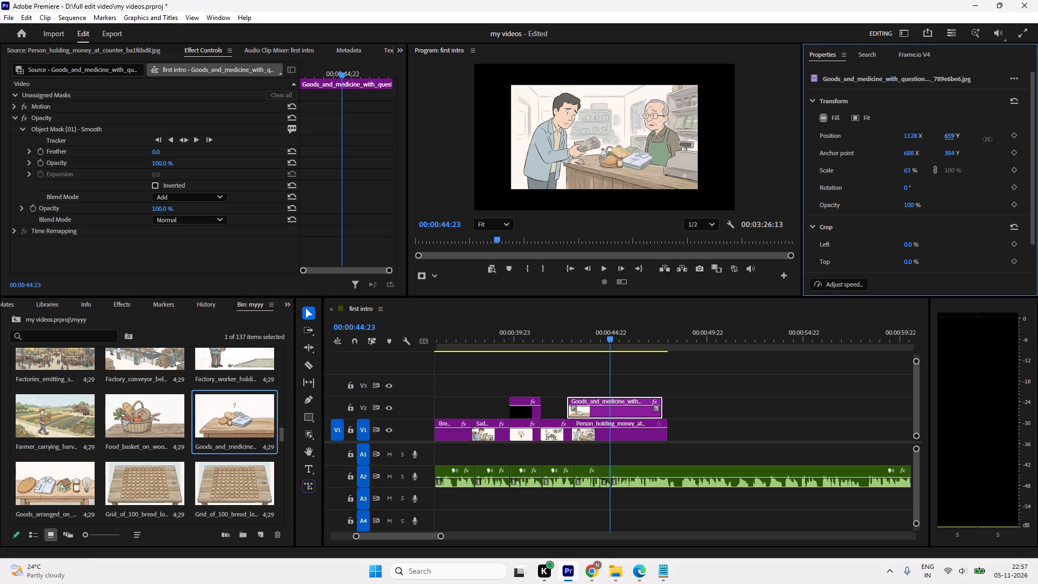
pyautogui.moveTo(987, 139); pyautogui.dragTo(1017, 140)
pyautogui.moveTo(912, 135); pyautogui.dragTo(939, 136)
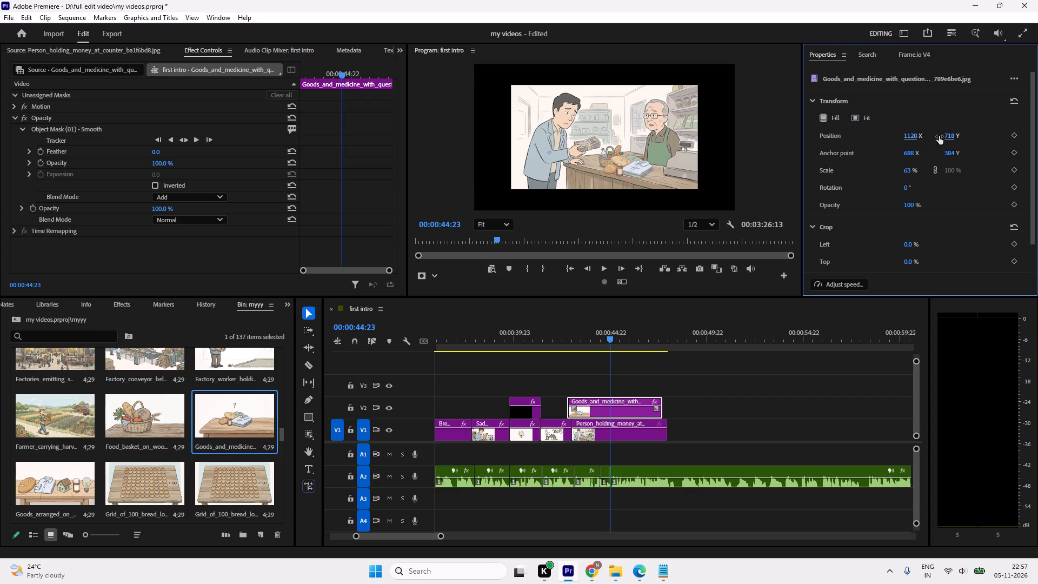
pyautogui.moveTo(939, 136); pyautogui.dragTo(973, 144)
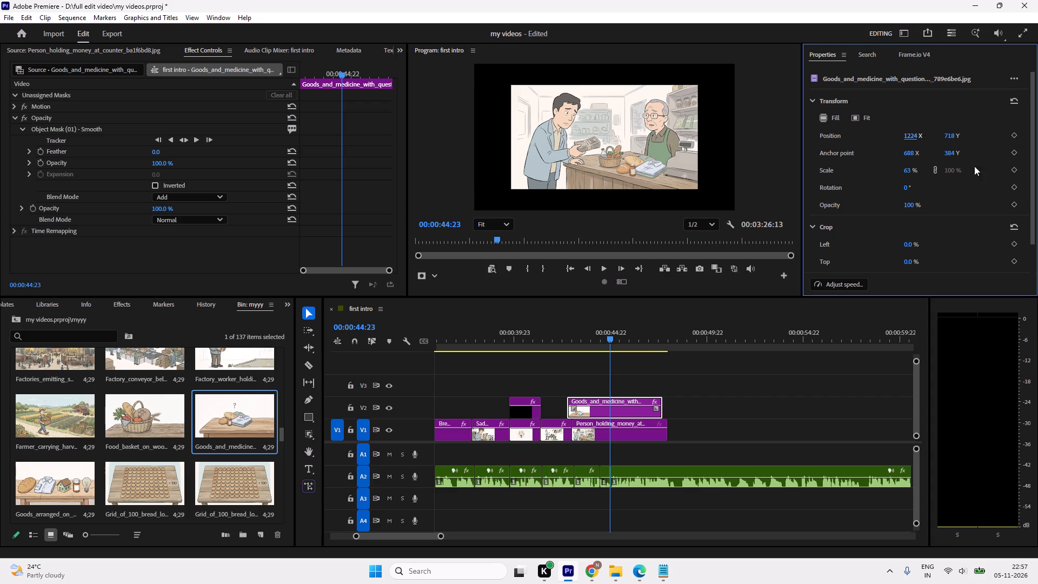
# Reduce the goods still's scale to 55% and set its anchor point X to 745.
pyautogui.click(907, 169)
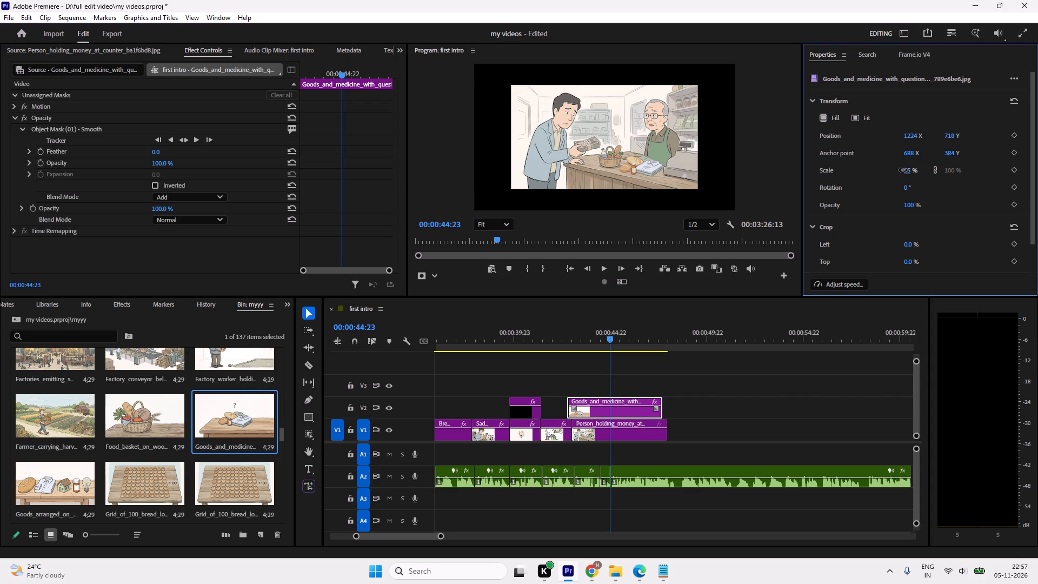
pyautogui.moveTo(907, 150); pyautogui.dragTo(906, 150)
pyautogui.moveTo(906, 150); pyautogui.dragTo(926, 158)
pyautogui.moveTo(926, 158); pyautogui.dragTo(941, 170)
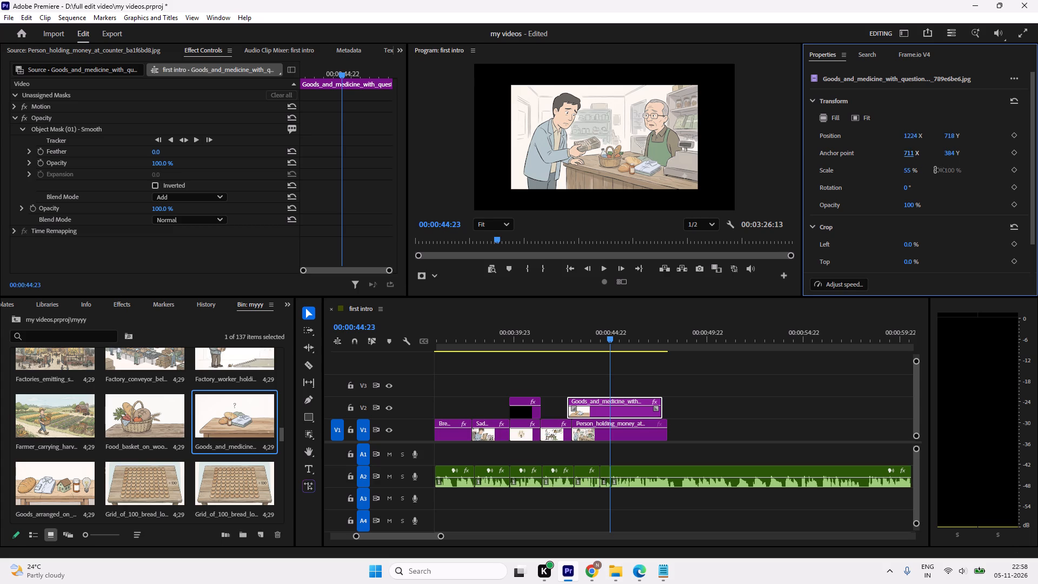
pyautogui.moveTo(941, 170); pyautogui.dragTo(962, 174)
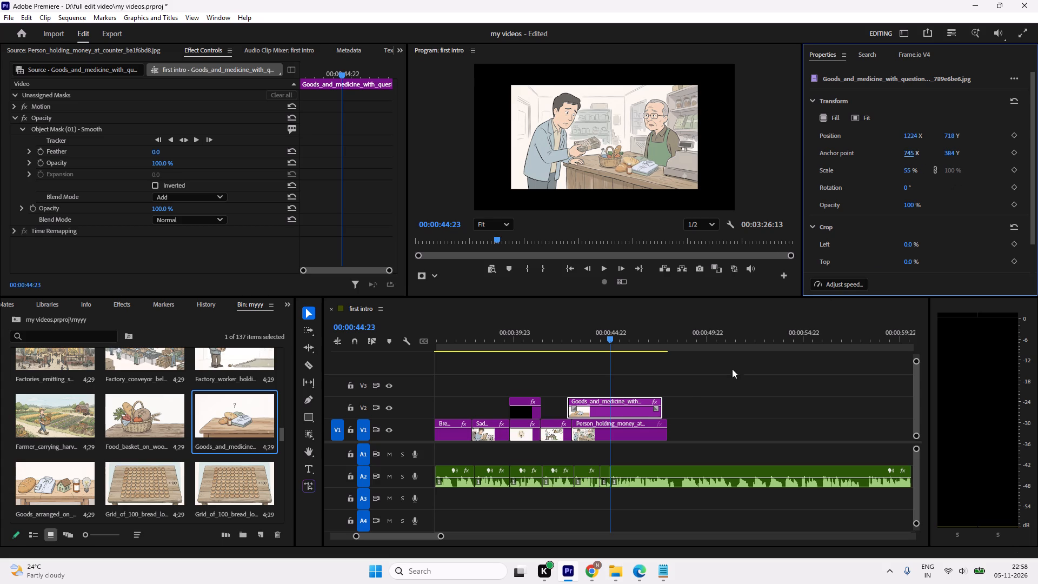
# Shift the goods still on V2 slightly later so it starts together with the money-at-counter still on V1, checking by playback.
pyautogui.click(707, 406)
pyautogui.moveTo(608, 334); pyautogui.dragTo(555, 342)
pyautogui.press('space')
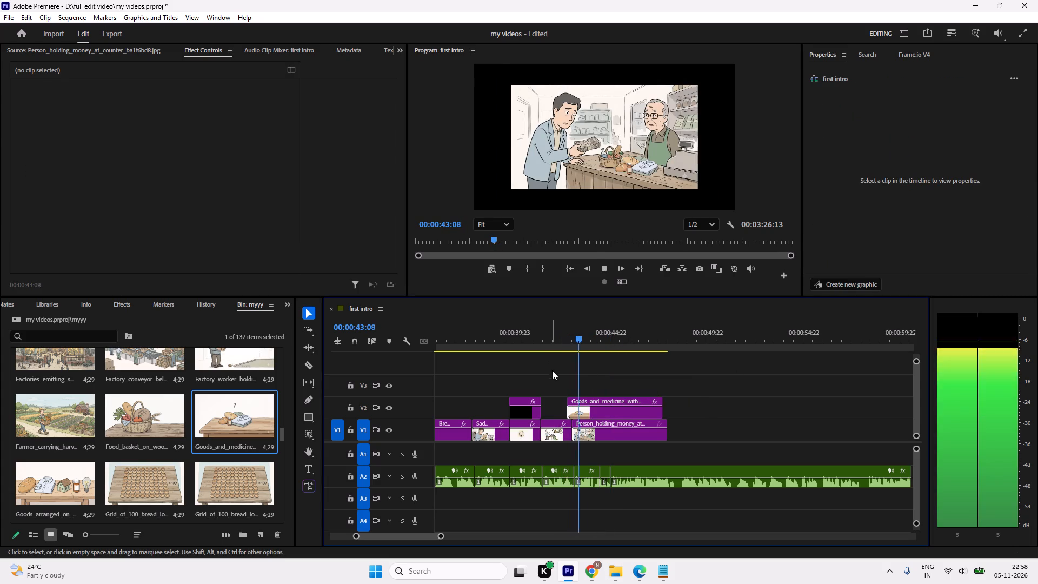
pyautogui.press('space')
pyautogui.click(601, 413)
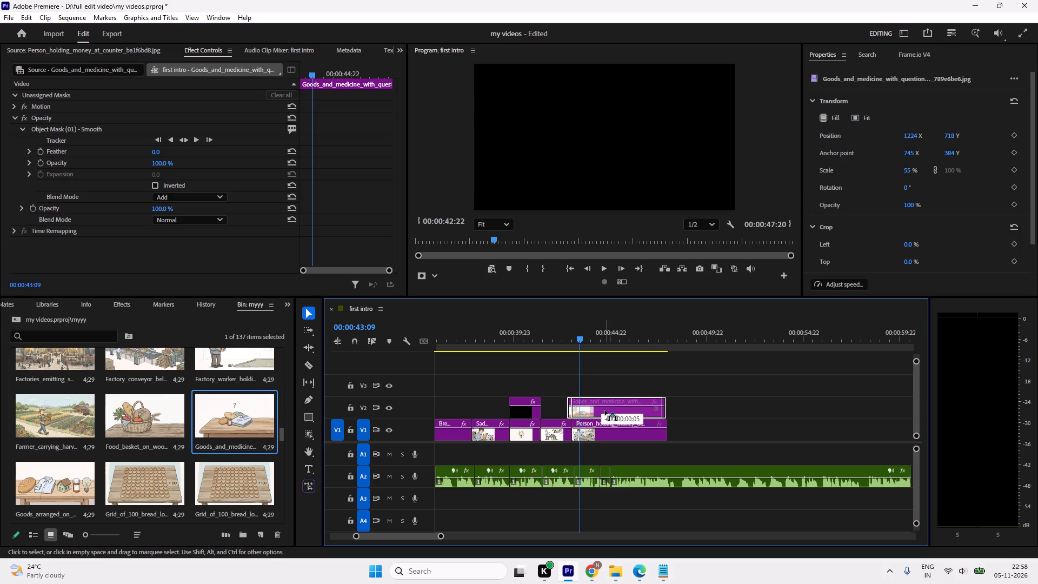
pyautogui.click(618, 380)
pyautogui.moveTo(578, 343); pyautogui.dragTo(547, 342)
pyautogui.press('space')
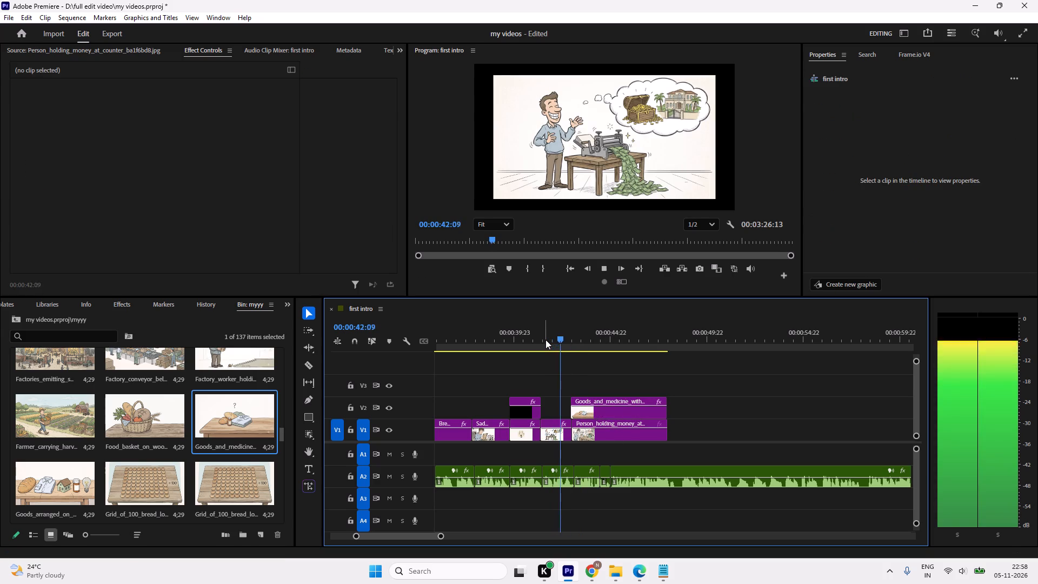
pyautogui.press('space')
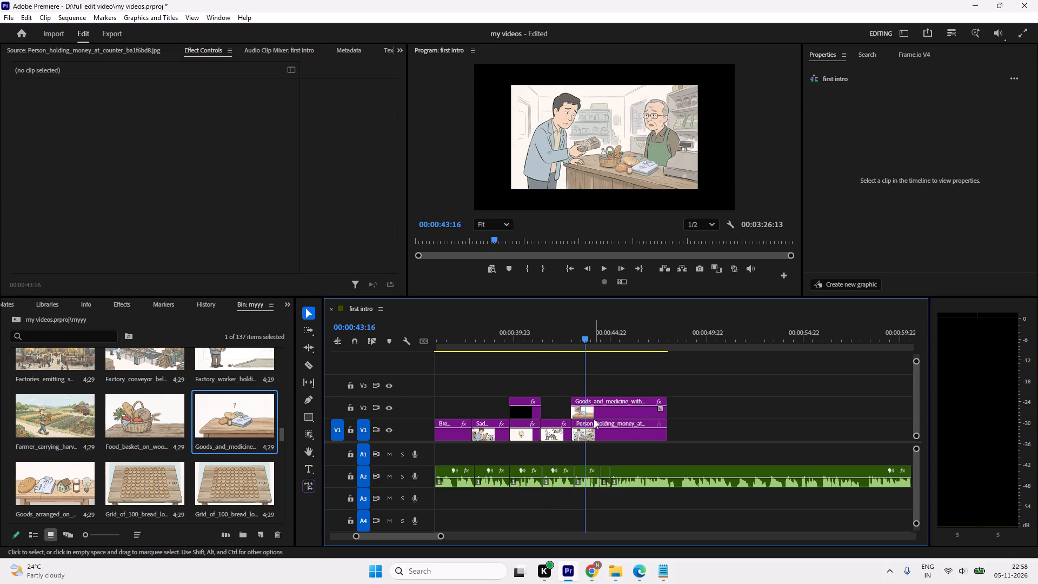
pyautogui.click(597, 414)
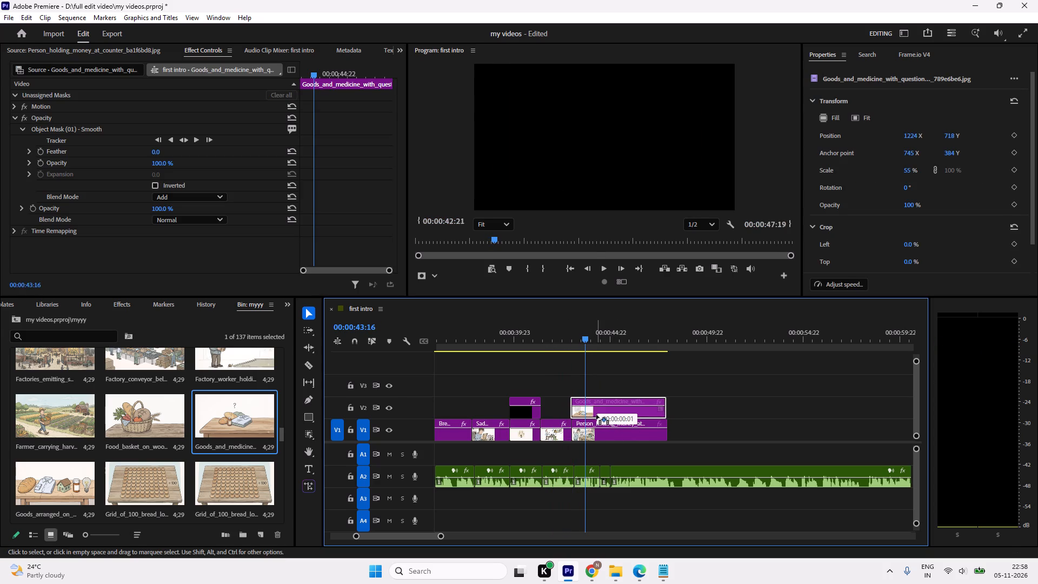
pyautogui.click(605, 371)
# Play the money-at-counter scene with the goods overlay against the narration through to the end of the stills.
pyautogui.moveTo(592, 330); pyautogui.dragTo(570, 330)
pyautogui.press('space')
pyautogui.press('space')
pyautogui.moveTo(568, 330); pyautogui.dragTo(560, 332)
pyautogui.press('space')
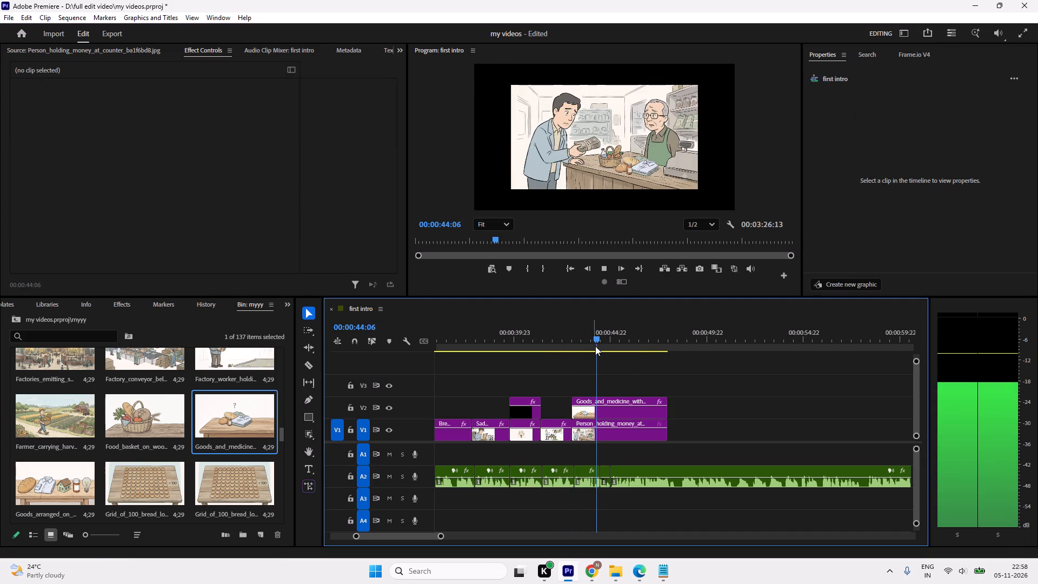
pyautogui.press('space')
pyautogui.moveTo(611, 331); pyautogui.dragTo(593, 333)
pyautogui.press('space')
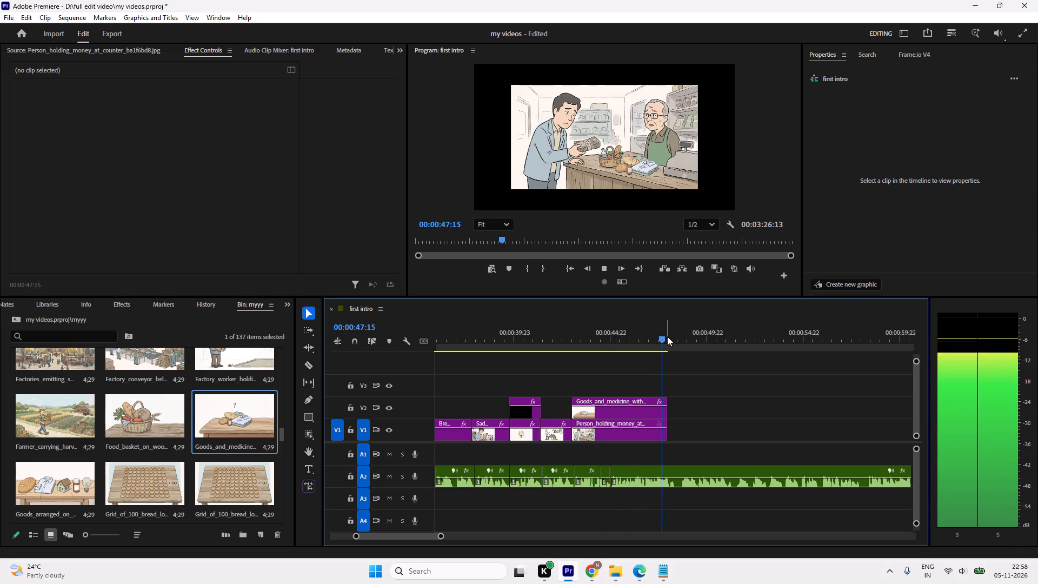
pyautogui.press('space')
# Start animating the scale of the goods still on V2 with a 55% keyframe at the clip's start.
pyautogui.moveTo(668, 337); pyautogui.dragTo(574, 352)
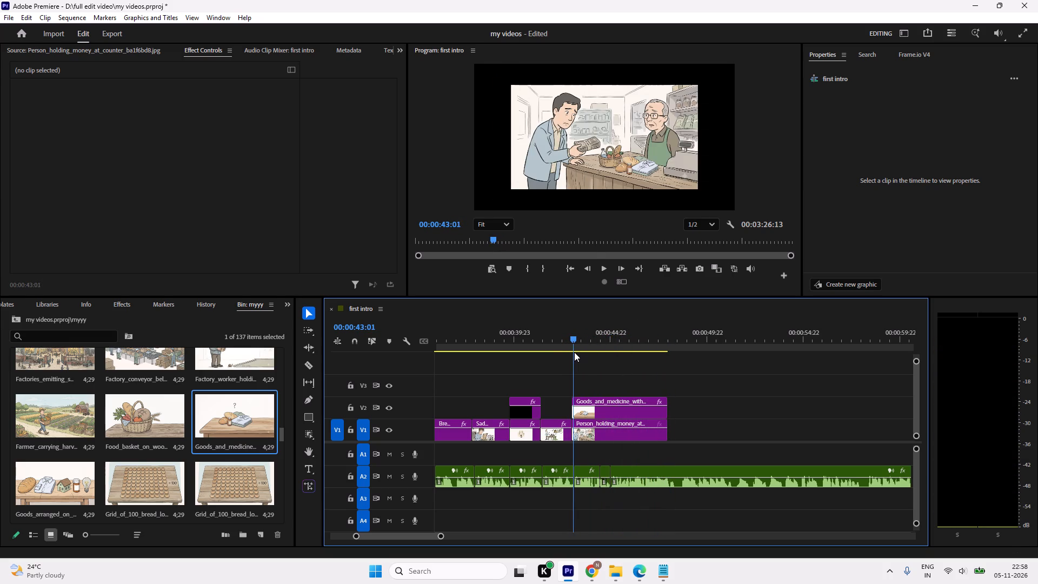
pyautogui.moveTo(574, 352); pyautogui.dragTo(573, 352)
pyautogui.click(578, 412)
pyautogui.click(594, 412)
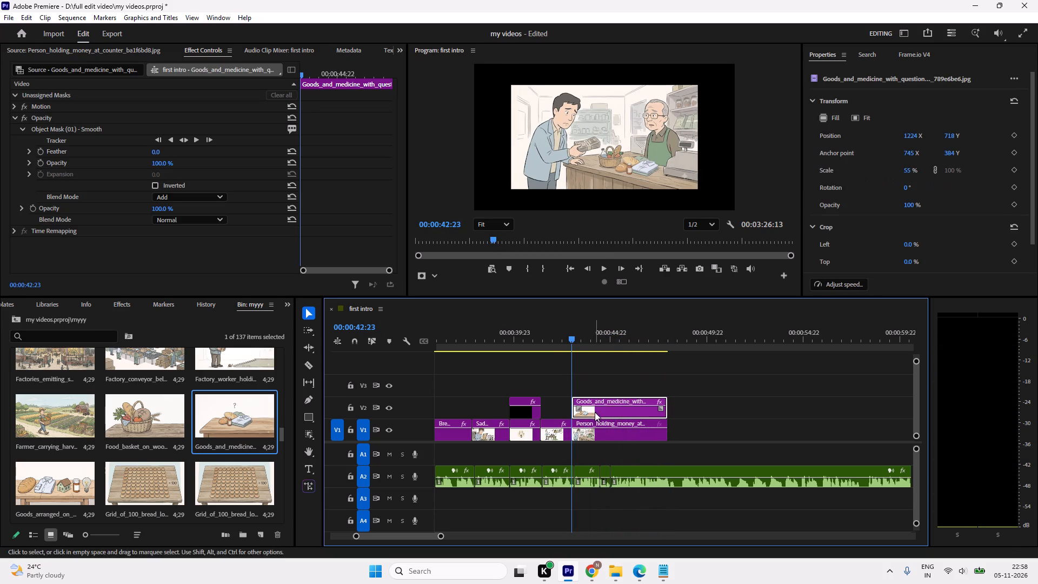
pyautogui.keyDown('shift'); pyautogui.click(594, 428); pyautogui.keyUp('shift')
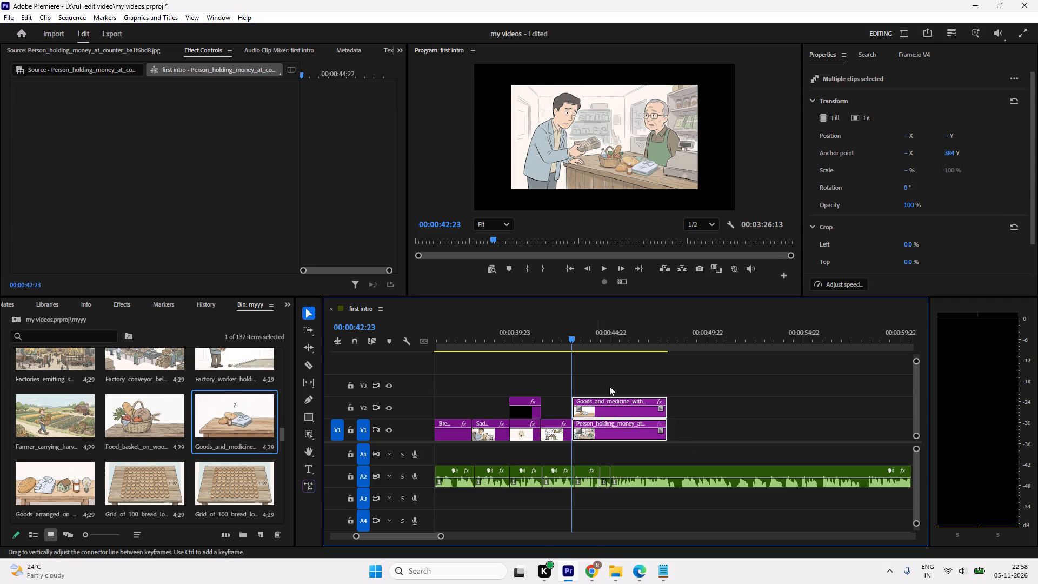
pyautogui.keyDown('shift'); pyautogui.click(598, 433); pyautogui.keyUp('shift')
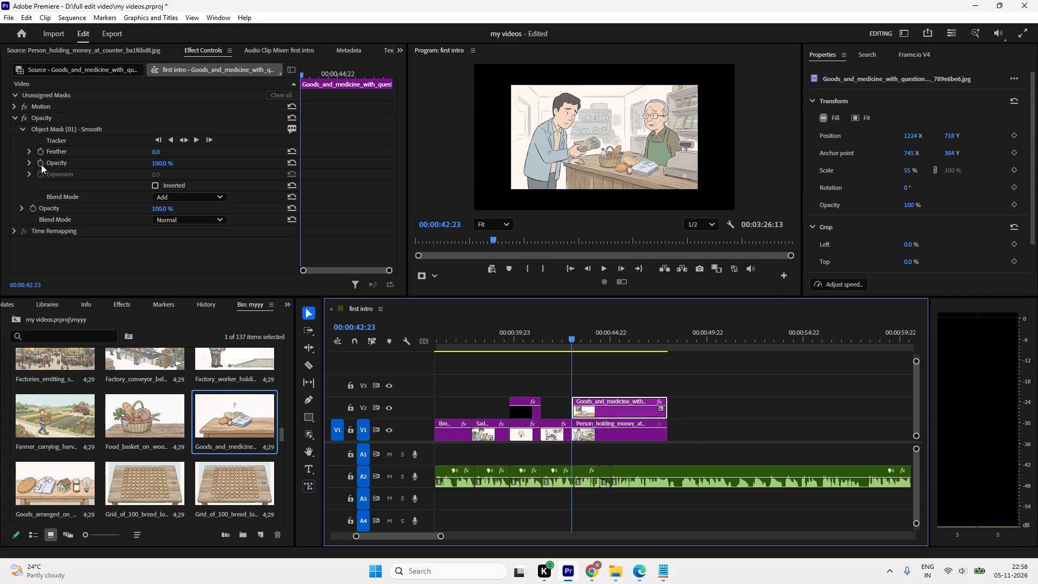
pyautogui.click(12, 105)
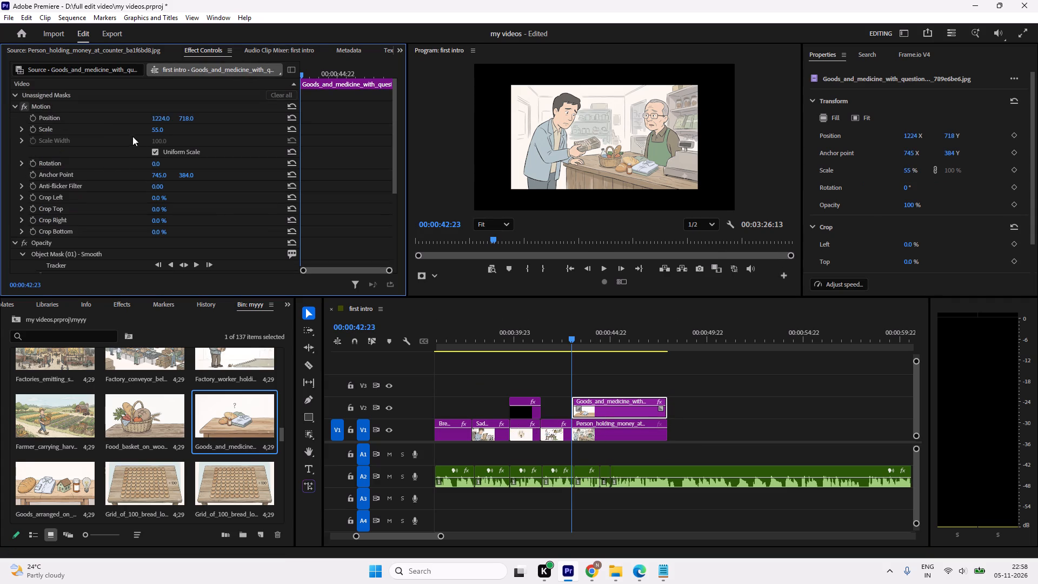
pyautogui.click(35, 128)
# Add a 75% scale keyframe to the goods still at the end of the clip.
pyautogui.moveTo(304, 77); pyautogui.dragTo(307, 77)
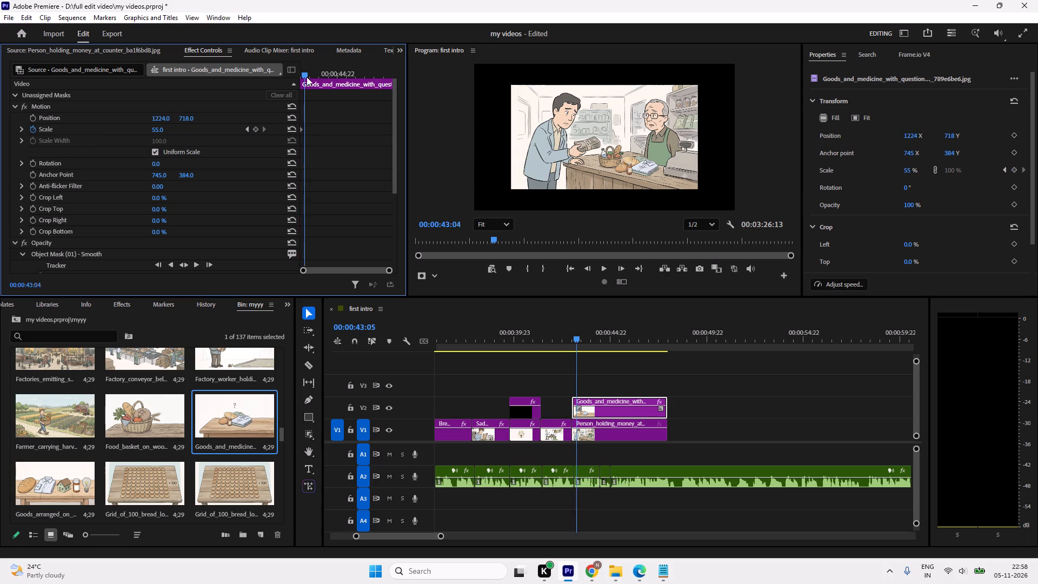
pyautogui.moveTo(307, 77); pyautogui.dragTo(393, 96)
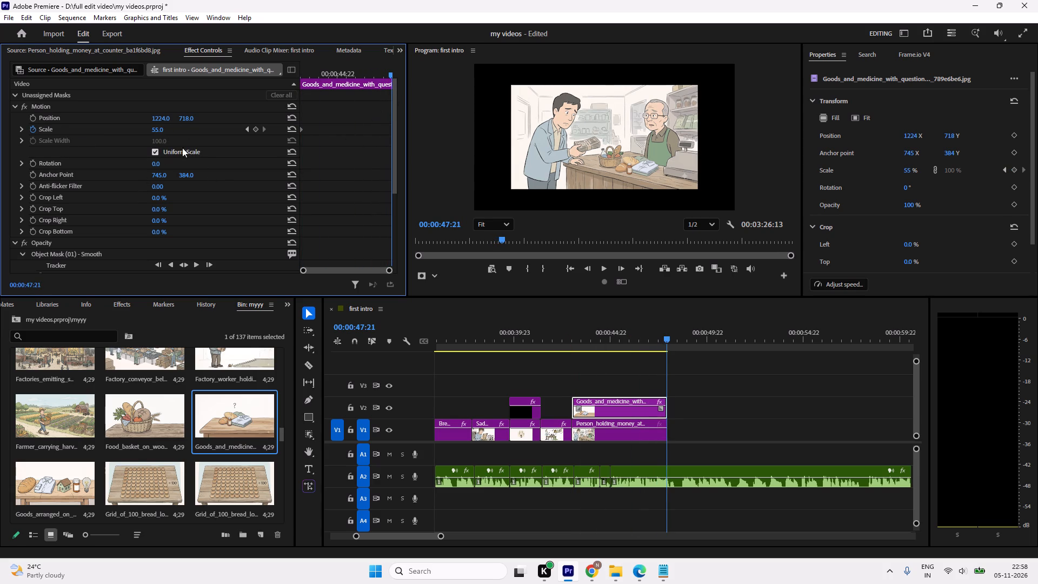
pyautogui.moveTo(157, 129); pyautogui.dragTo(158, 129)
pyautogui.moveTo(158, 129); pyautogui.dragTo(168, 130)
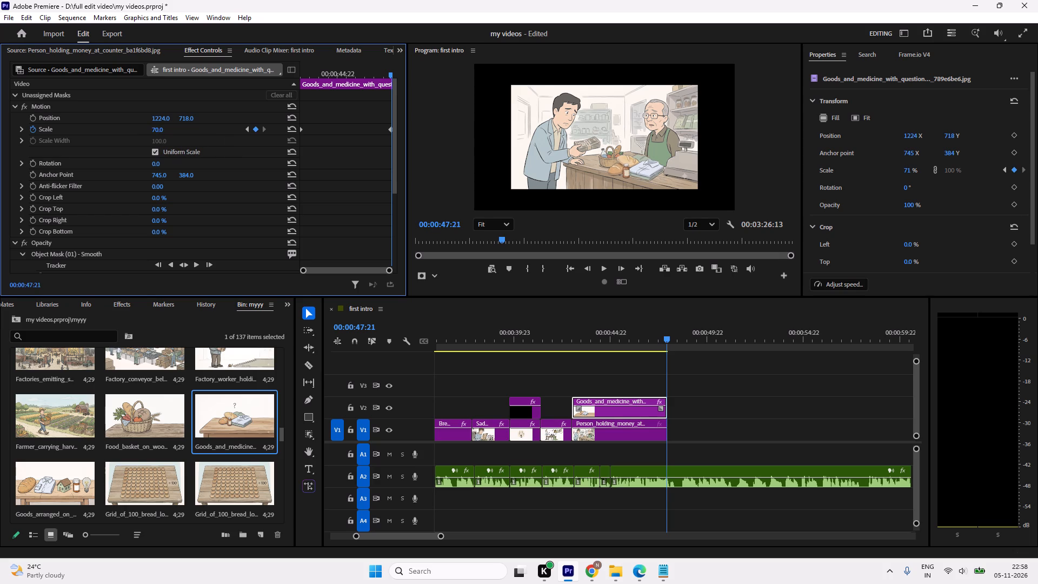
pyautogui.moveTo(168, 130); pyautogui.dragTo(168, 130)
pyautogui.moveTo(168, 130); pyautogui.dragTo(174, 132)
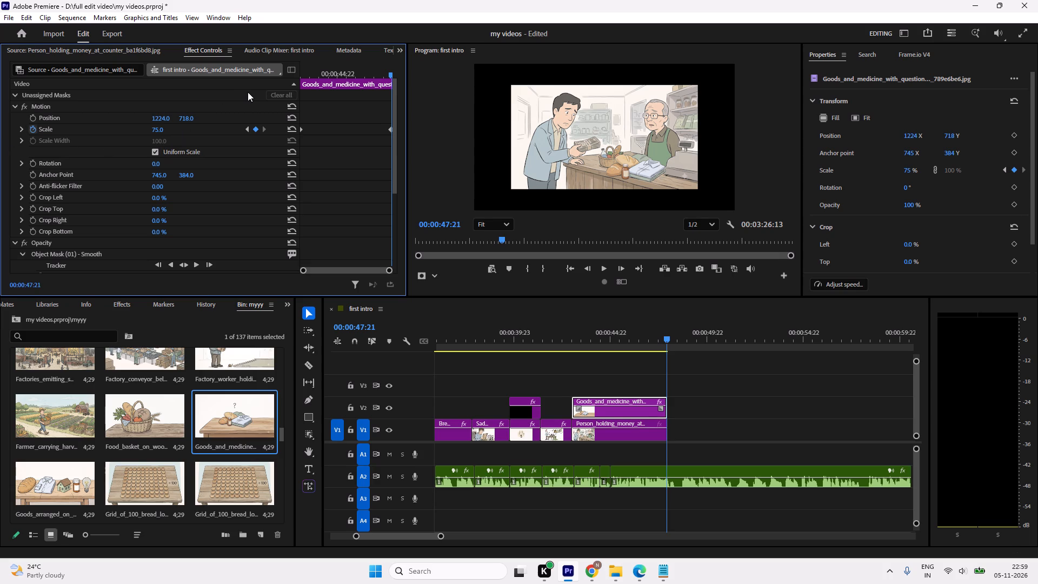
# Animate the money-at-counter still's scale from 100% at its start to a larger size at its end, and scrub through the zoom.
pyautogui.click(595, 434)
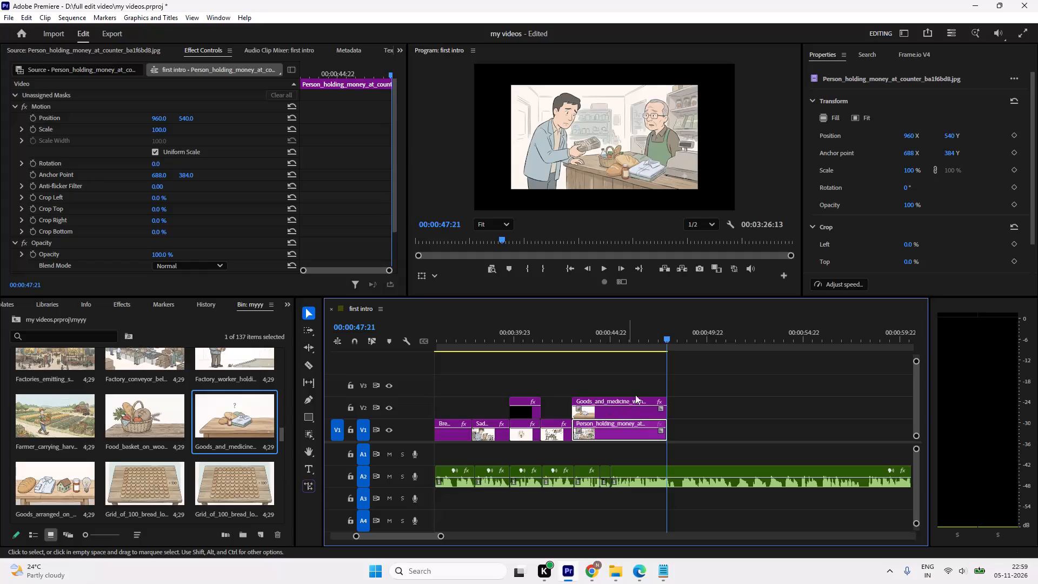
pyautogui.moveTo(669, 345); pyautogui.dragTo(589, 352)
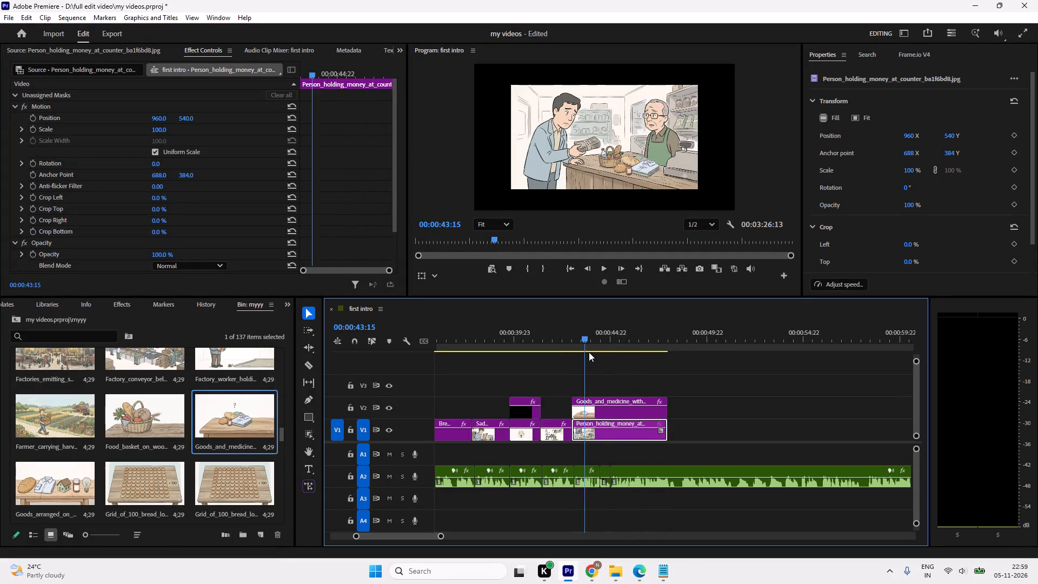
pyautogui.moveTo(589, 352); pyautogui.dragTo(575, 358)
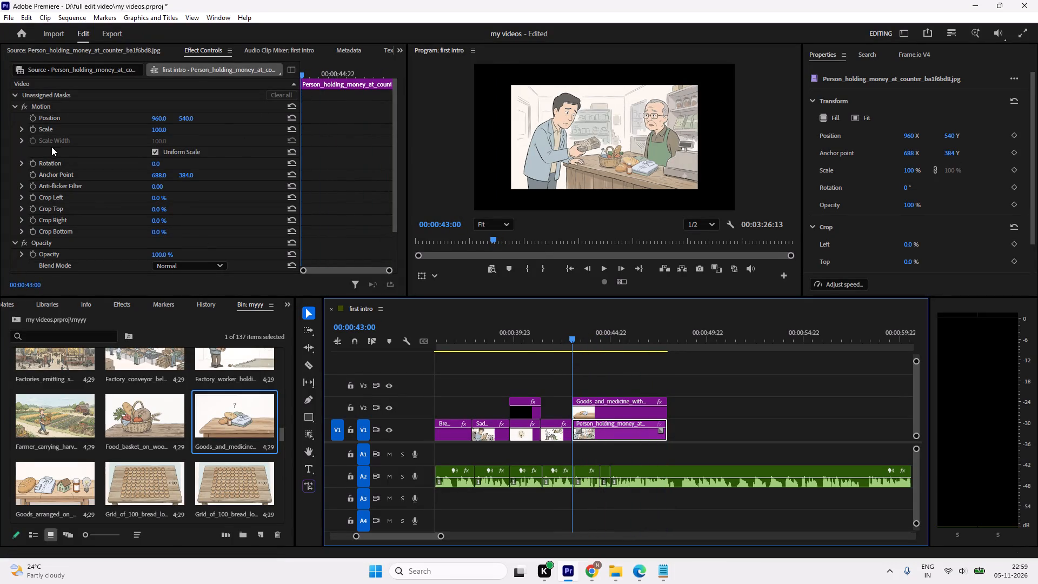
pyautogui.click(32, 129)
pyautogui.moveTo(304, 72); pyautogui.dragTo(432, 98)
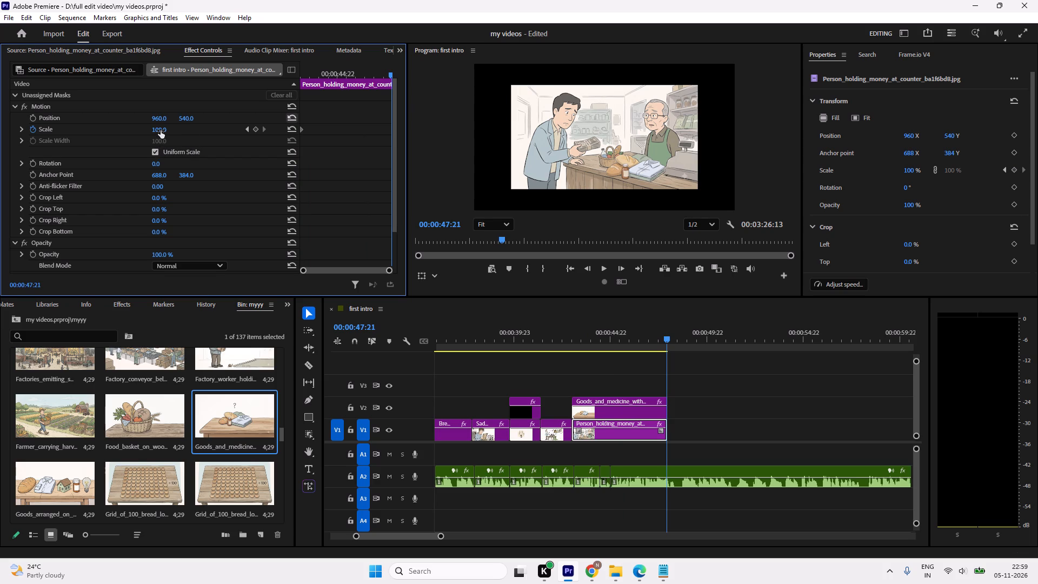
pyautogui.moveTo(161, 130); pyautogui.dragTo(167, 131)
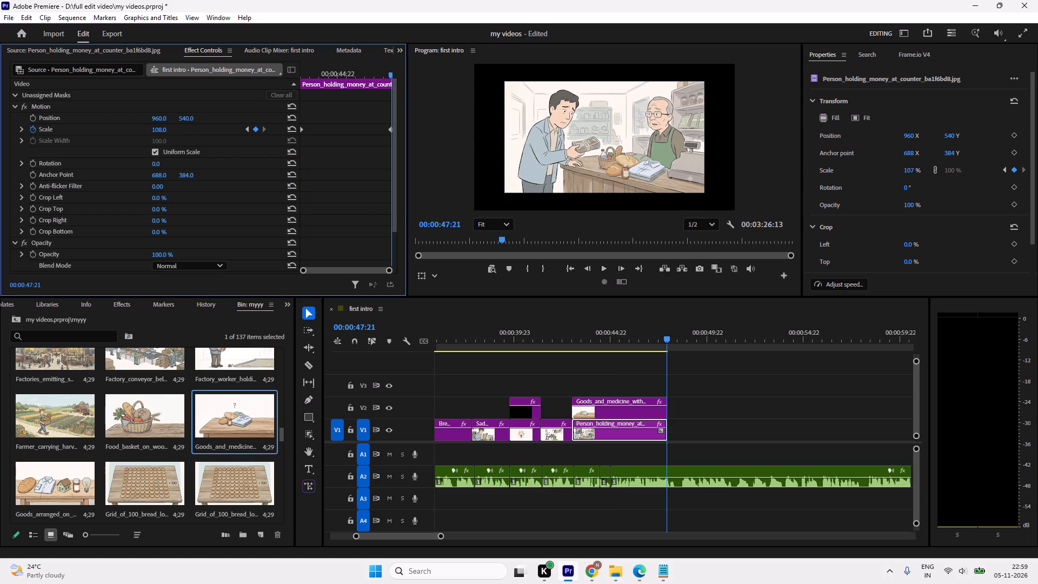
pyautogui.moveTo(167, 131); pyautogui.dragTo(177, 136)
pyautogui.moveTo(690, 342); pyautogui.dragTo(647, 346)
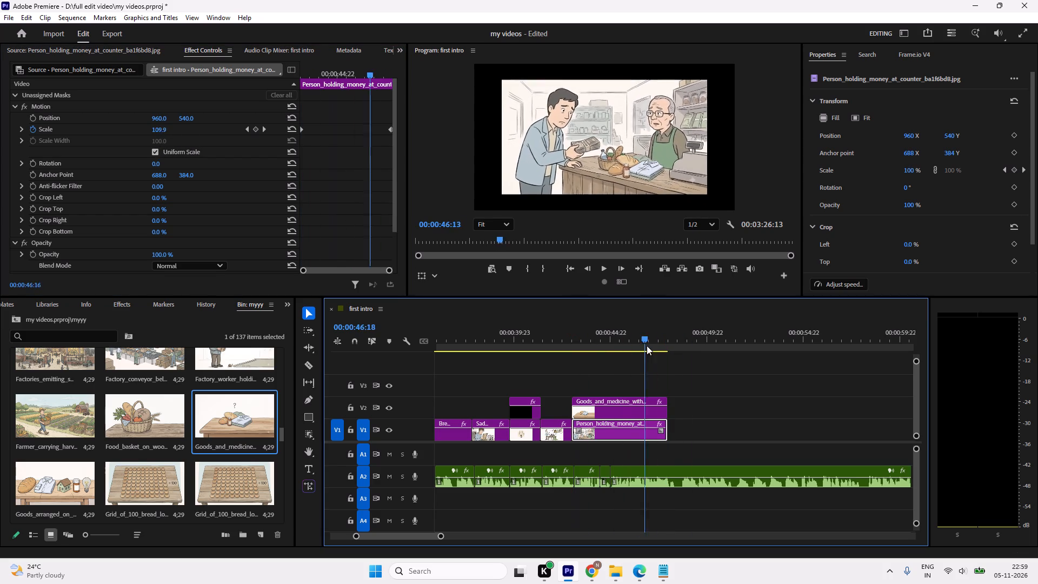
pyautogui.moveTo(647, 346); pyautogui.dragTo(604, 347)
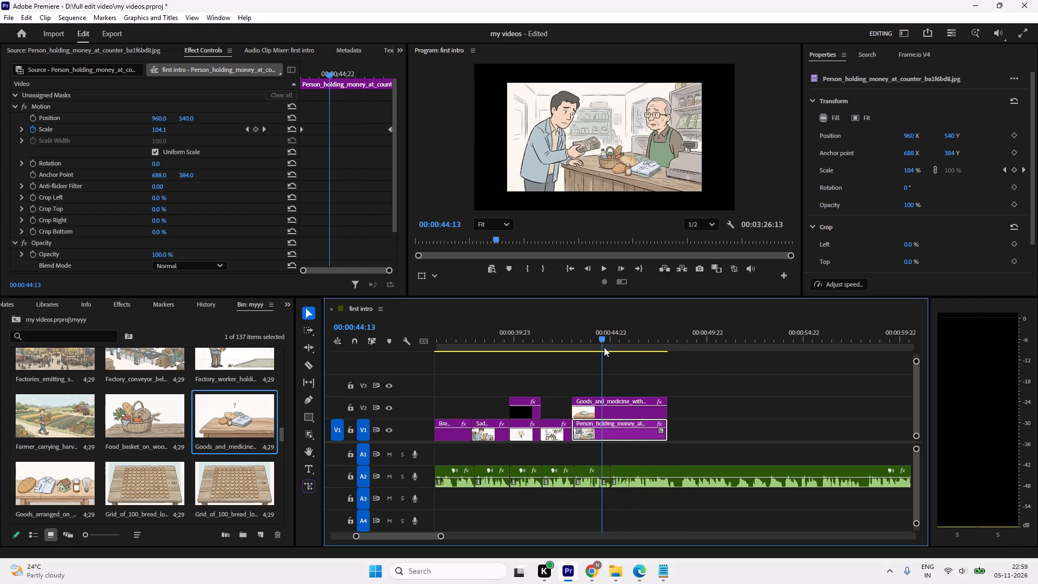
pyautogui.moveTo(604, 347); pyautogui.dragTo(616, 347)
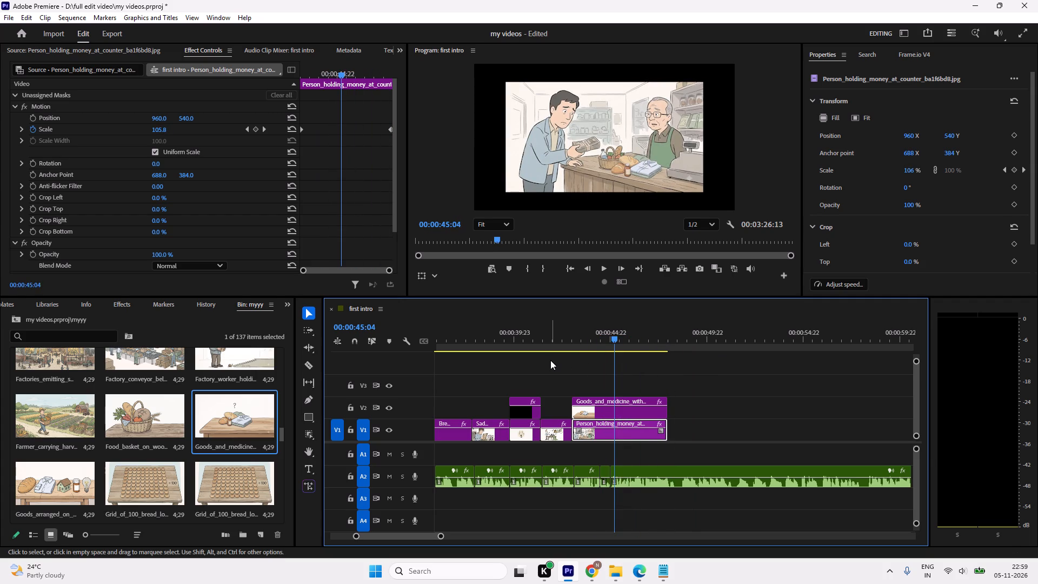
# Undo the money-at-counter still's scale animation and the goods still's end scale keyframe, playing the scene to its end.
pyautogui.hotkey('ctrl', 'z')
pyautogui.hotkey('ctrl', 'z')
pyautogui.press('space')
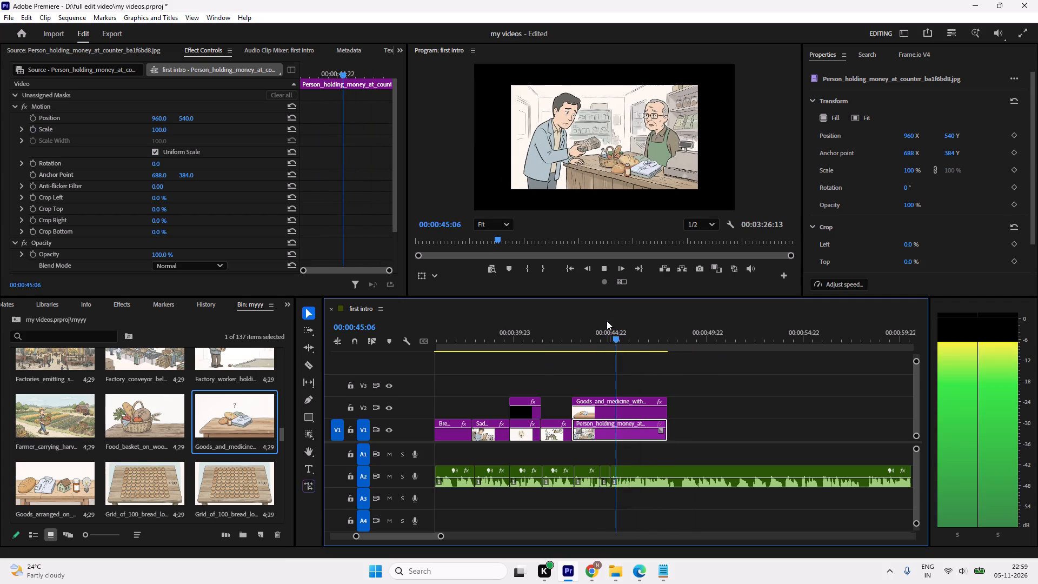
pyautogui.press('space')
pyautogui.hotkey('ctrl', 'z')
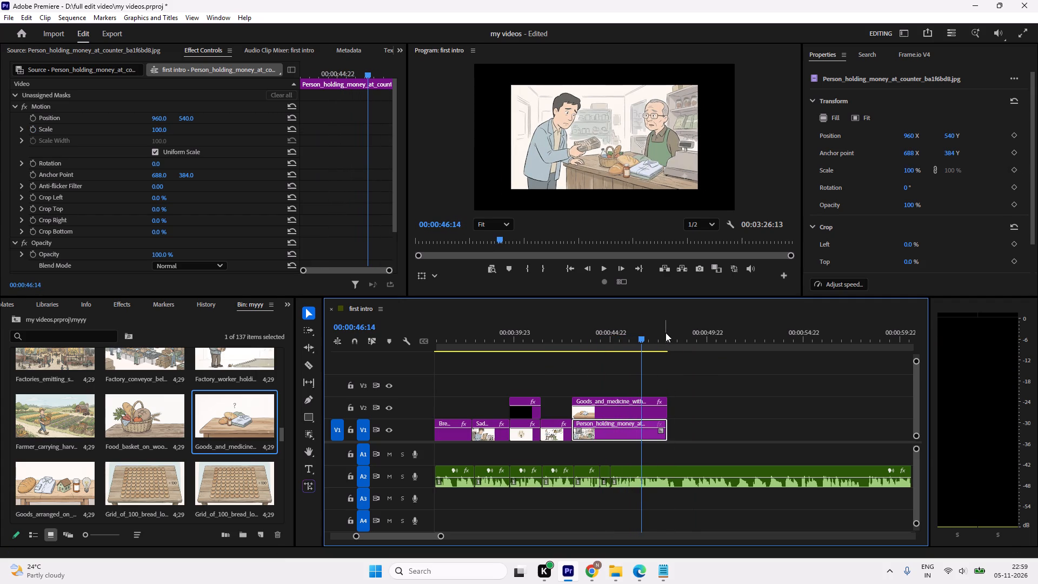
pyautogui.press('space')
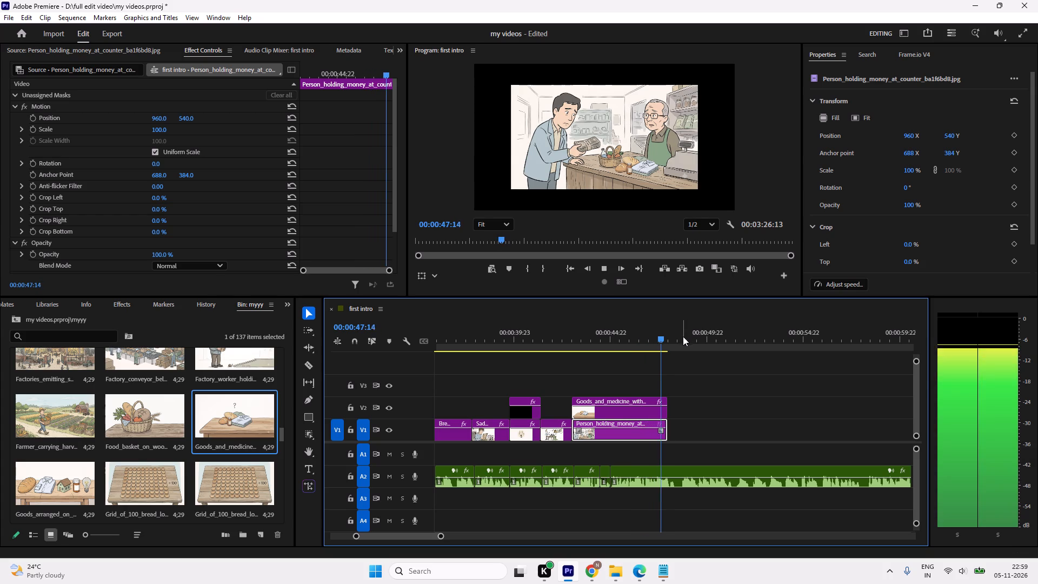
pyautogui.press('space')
# Add a 72% scale keyframe to the goods still near the clip's end, at 00:00:47:19.
pyautogui.click(634, 414)
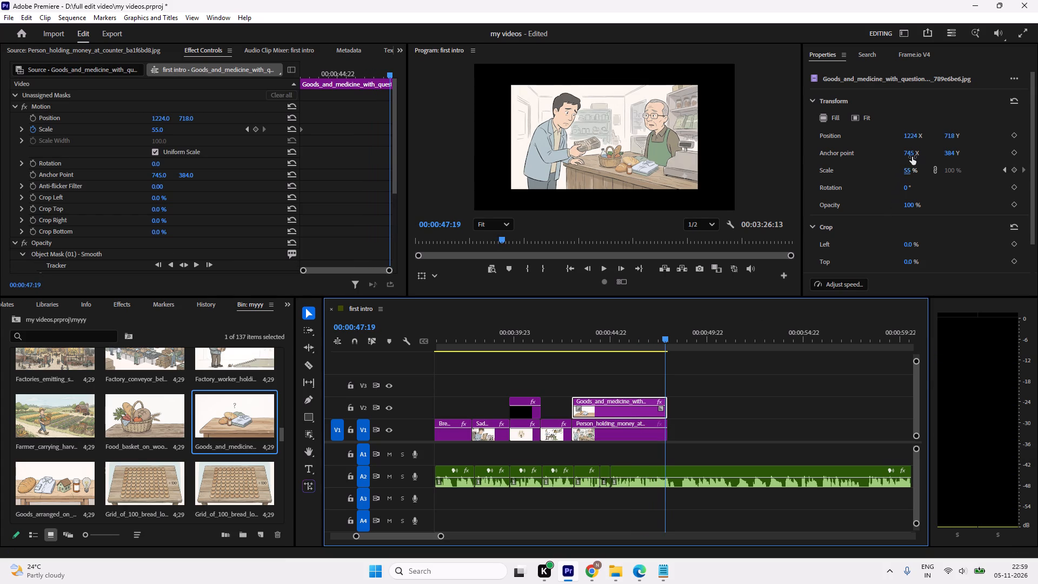
pyautogui.moveTo(907, 173); pyautogui.dragTo(908, 172)
pyautogui.moveTo(908, 172); pyautogui.dragTo(915, 174)
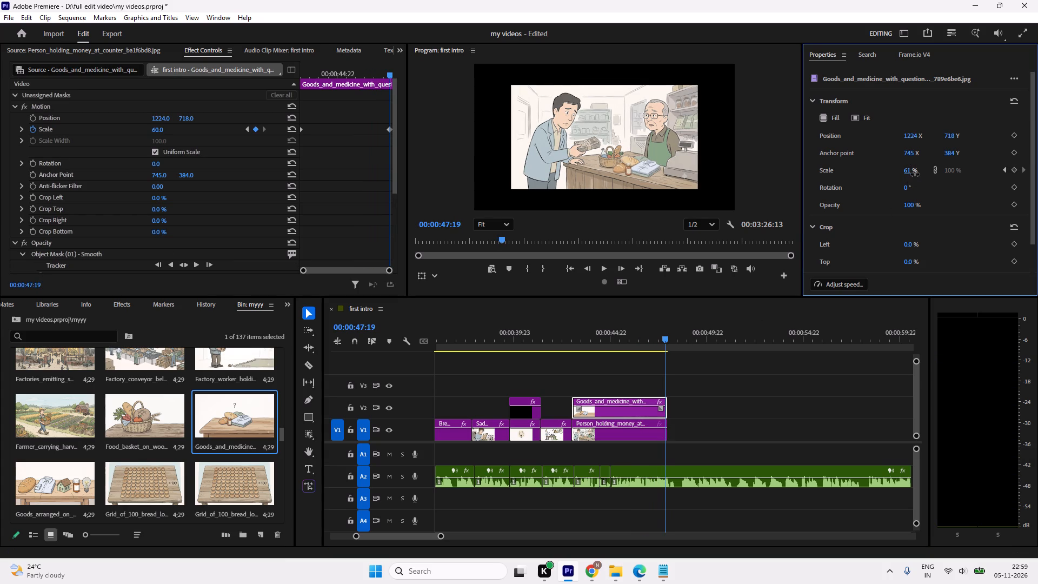
pyautogui.moveTo(915, 174); pyautogui.dragTo(920, 175)
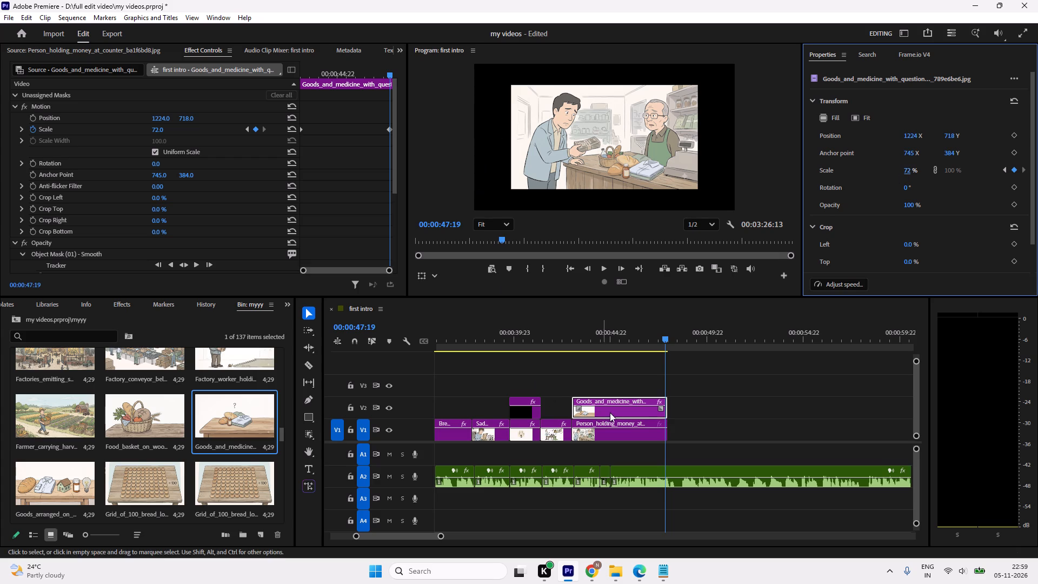
# Enlarge the money-at-counter still on V1 to a scale of 129% without keyframes.
pyautogui.click(620, 432)
pyautogui.moveTo(909, 171); pyautogui.dragTo(916, 172)
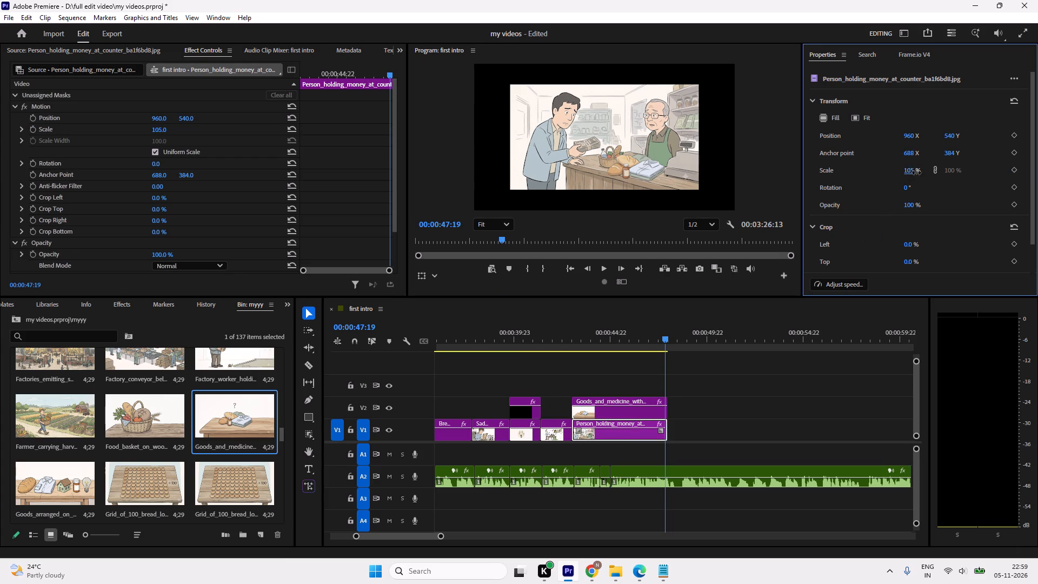
pyautogui.moveTo(916, 172); pyautogui.dragTo(916, 182)
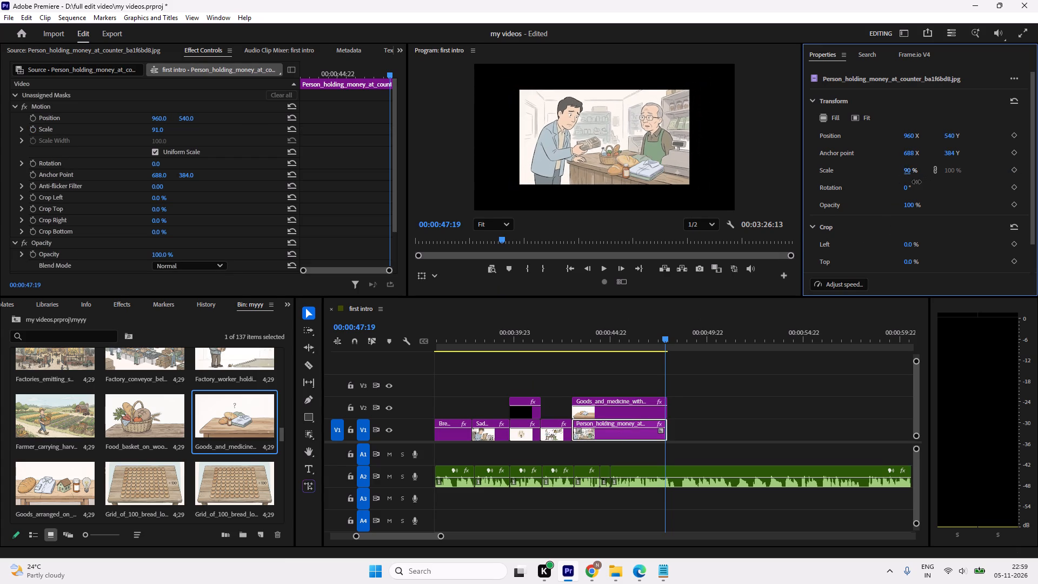
pyautogui.moveTo(916, 182); pyautogui.dragTo(933, 187)
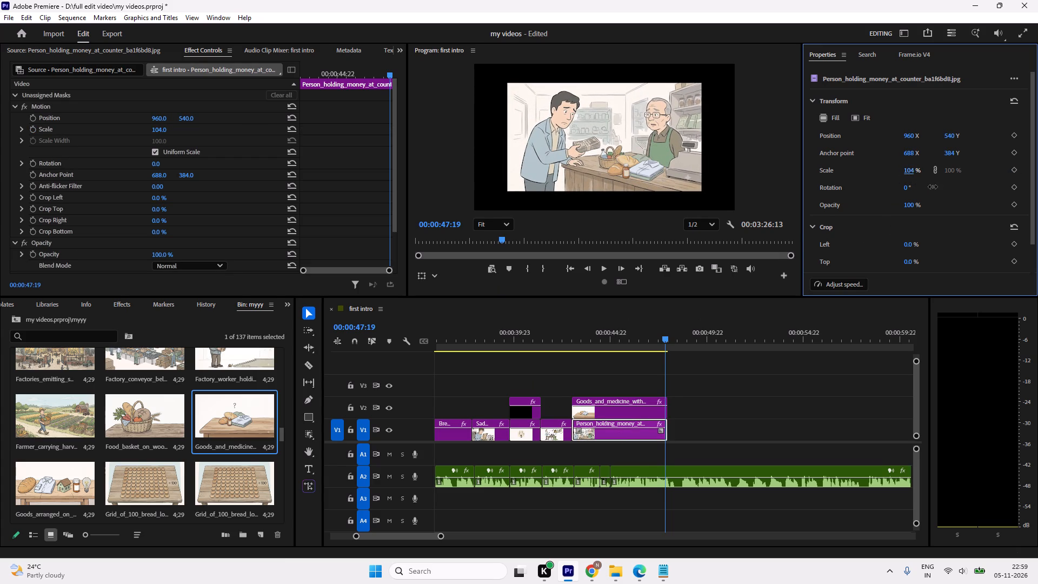
pyautogui.moveTo(933, 187); pyautogui.dragTo(947, 191)
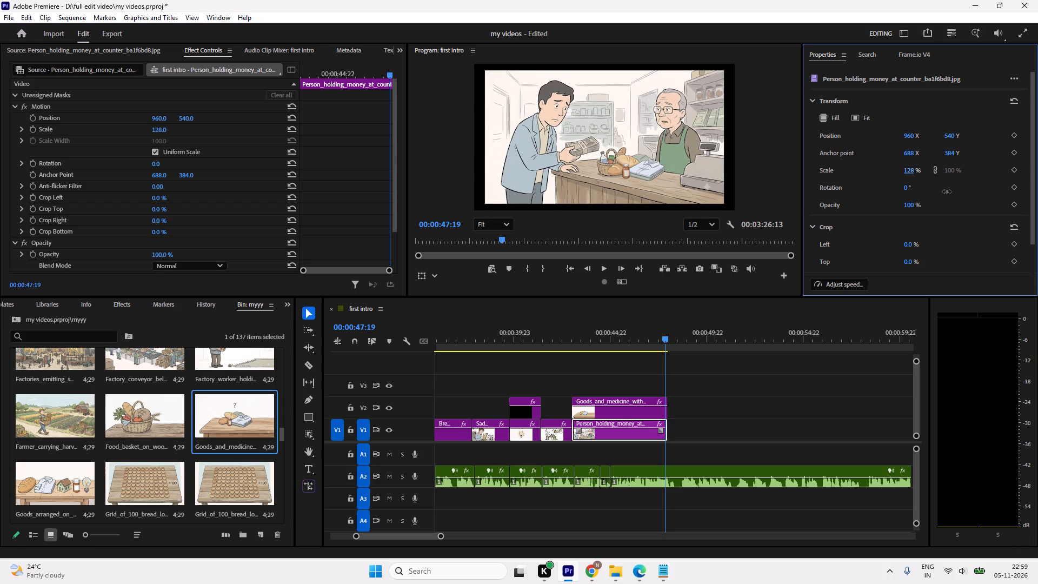
pyautogui.moveTo(947, 191); pyautogui.dragTo(942, 194)
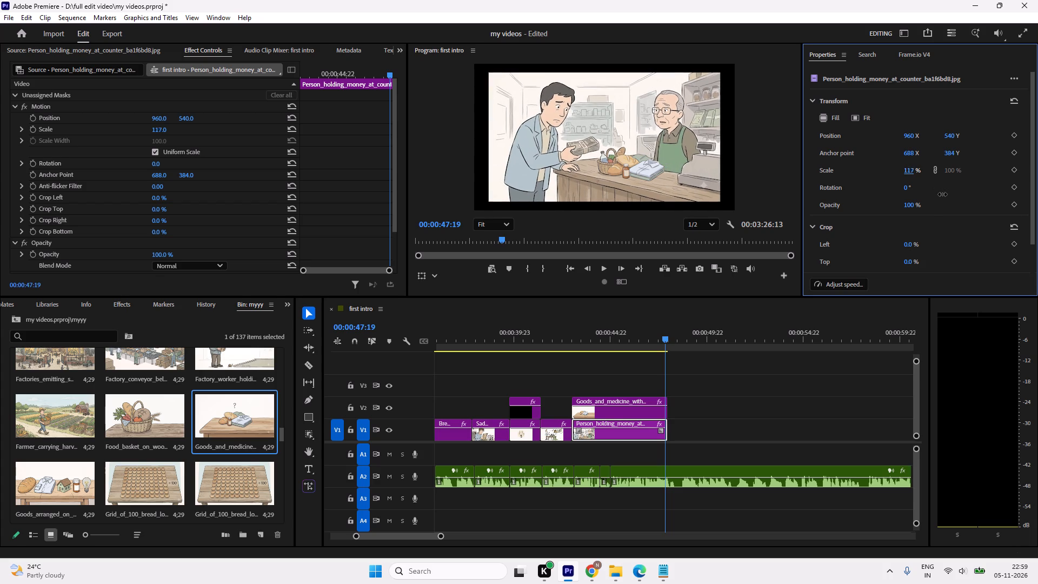
pyautogui.moveTo(942, 194); pyautogui.dragTo(953, 197)
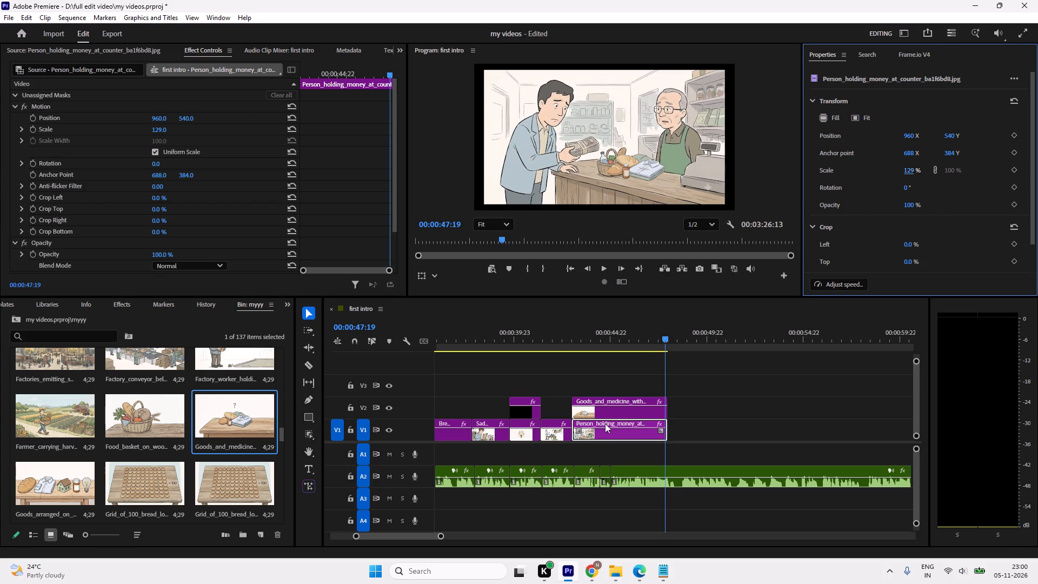
# Reposition the goods still on V2 to 1281, 773 over the enlarged counter scene and play the scene back.
pyautogui.click(620, 416)
pyautogui.click(626, 410)
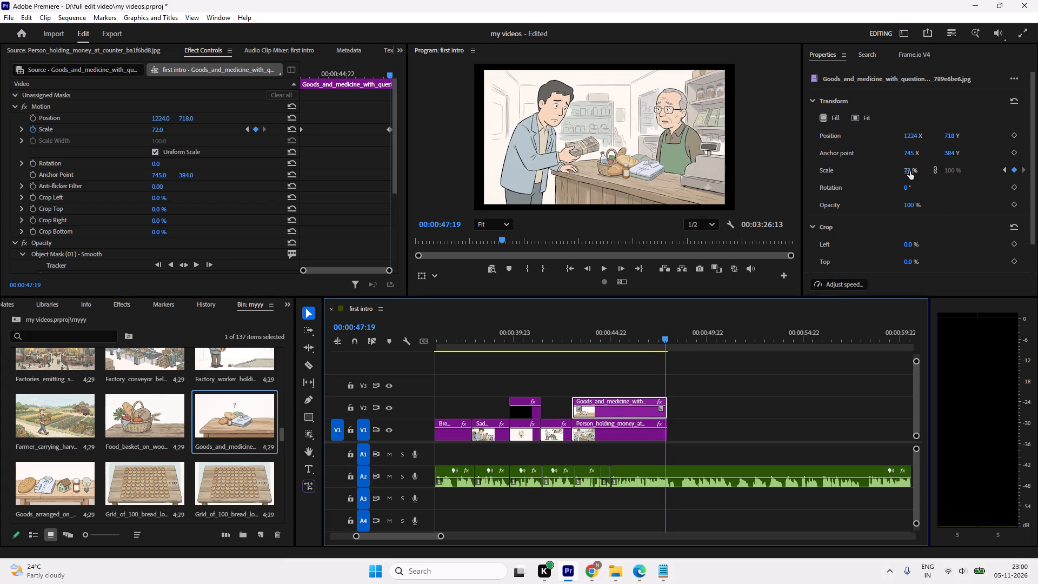
pyautogui.moveTo(957, 136); pyautogui.dragTo(983, 140)
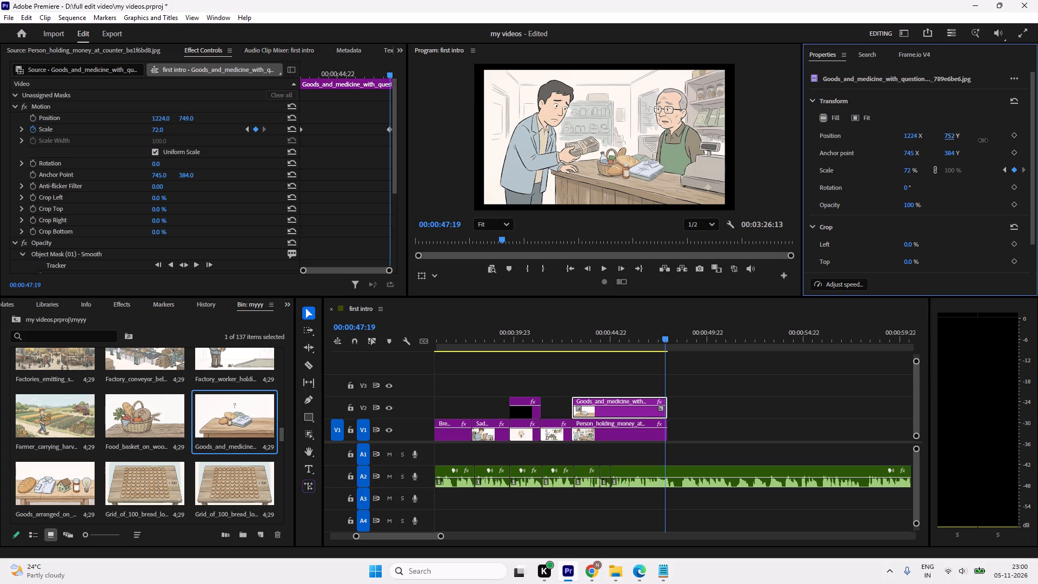
pyautogui.moveTo(983, 140); pyautogui.dragTo(996, 143)
pyautogui.moveTo(909, 134); pyautogui.dragTo(918, 135)
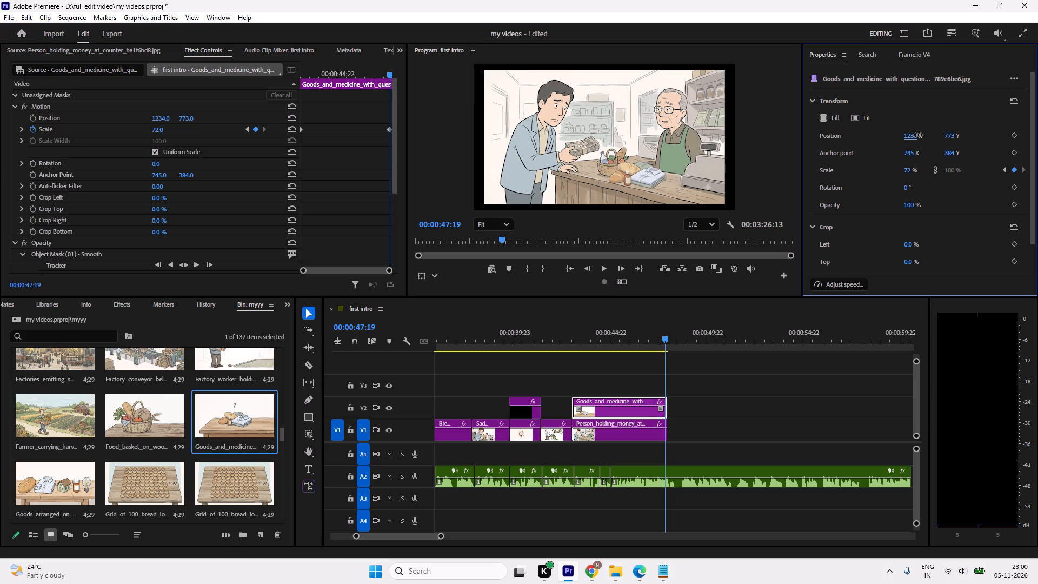
pyautogui.moveTo(918, 135); pyautogui.dragTo(947, 141)
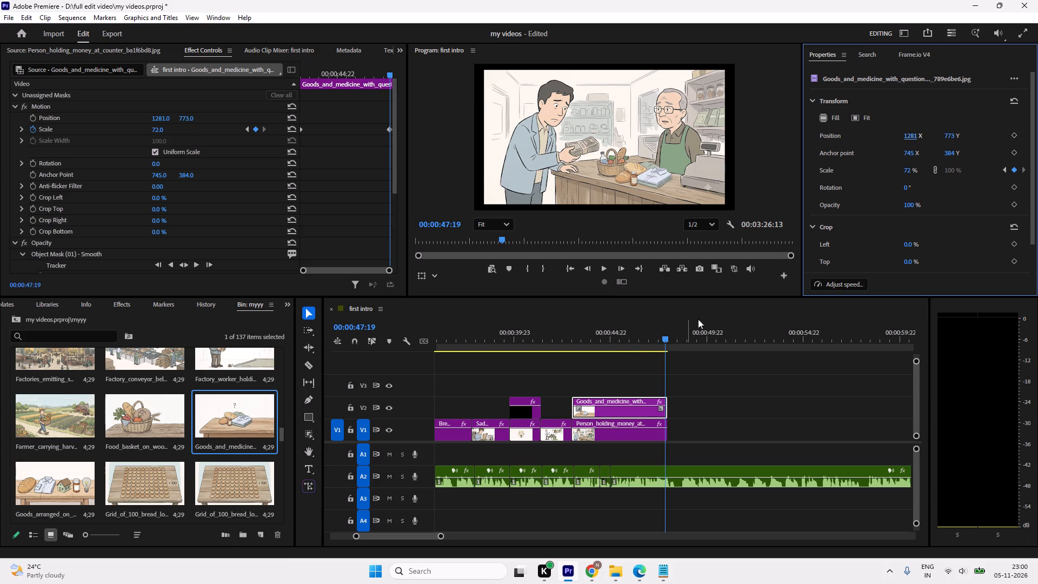
pyautogui.moveTo(656, 337); pyautogui.dragTo(599, 342)
pyautogui.moveTo(622, 344); pyautogui.dragTo(557, 344)
pyautogui.press('space')
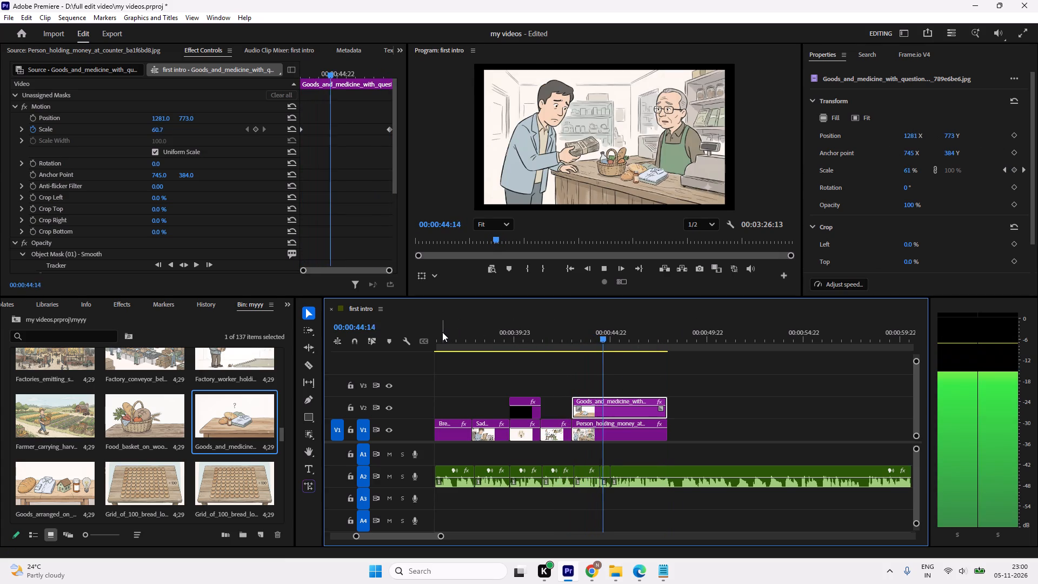
pyautogui.press('space')
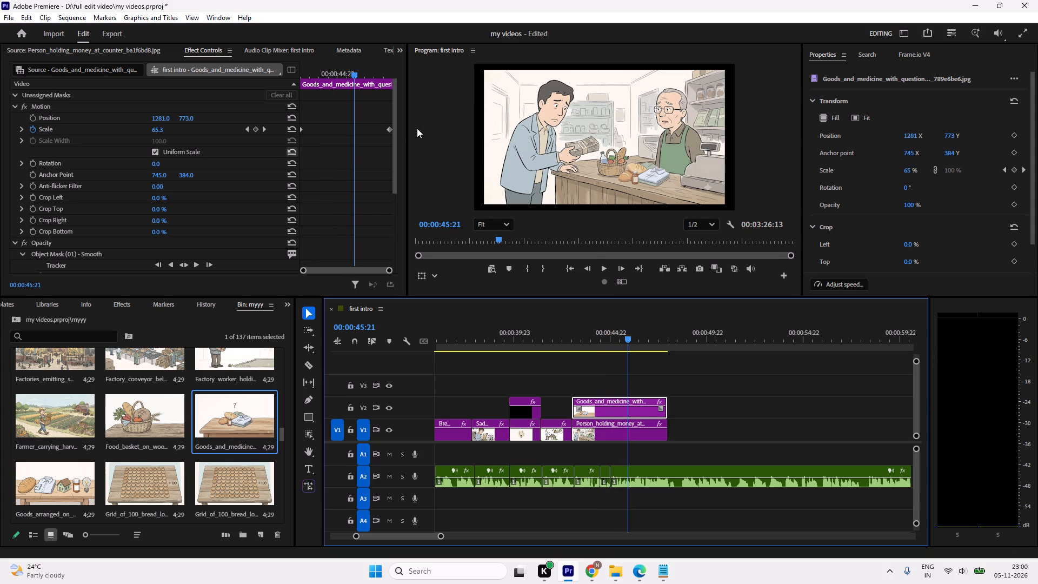
pyautogui.press('space')
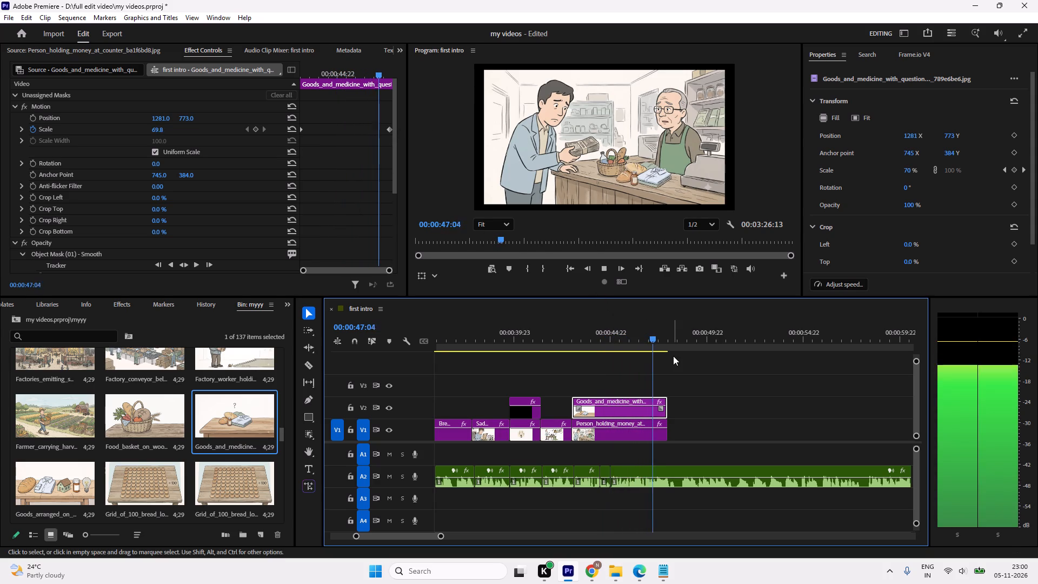
pyautogui.press('space')
# Replace the goods still's scale animation with a single 69% scale keyframe at 00:00:47:13, and play the ending.
pyautogui.click(388, 128)
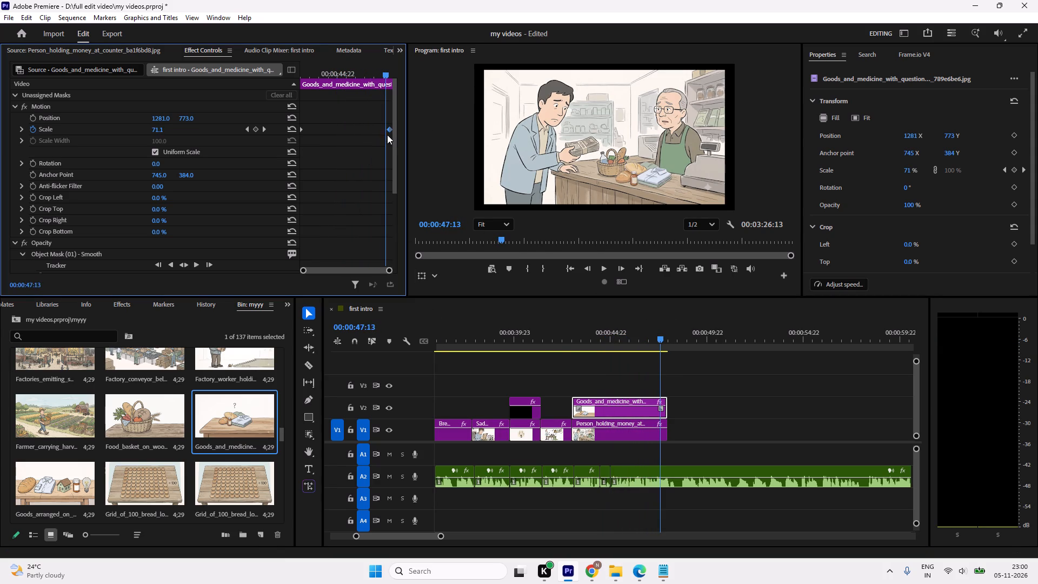
pyautogui.press('Delete')
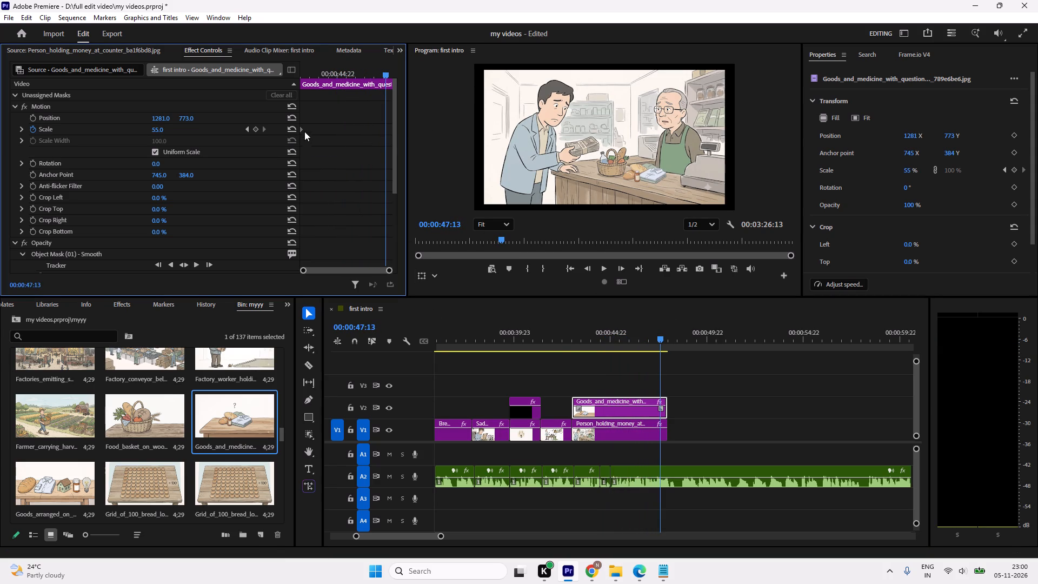
pyautogui.click(304, 131)
pyautogui.press('Delete')
pyautogui.click(301, 130)
pyautogui.press('Delete')
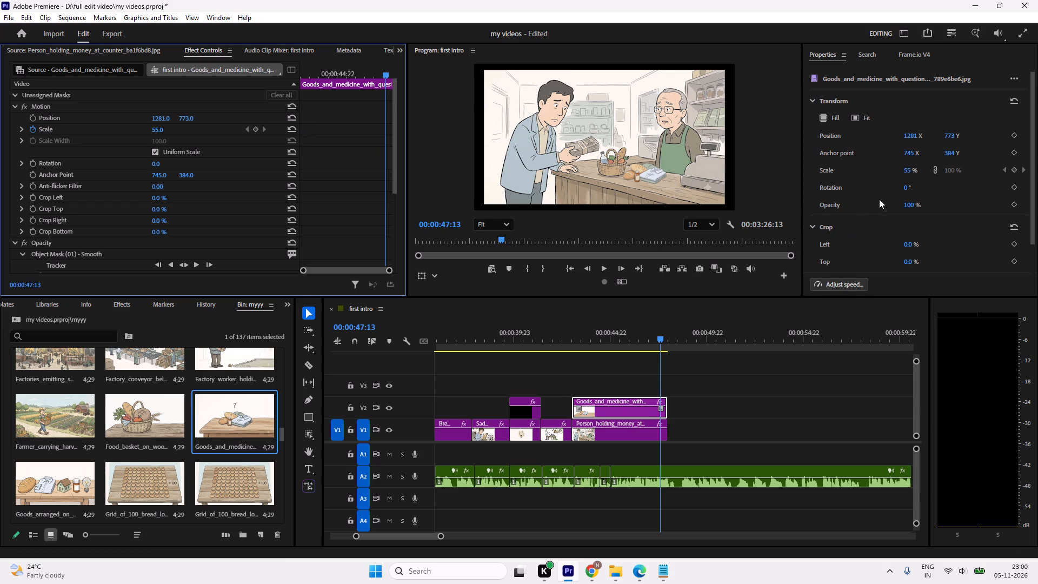
pyautogui.moveTo(909, 169); pyautogui.dragTo(920, 170)
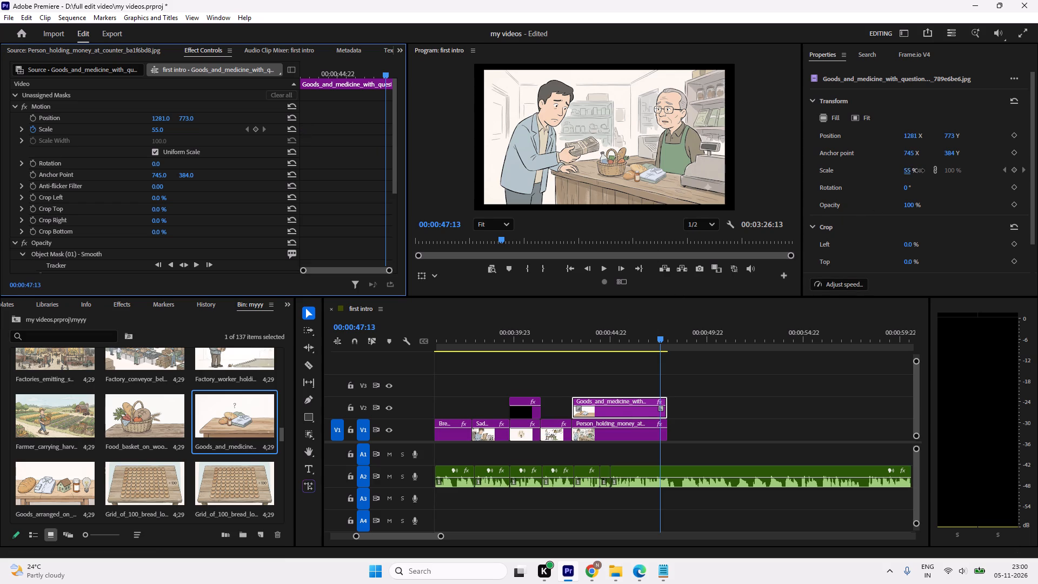
pyautogui.moveTo(920, 170); pyautogui.dragTo(920, 171)
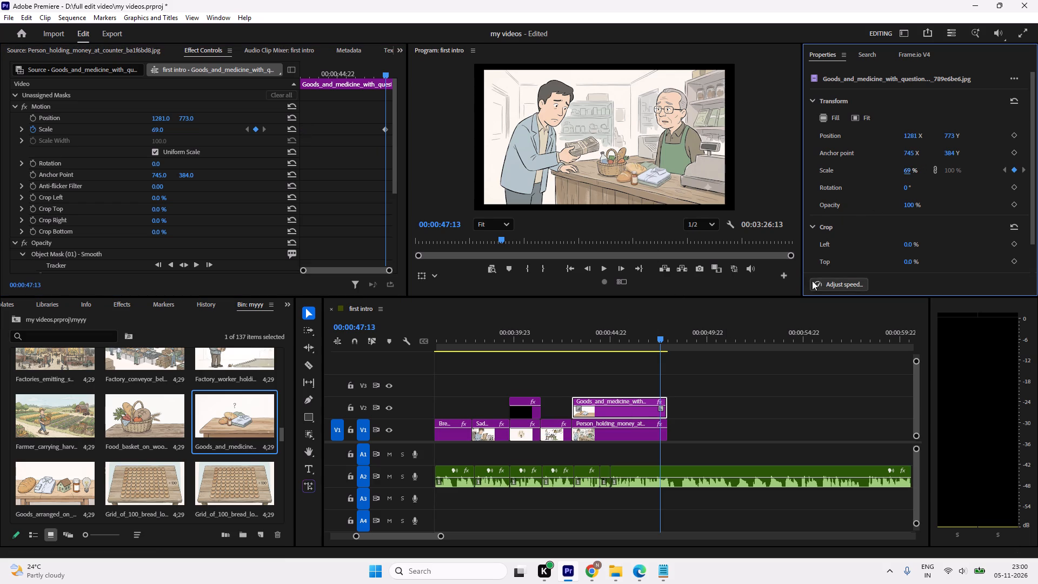
pyautogui.moveTo(656, 337); pyautogui.dragTo(631, 341)
pyautogui.press('space')
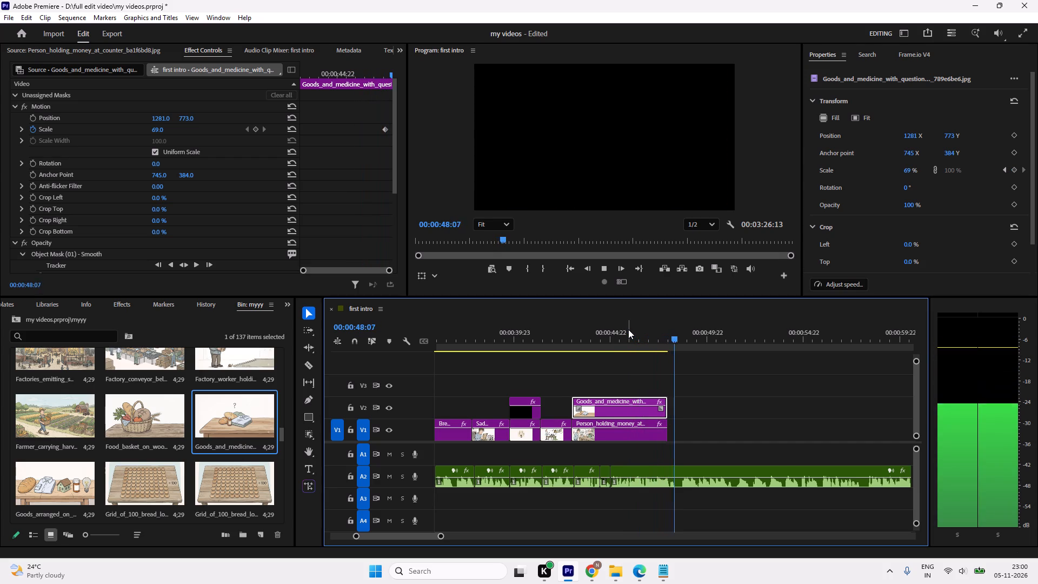
# Cut the narration clip on A2 at 00:00:48:00, just after the money-at-counter scene.
pyautogui.moveTo(702, 344); pyautogui.dragTo(675, 353)
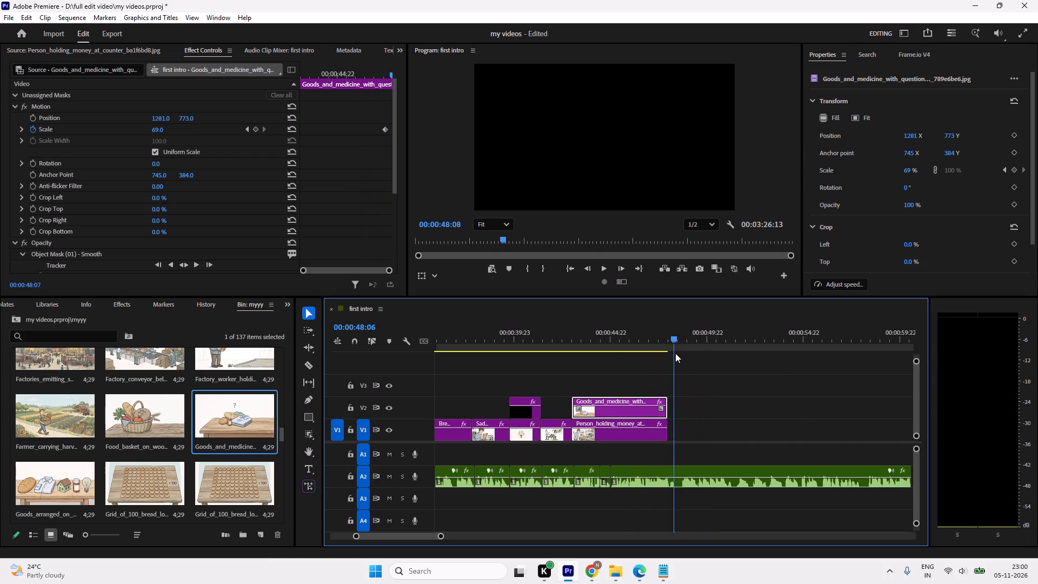
pyautogui.moveTo(675, 353); pyautogui.dragTo(667, 356)
pyautogui.press('space')
pyautogui.press('space')
pyautogui.click(670, 347)
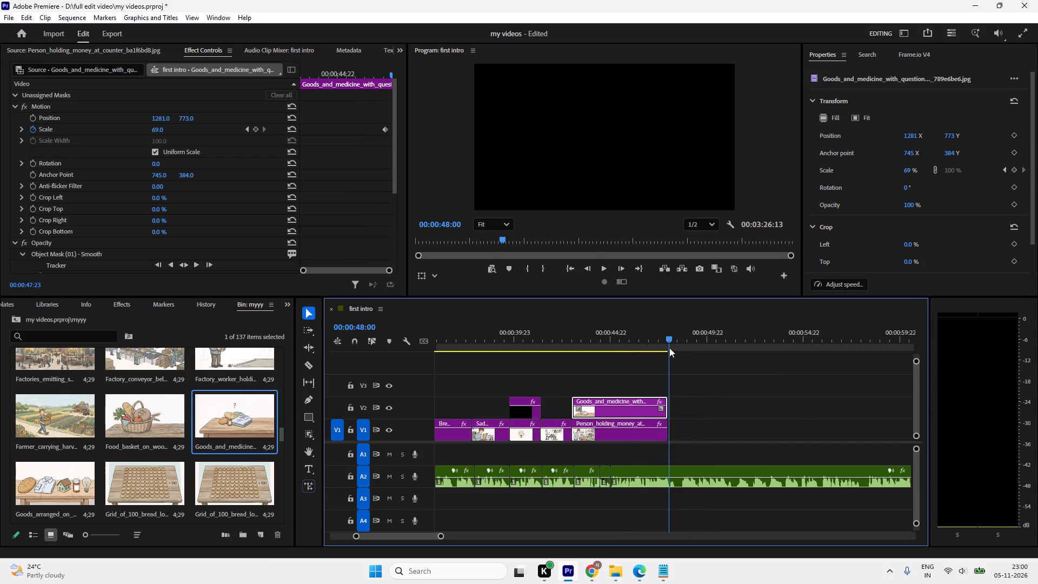
pyautogui.click(701, 496)
pyautogui.click(700, 485)
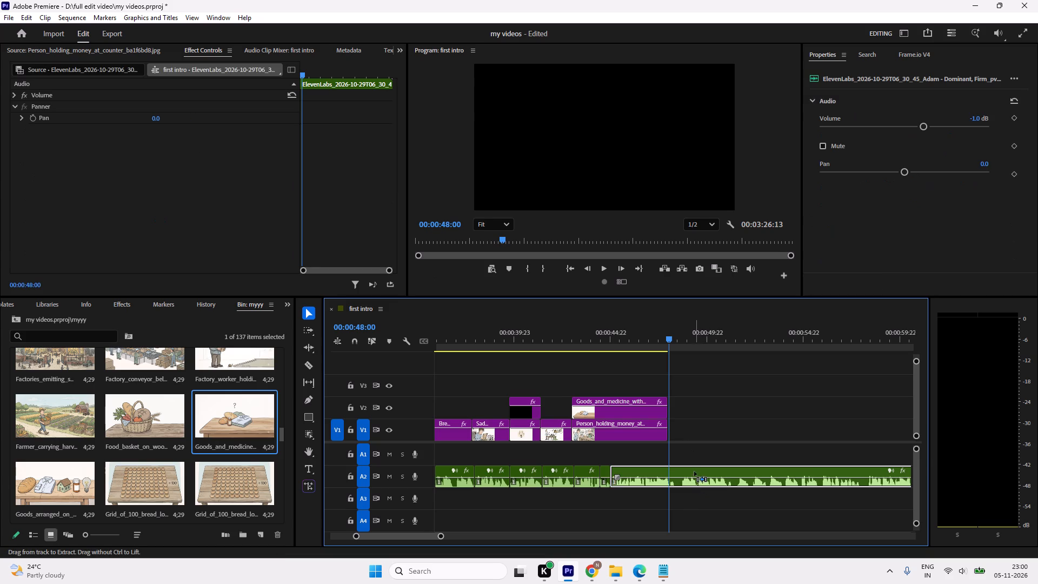
pyautogui.hotkey('ctrl', 'k')
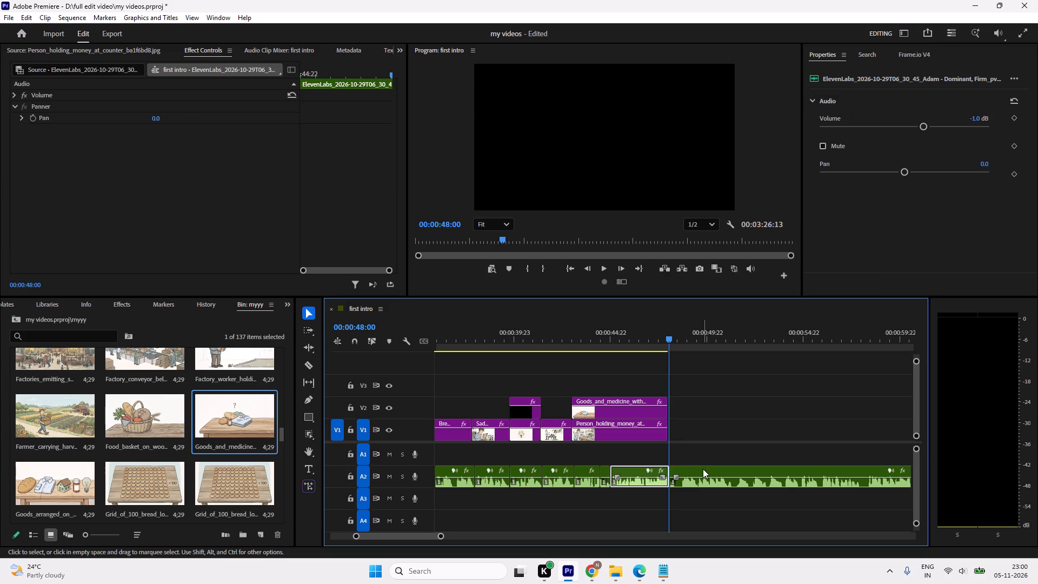
# Move the narration segment after the cut to A1, slightly overlapping the end of the A2 narration, and play the join.
pyautogui.moveTo(703, 469); pyautogui.dragTo(699, 453)
pyautogui.moveTo(668, 326); pyautogui.dragTo(641, 330)
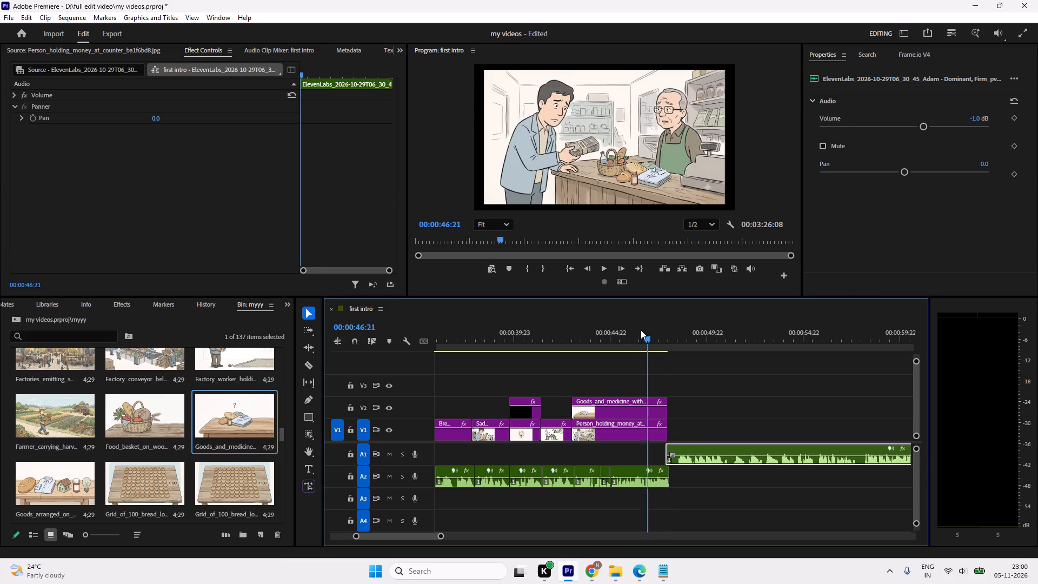
pyautogui.moveTo(641, 330); pyautogui.dragTo(638, 330)
pyautogui.press('space')
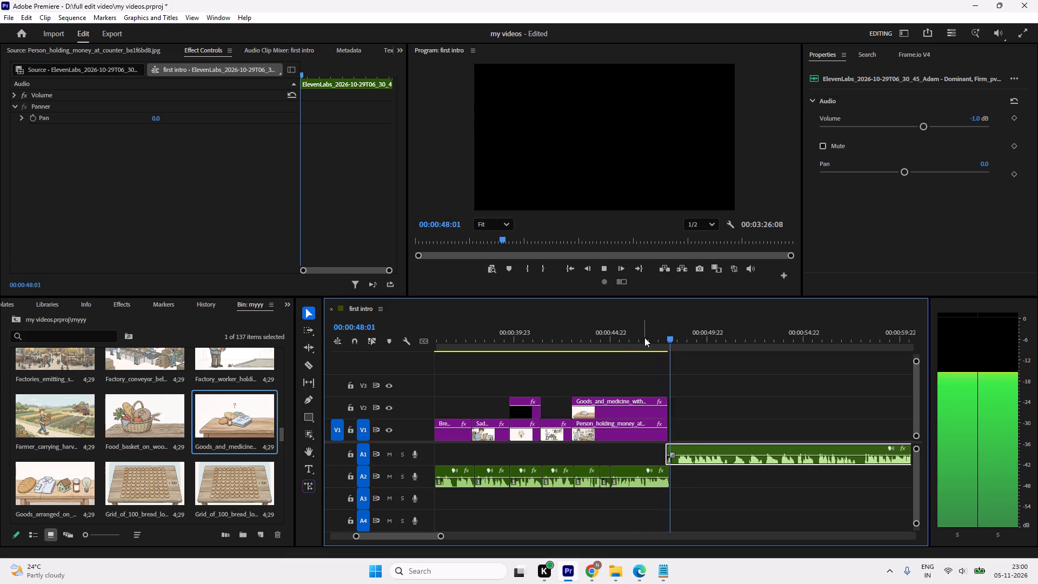
pyautogui.press('space')
pyautogui.moveTo(739, 448); pyautogui.dragTo(735, 448)
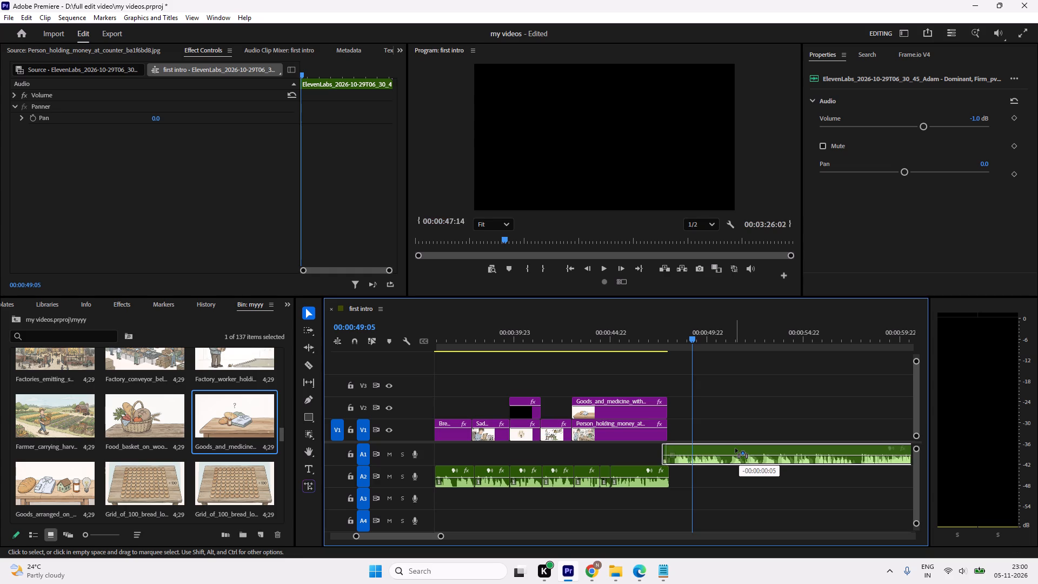
pyautogui.moveTo(735, 448); pyautogui.dragTo(765, 453)
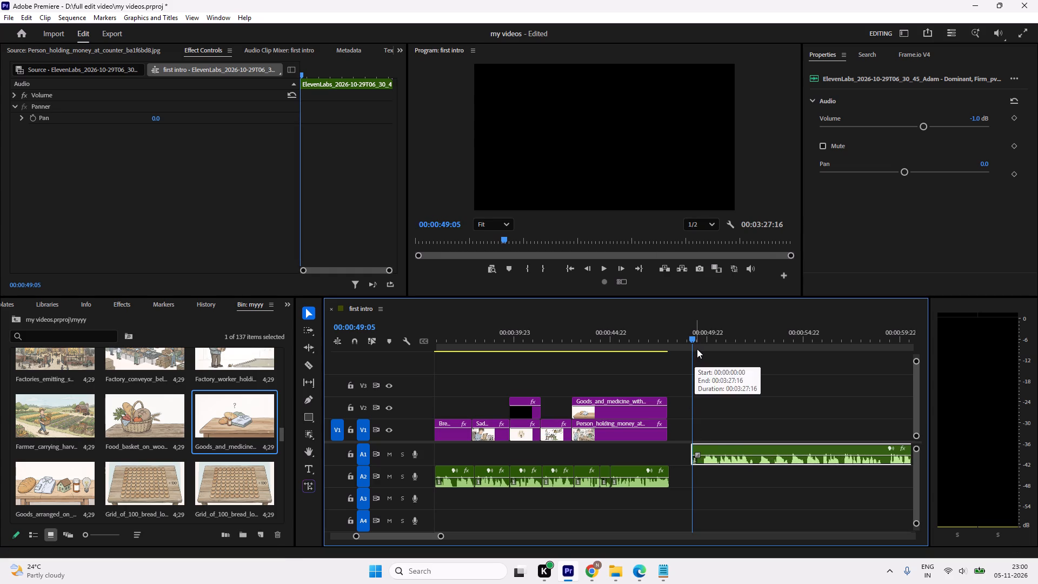
pyautogui.moveTo(693, 444); pyautogui.dragTo(698, 444)
pyautogui.moveTo(757, 448); pyautogui.dragTo(719, 447)
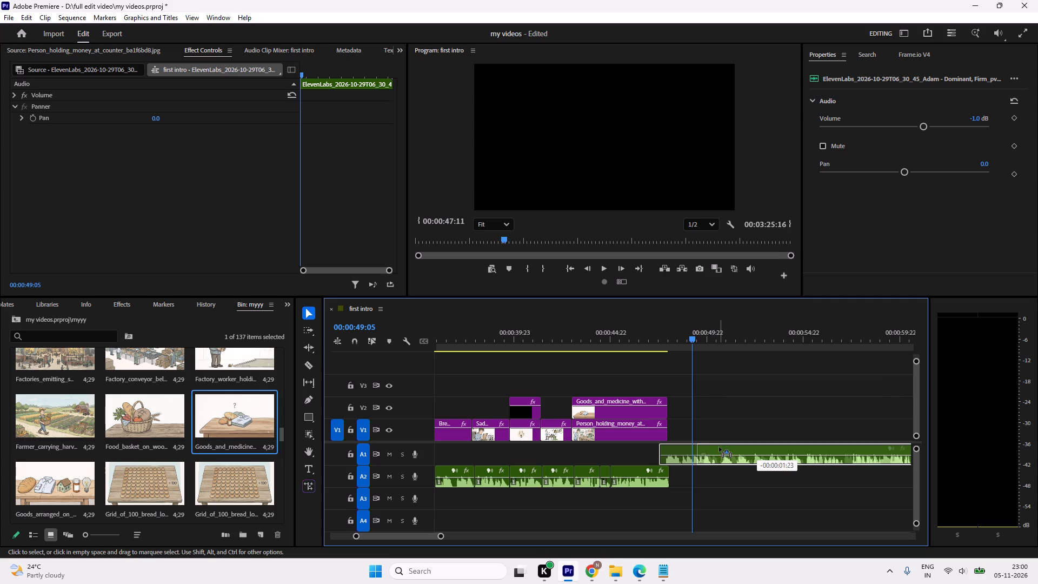
pyautogui.moveTo(719, 447); pyautogui.dragTo(723, 448)
pyautogui.moveTo(693, 342); pyautogui.dragTo(660, 342)
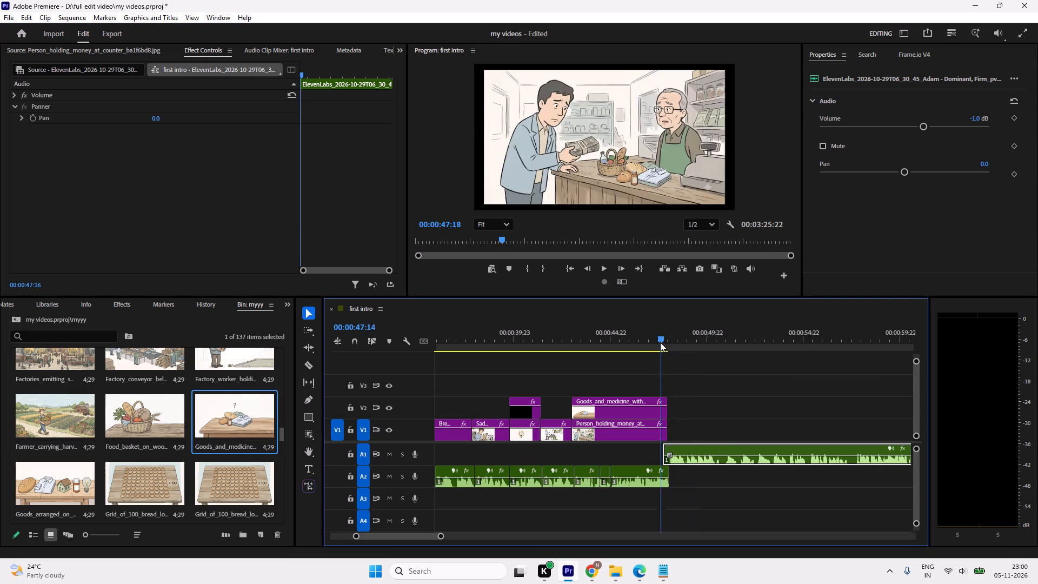
pyautogui.moveTo(660, 342); pyautogui.dragTo(657, 342)
pyautogui.press('space')
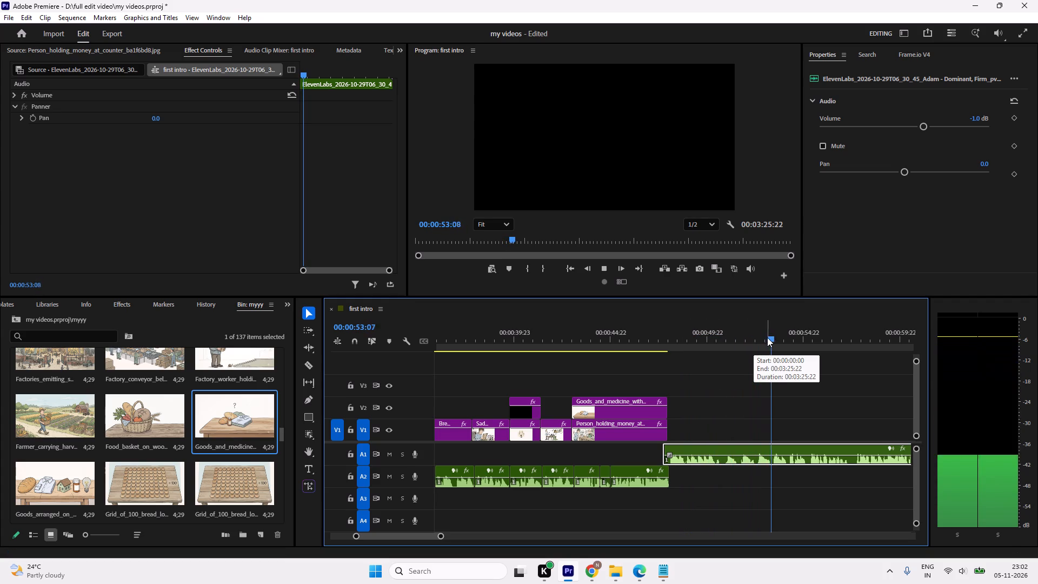
pyautogui.moveTo(801, 333); pyautogui.dragTo(646, 342)
pyautogui.press('space')
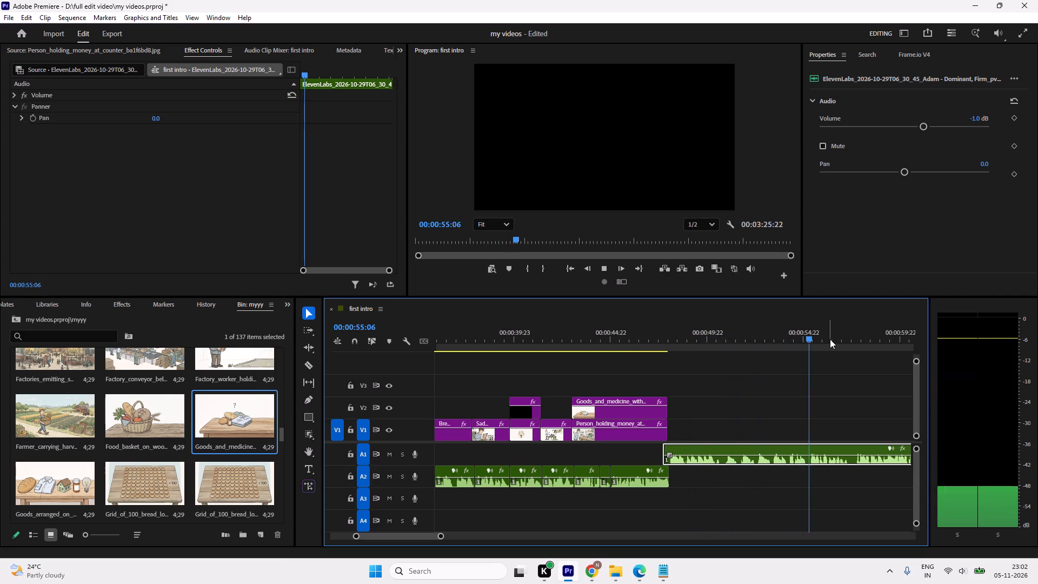
pyautogui.moveTo(854, 342); pyautogui.dragTo(826, 353)
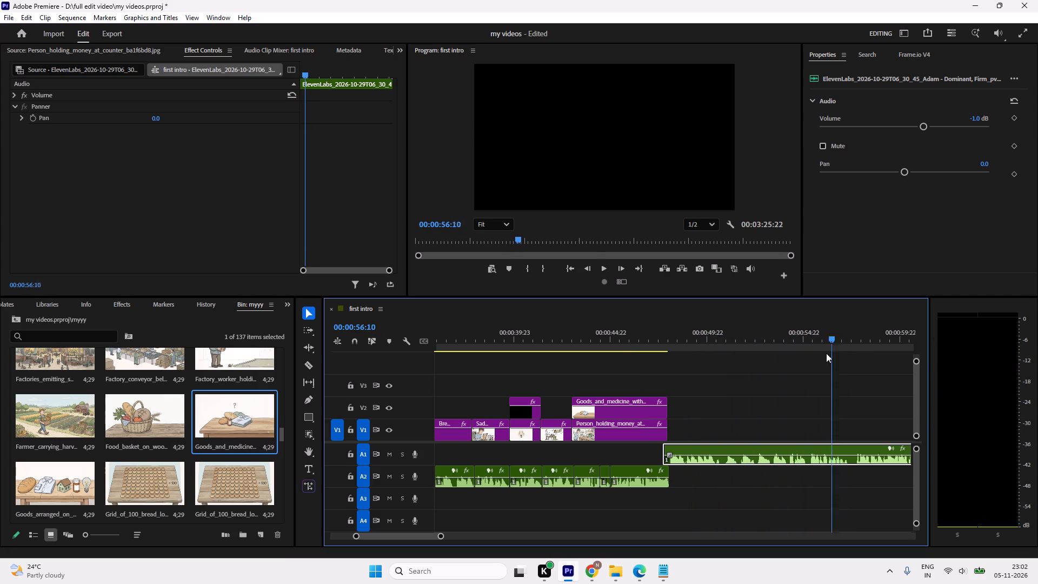
pyautogui.moveTo(826, 353); pyautogui.dragTo(655, 395)
pyautogui.press('space')
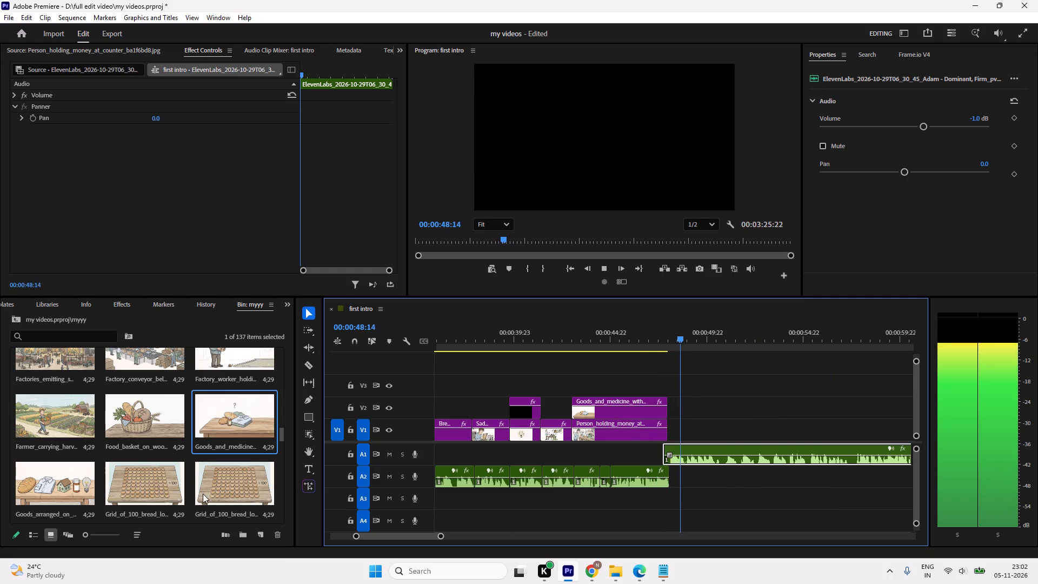
pyautogui.press('space')
# Browse the stills in the myyy bin for one matching the next narration line, and preview the factory worker holding a pay envelope.
pyautogui.scroll(2, 76, 428)
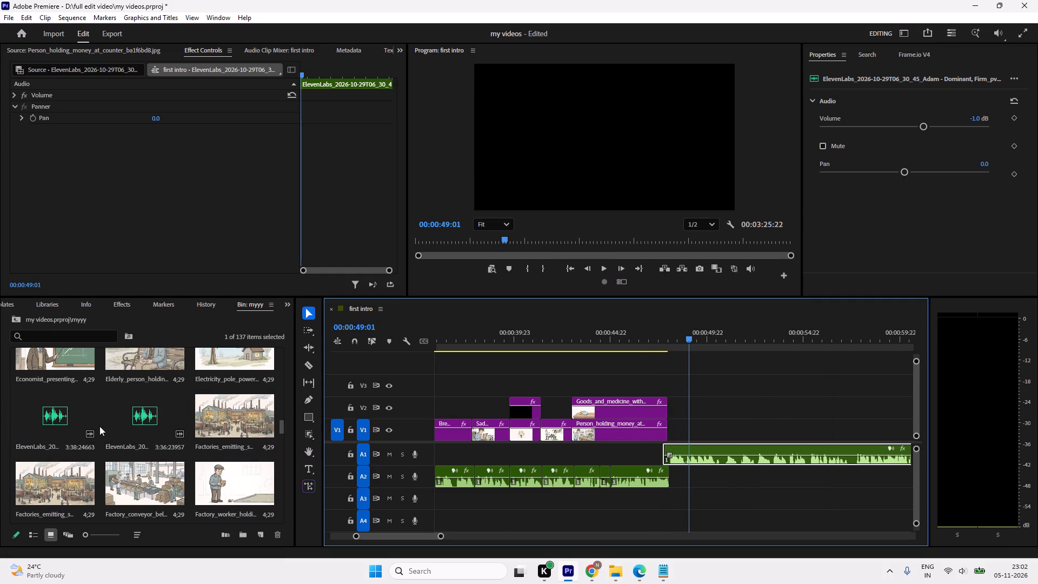
pyautogui.scroll(1, 156, 434)
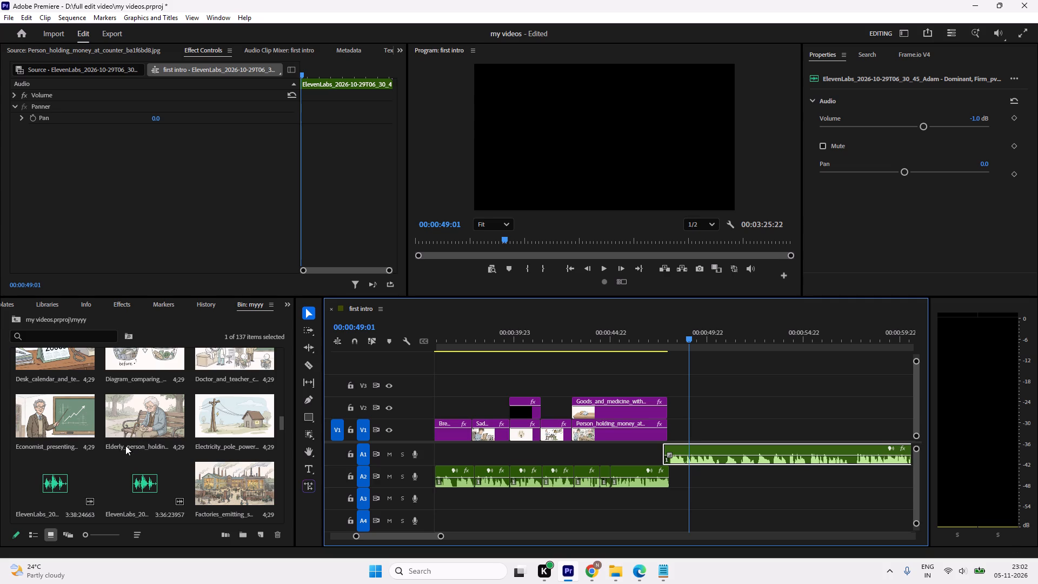
pyautogui.scroll(3, 134, 439)
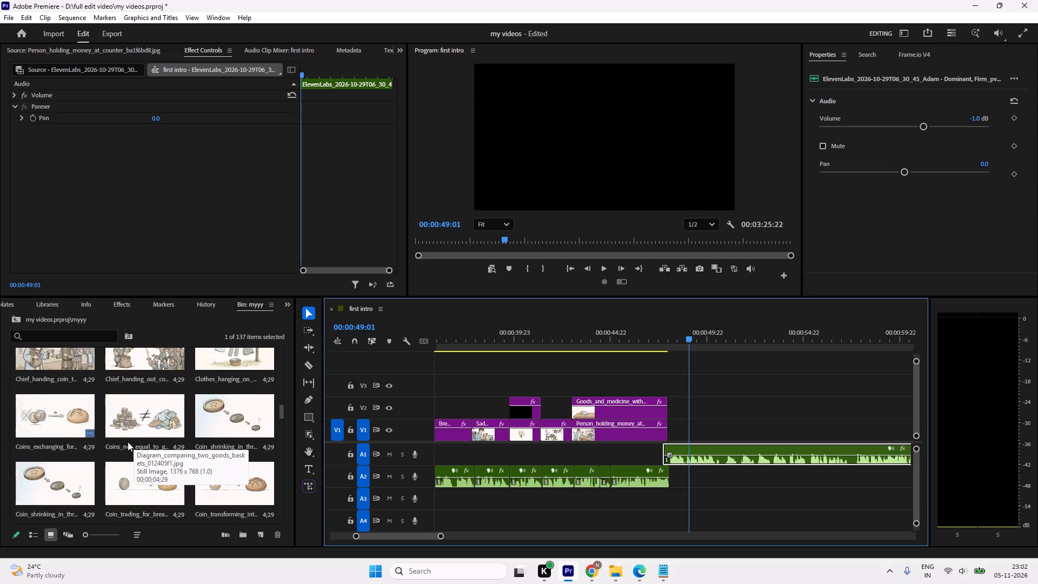
pyautogui.scroll(5, 128, 442)
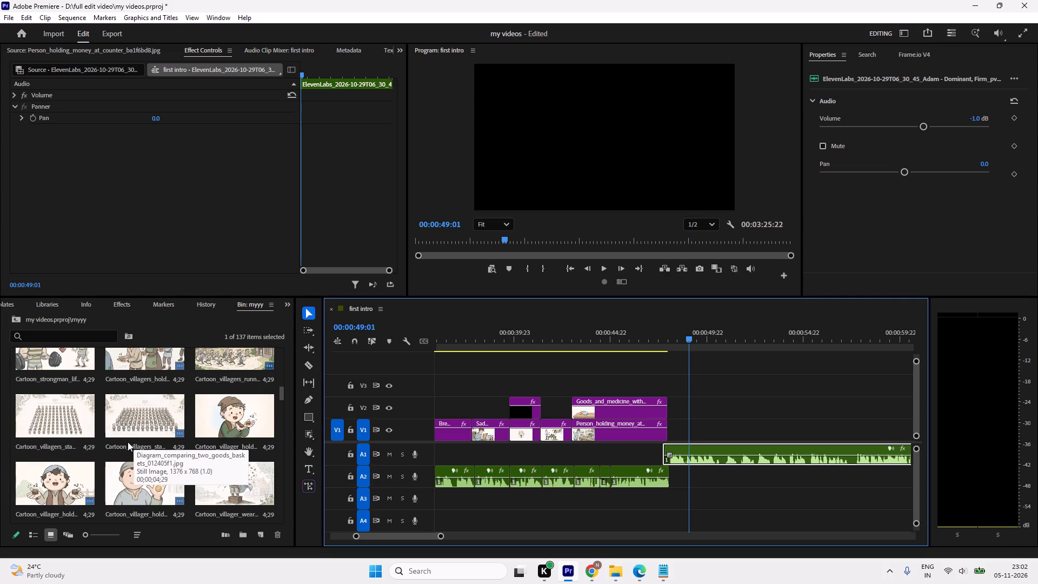
pyautogui.scroll(4, 127, 442)
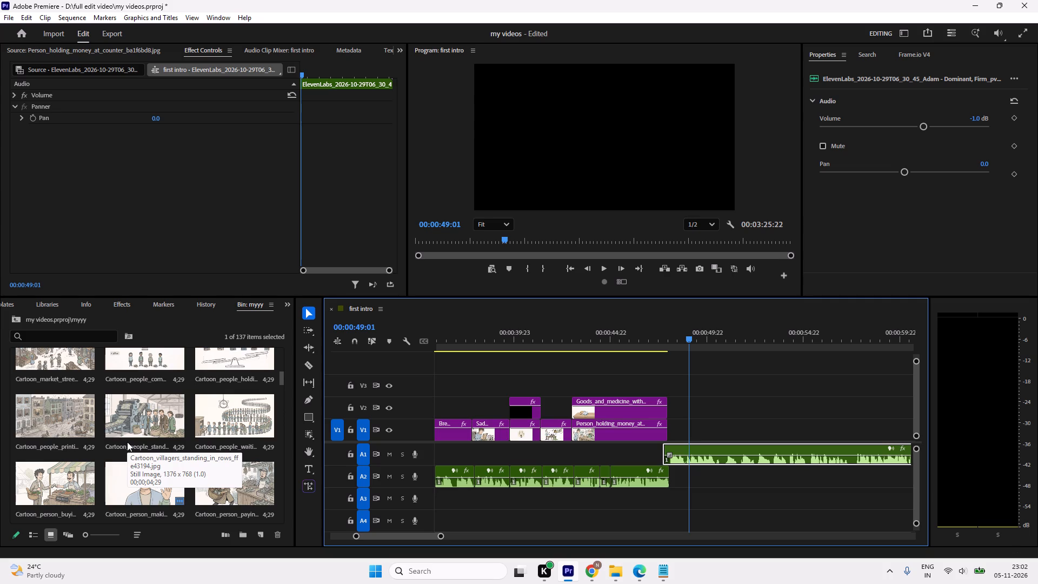
pyautogui.scroll(4, 127, 442)
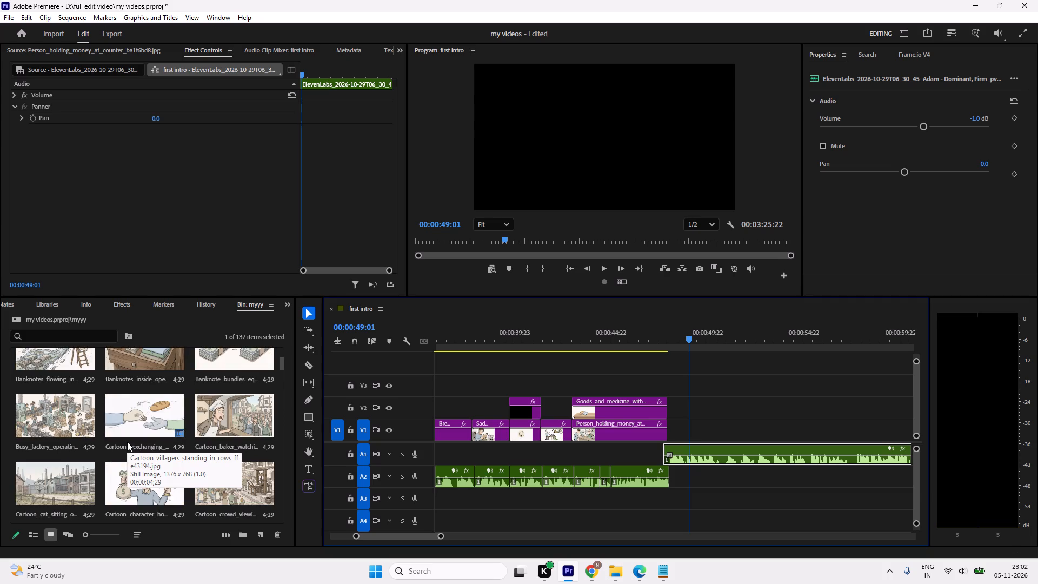
pyautogui.scroll(5, 127, 442)
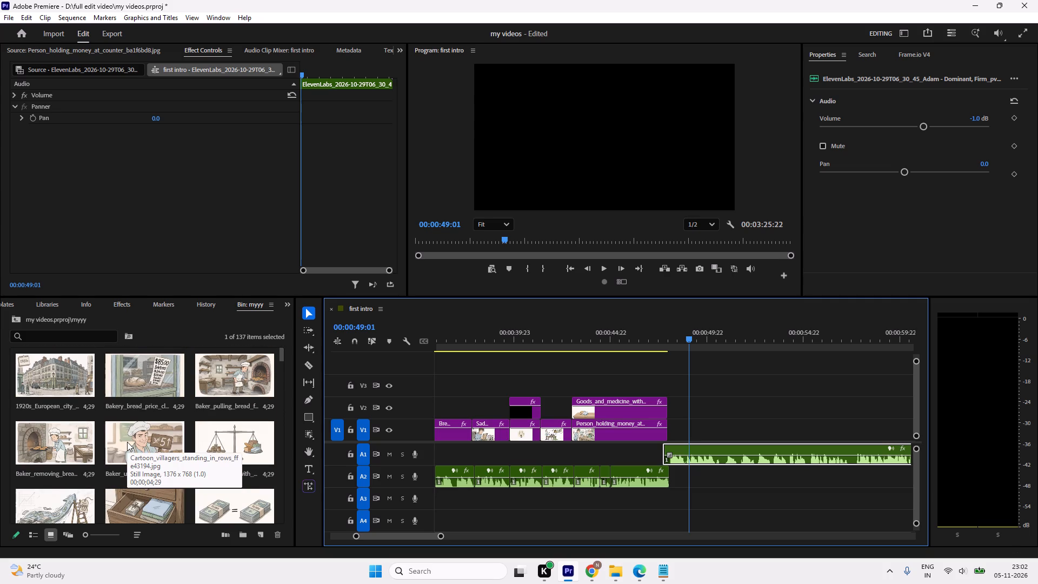
pyautogui.scroll(-3, 127, 442)
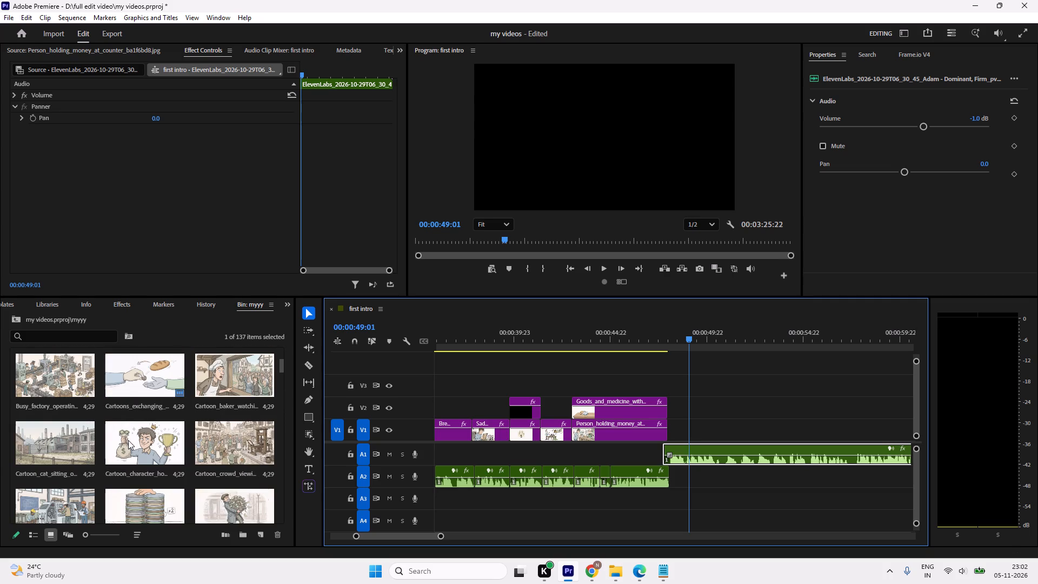
pyautogui.scroll(-4, 128, 440)
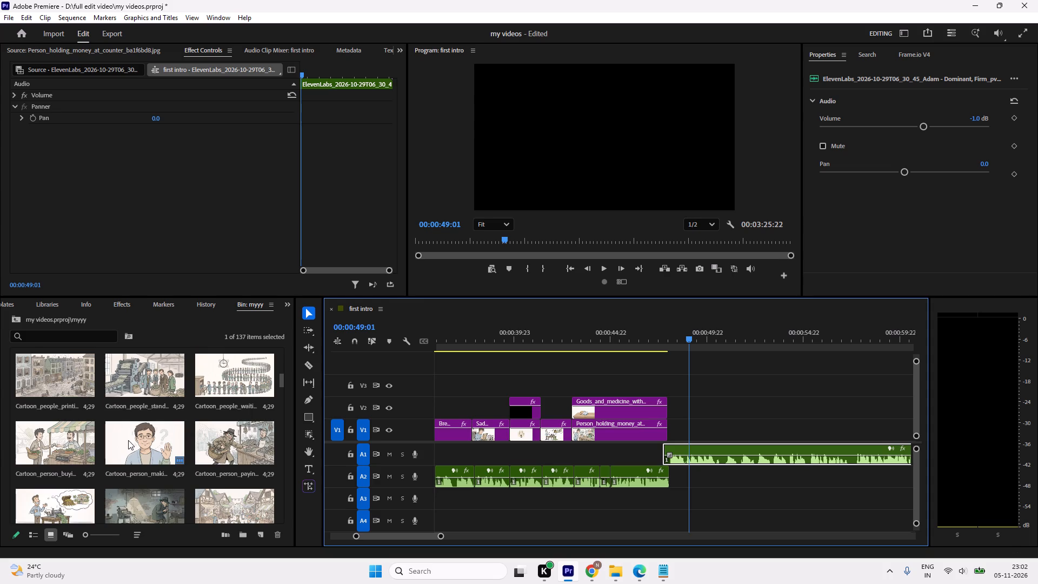
pyautogui.scroll(-4, 128, 440)
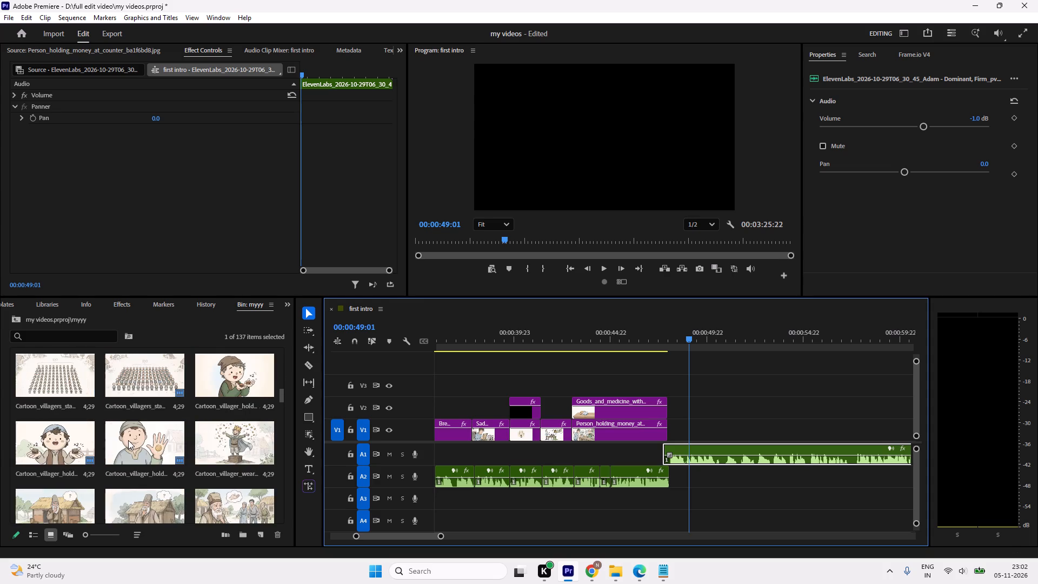
pyautogui.scroll(-3, 128, 440)
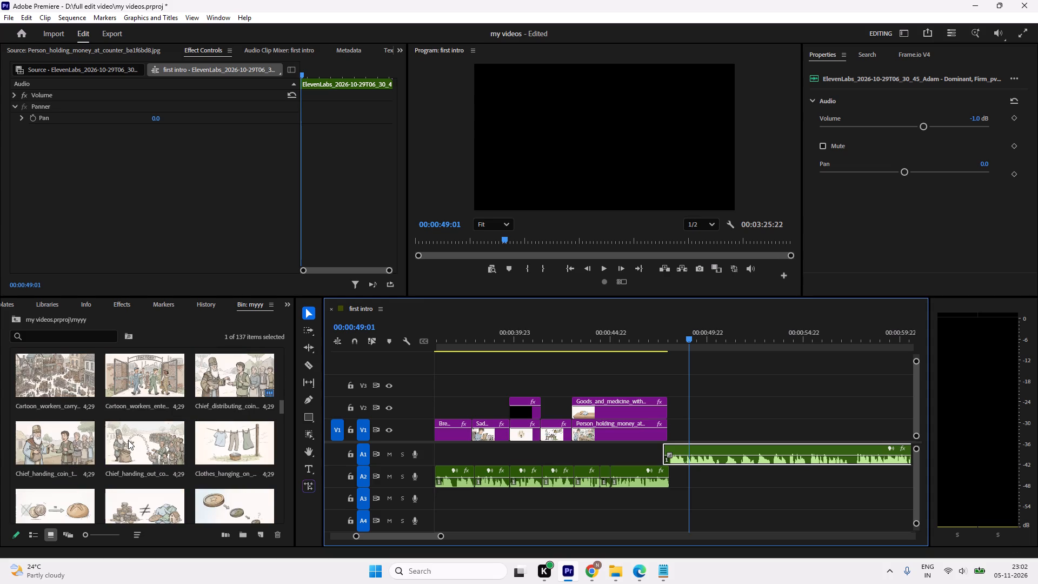
pyautogui.scroll(-2, 128, 440)
pyautogui.scroll(1, 128, 440)
pyautogui.scroll(-1, 128, 440)
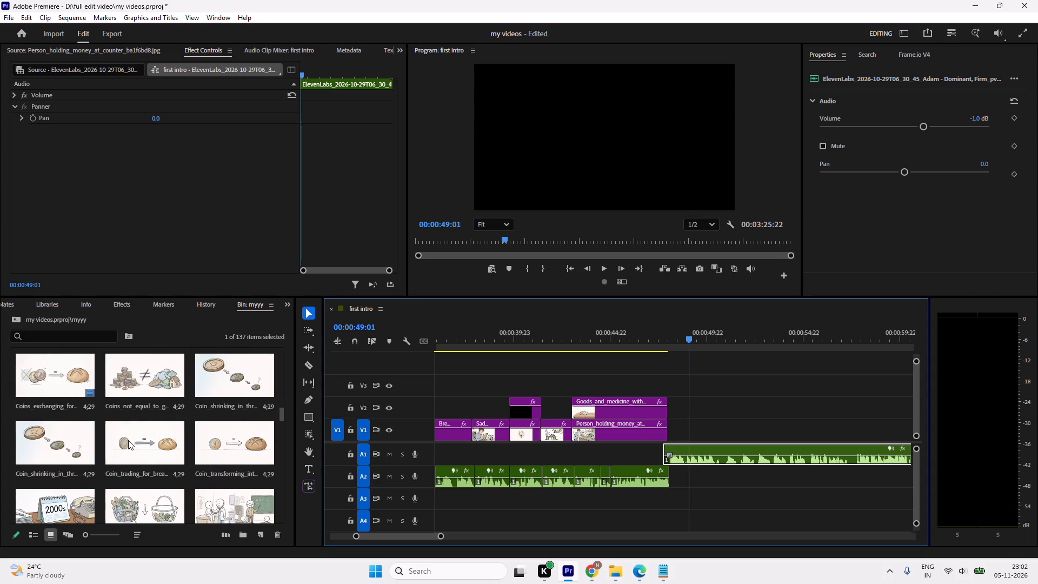
pyautogui.scroll(-4, 128, 440)
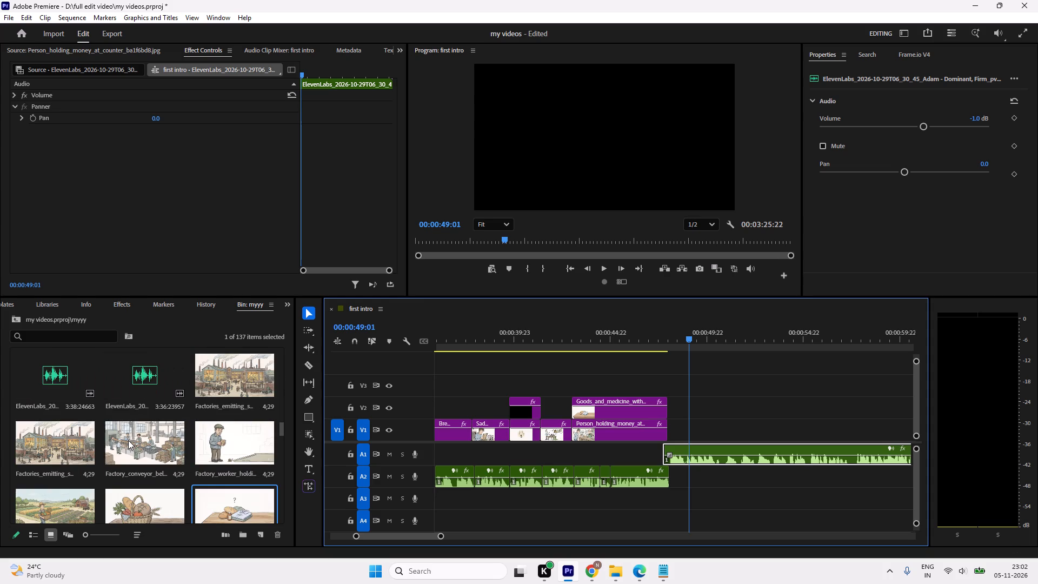
pyautogui.click(239, 446)
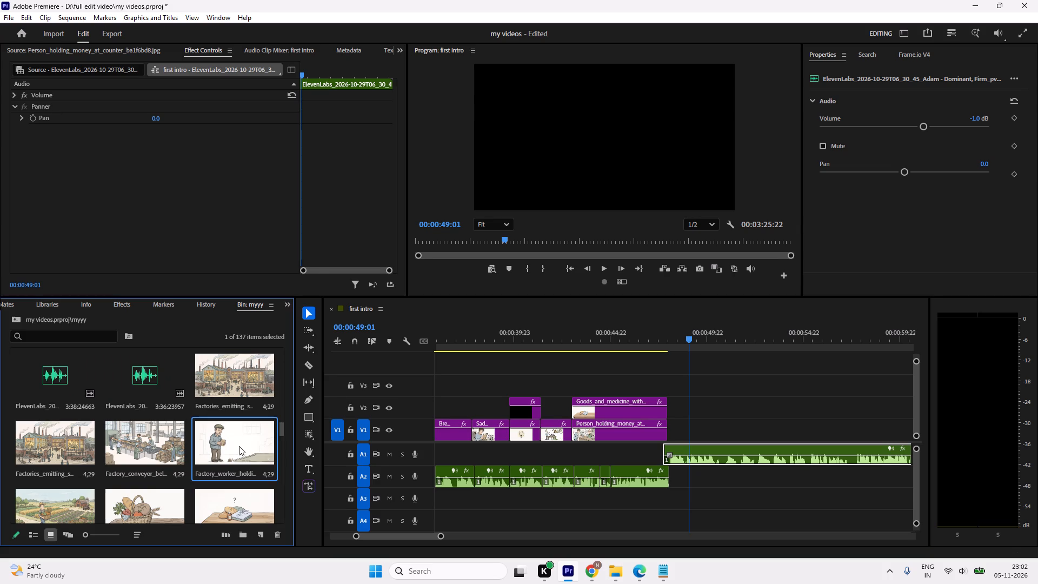
pyautogui.click(239, 446)
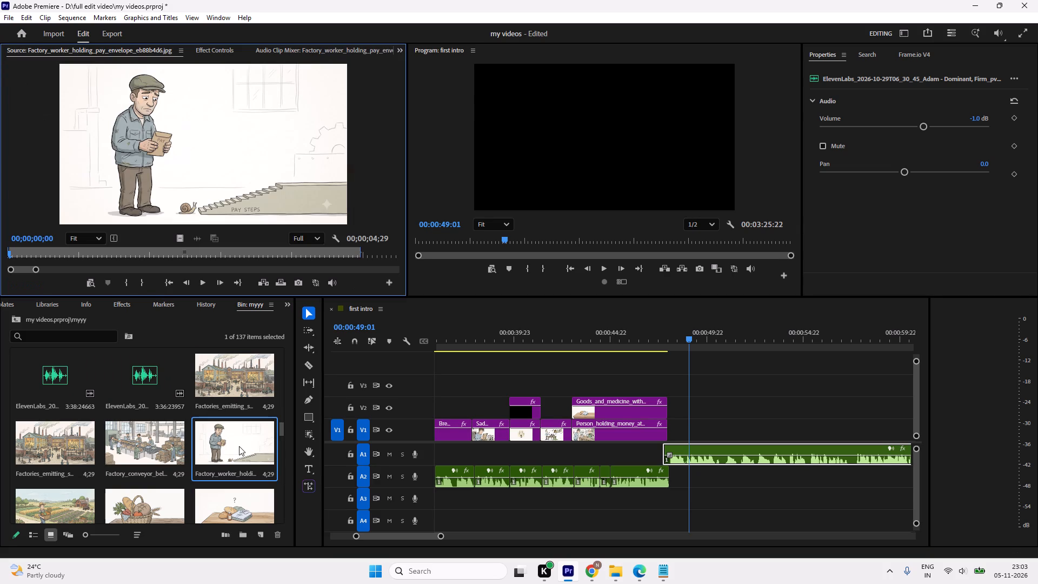
# Listen again to the narration following the counter scene, and preview the still of the elderly person holding an envelope.
pyautogui.moveTo(697, 334); pyautogui.dragTo(656, 335)
pyautogui.press('space')
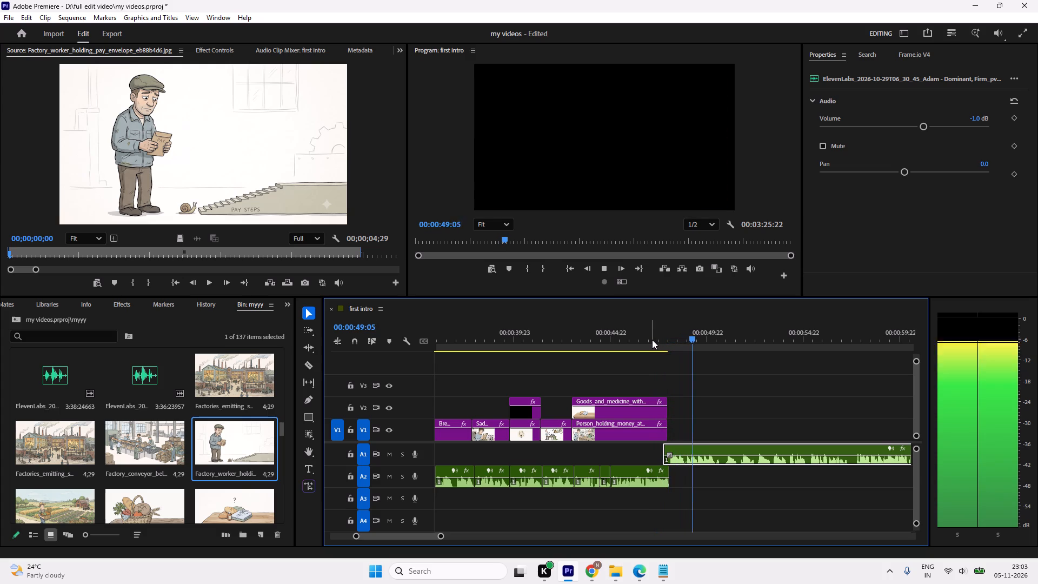
pyautogui.press('space')
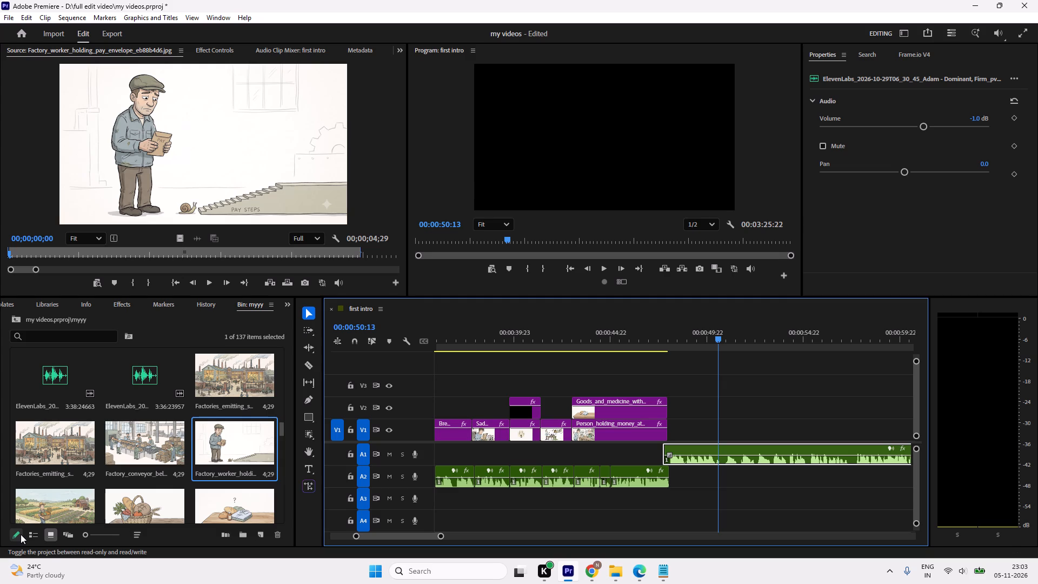
pyautogui.scroll(-2, 137, 468)
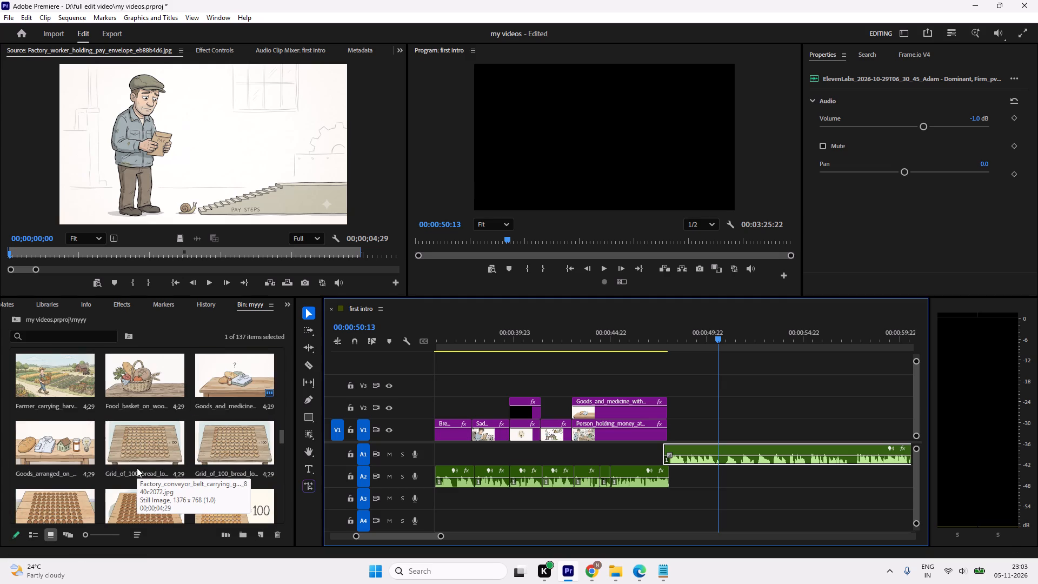
pyautogui.scroll(3, 137, 468)
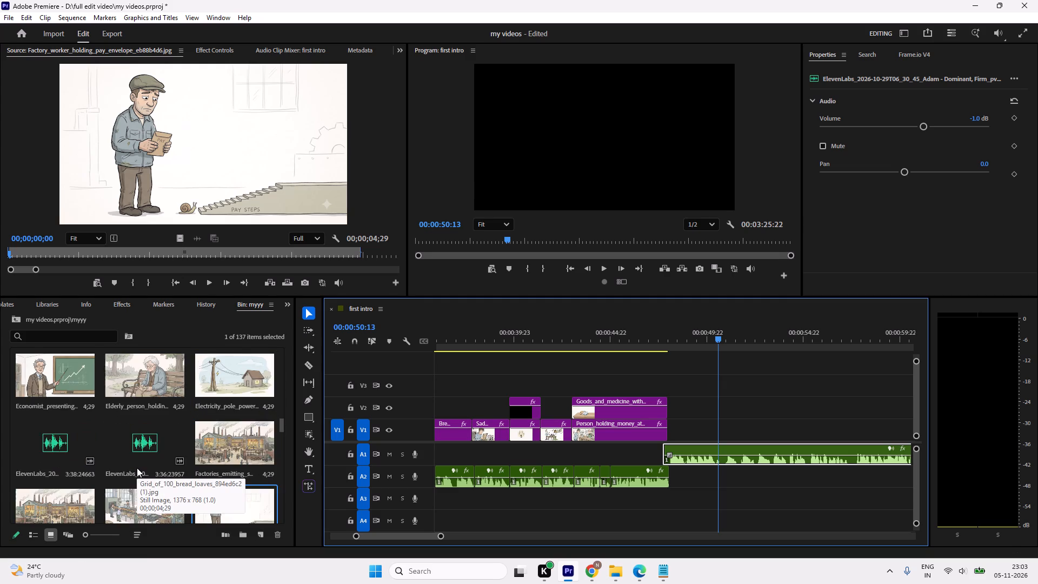
pyautogui.scroll(1, 137, 468)
pyautogui.doubleClick(134, 463)
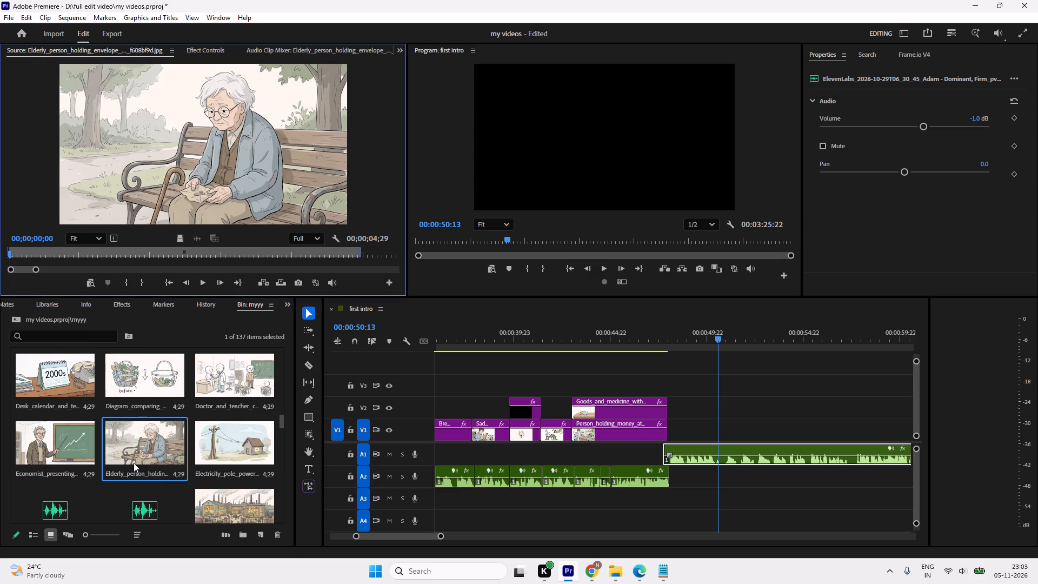
# Place the Cartoon_villager_wearing_crown still from the myyy bin on V1 directly after the money-at-counter still.
pyautogui.scroll(1, 134, 463)
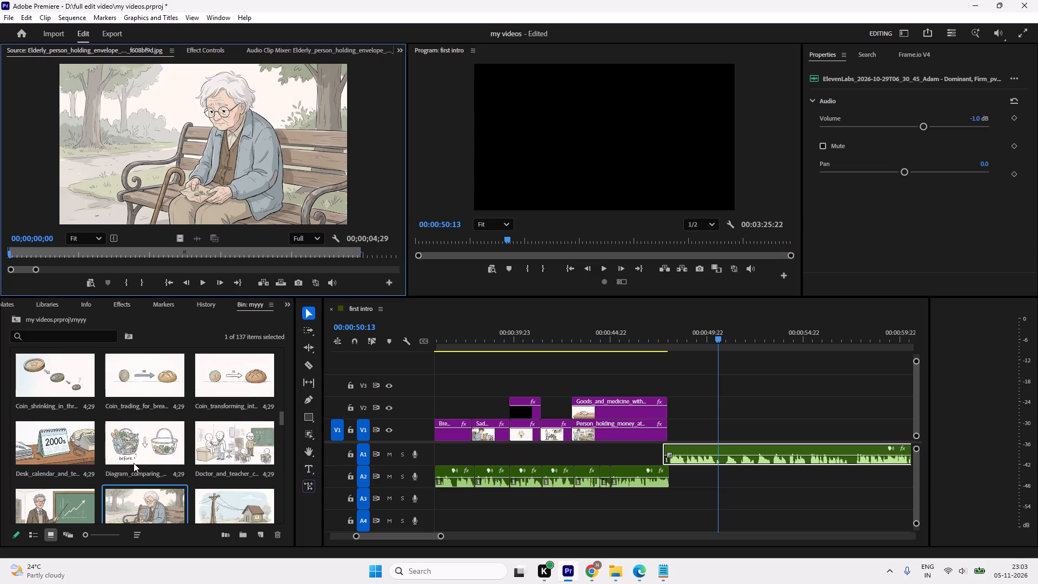
pyautogui.scroll(-2, 134, 463)
pyautogui.scroll(4, 134, 463)
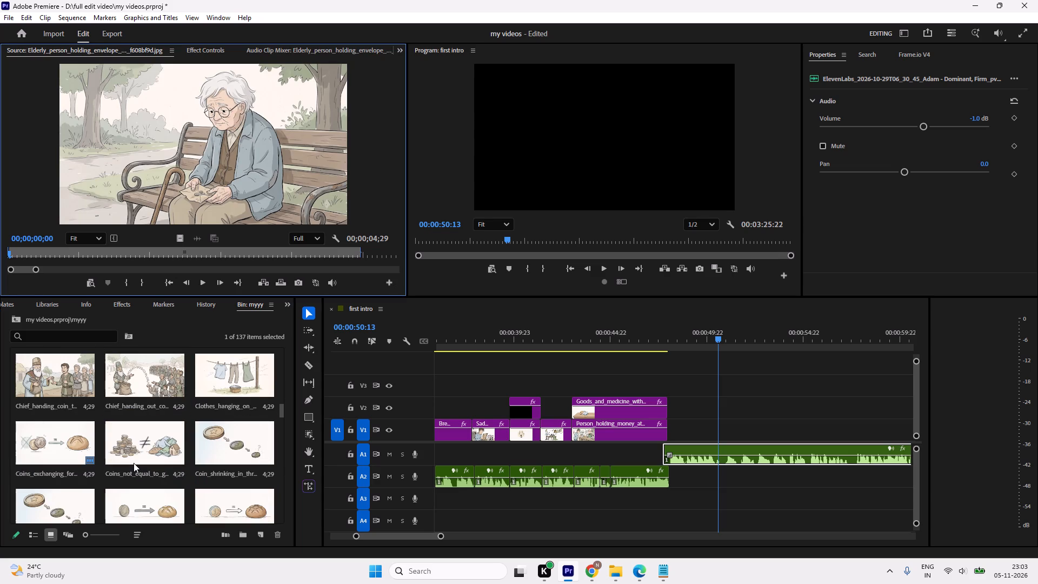
pyautogui.scroll(2, 134, 463)
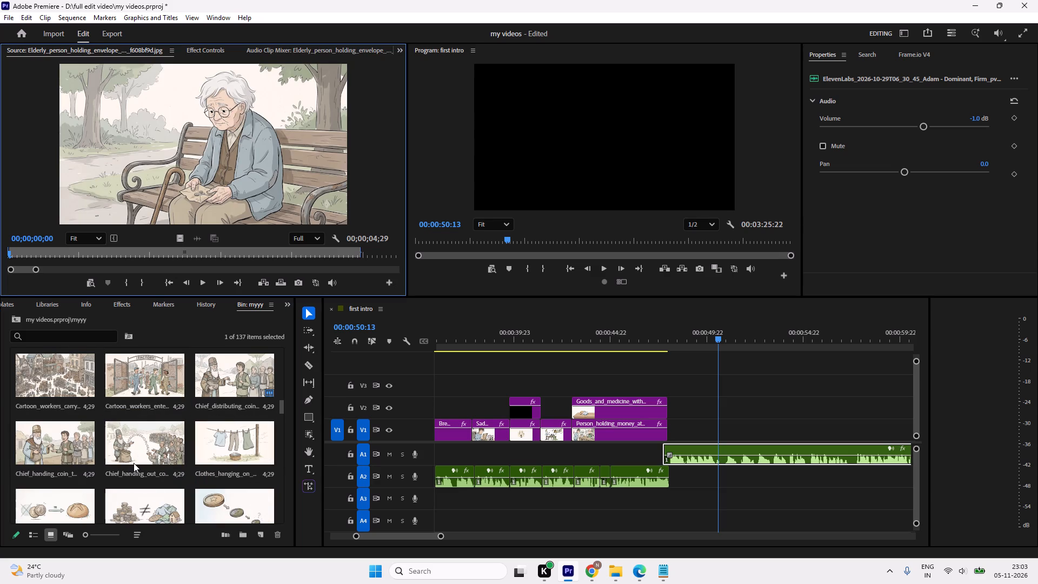
pyautogui.scroll(3, 134, 463)
pyautogui.click(224, 505)
pyautogui.moveTo(225, 506); pyautogui.dragTo(402, 481)
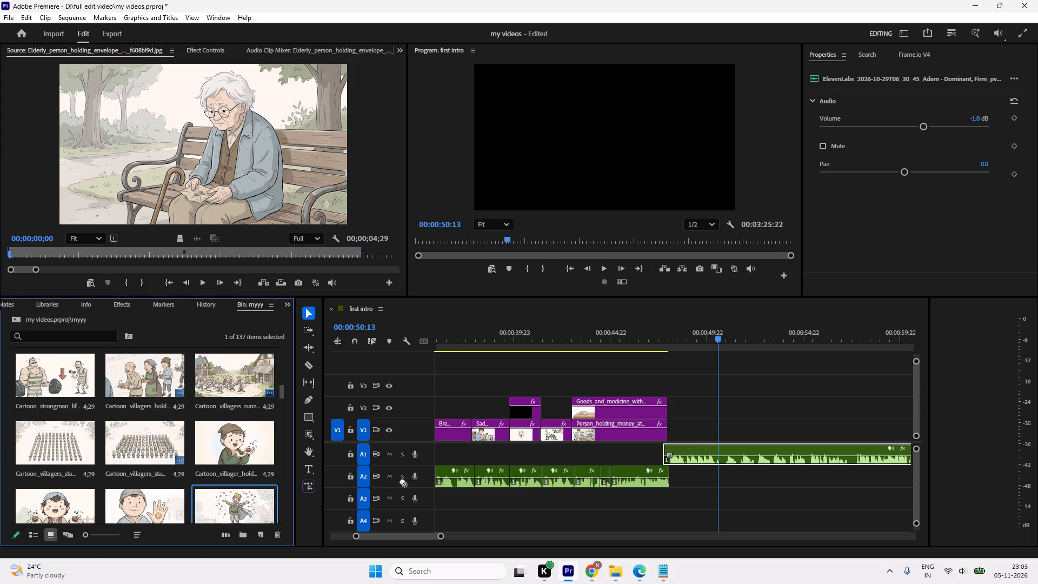
pyautogui.moveTo(402, 481); pyautogui.dragTo(670, 439)
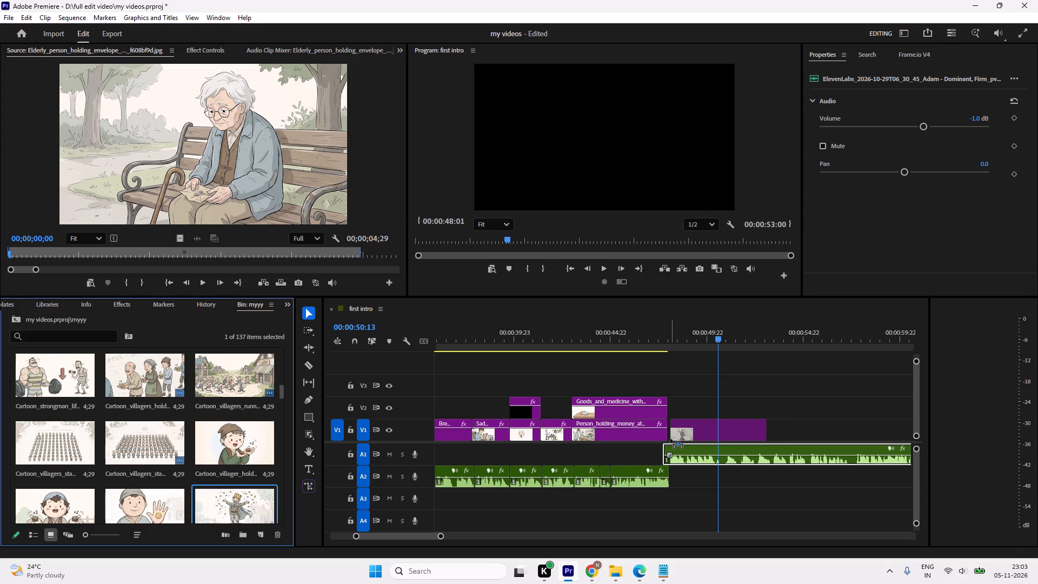
pyautogui.moveTo(670, 439); pyautogui.dragTo(666, 444)
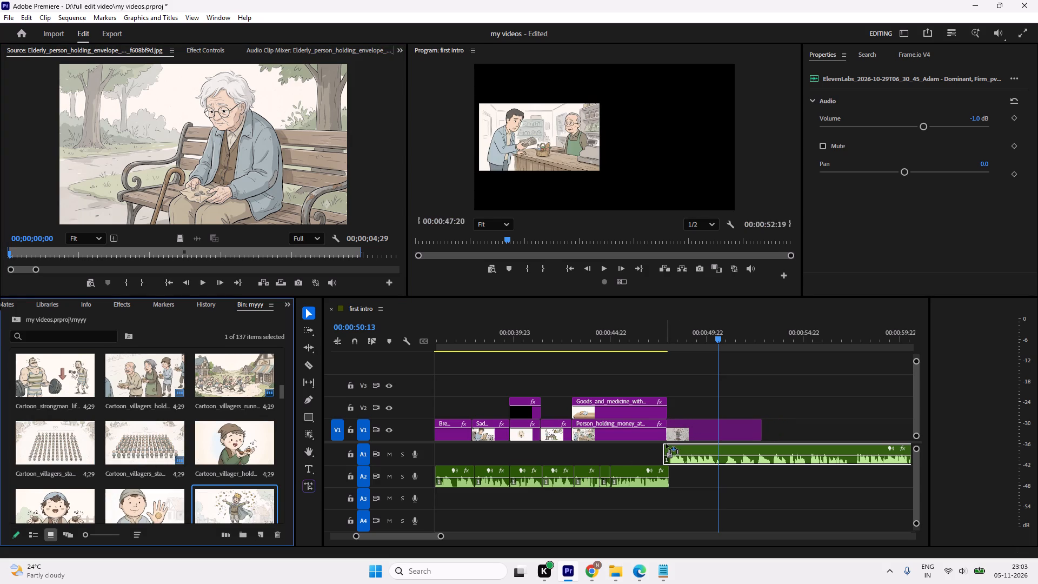
pyautogui.moveTo(666, 444); pyautogui.dragTo(668, 445)
# Play the join into the crowned villager still and scale that still to fill the frame.
pyautogui.moveTo(713, 331); pyautogui.dragTo(683, 347)
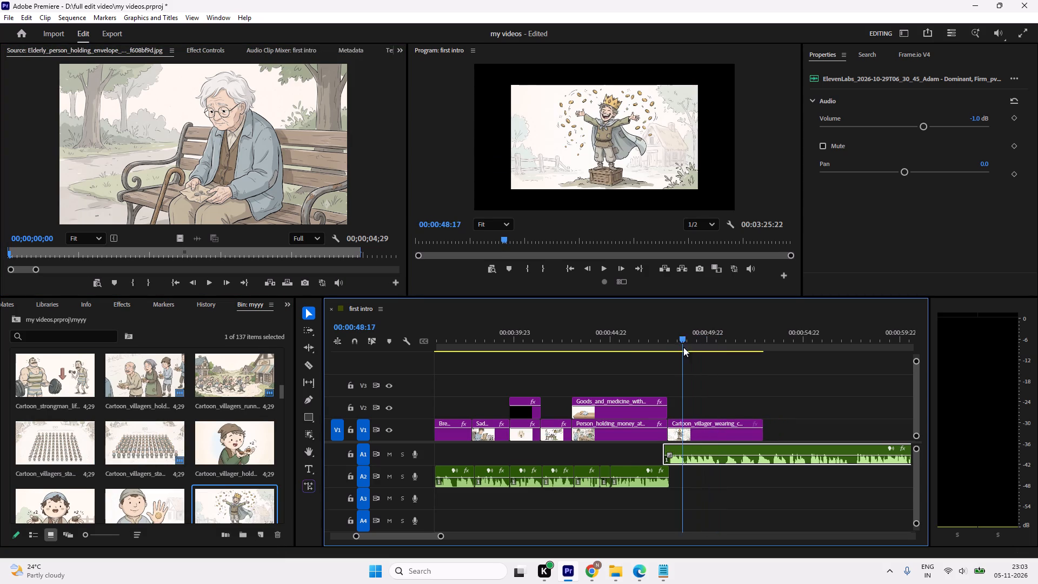
pyautogui.moveTo(683, 347); pyautogui.dragTo(637, 362)
pyautogui.press('space')
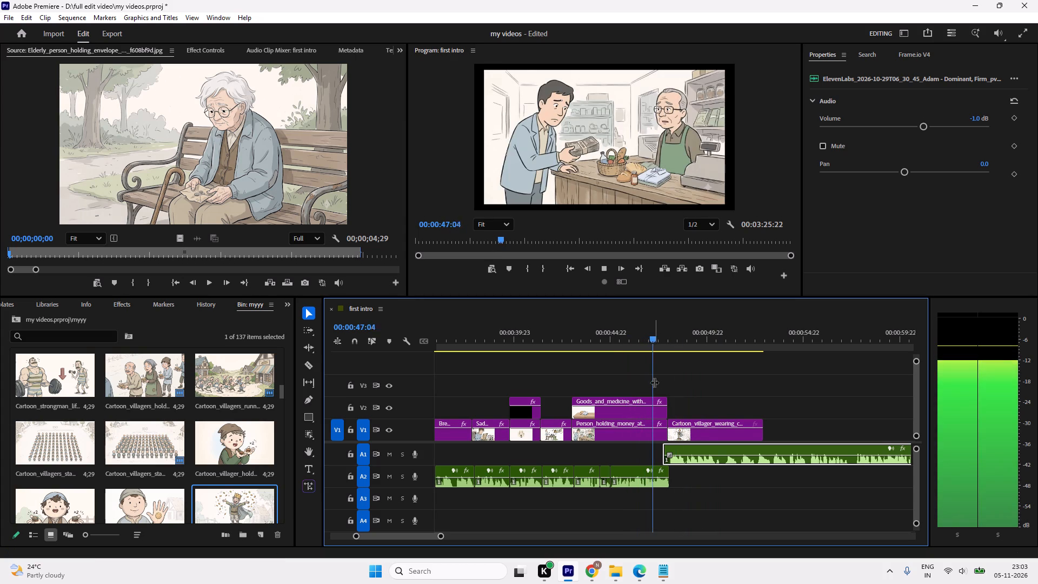
pyautogui.press('space')
pyautogui.click(733, 426)
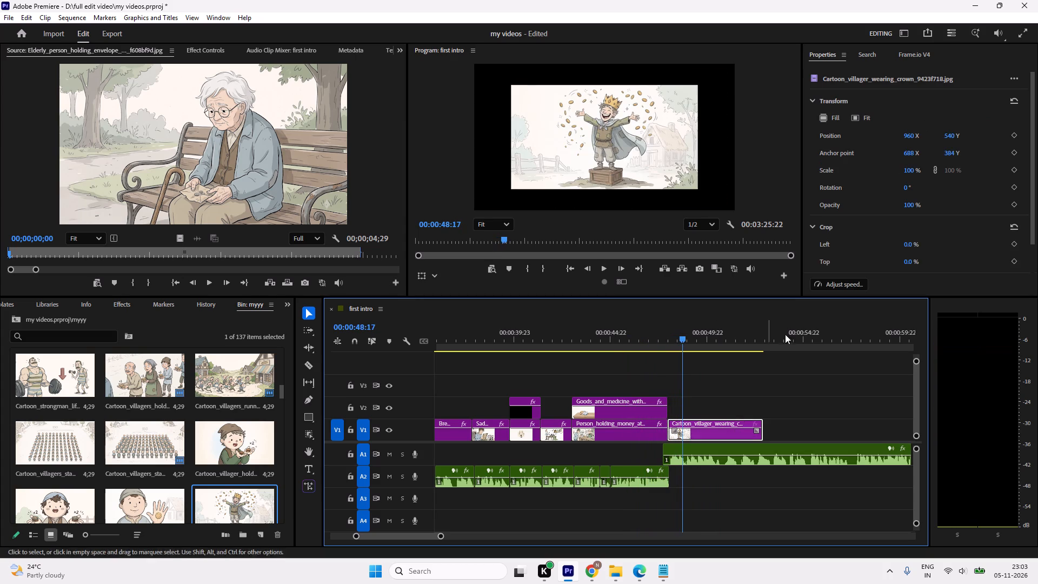
pyautogui.click(826, 117)
# Play the narration over the crowned villager still and trim the still's end to about 00:00:50:17.
pyautogui.press('space')
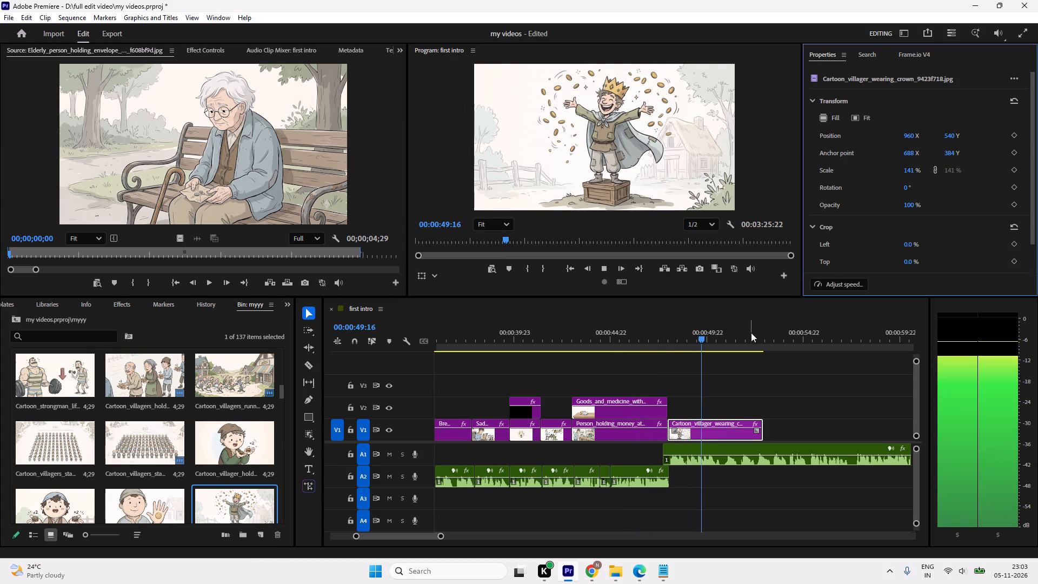
pyautogui.press('space')
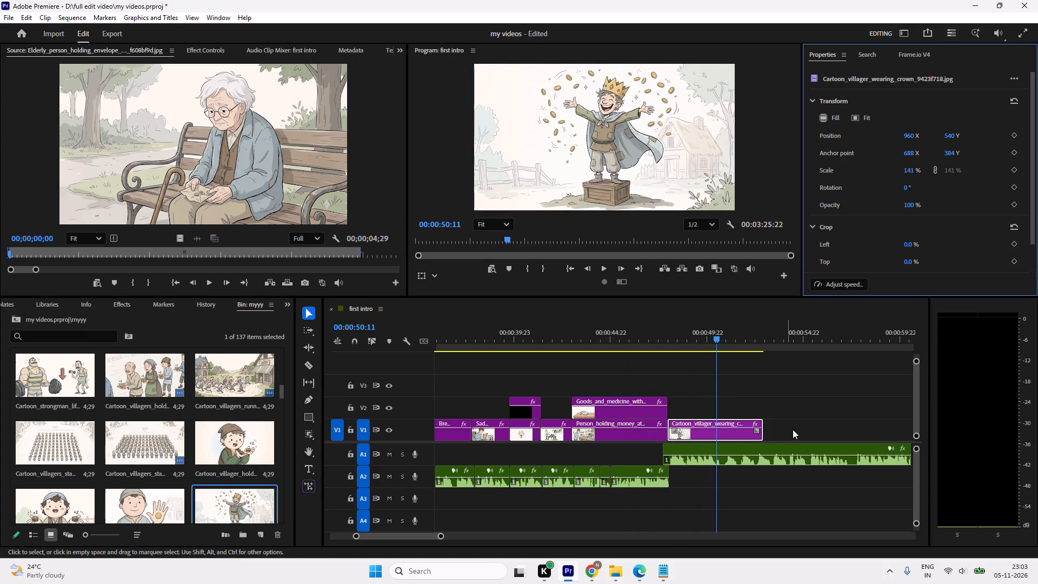
pyautogui.moveTo(762, 423); pyautogui.dragTo(761, 422)
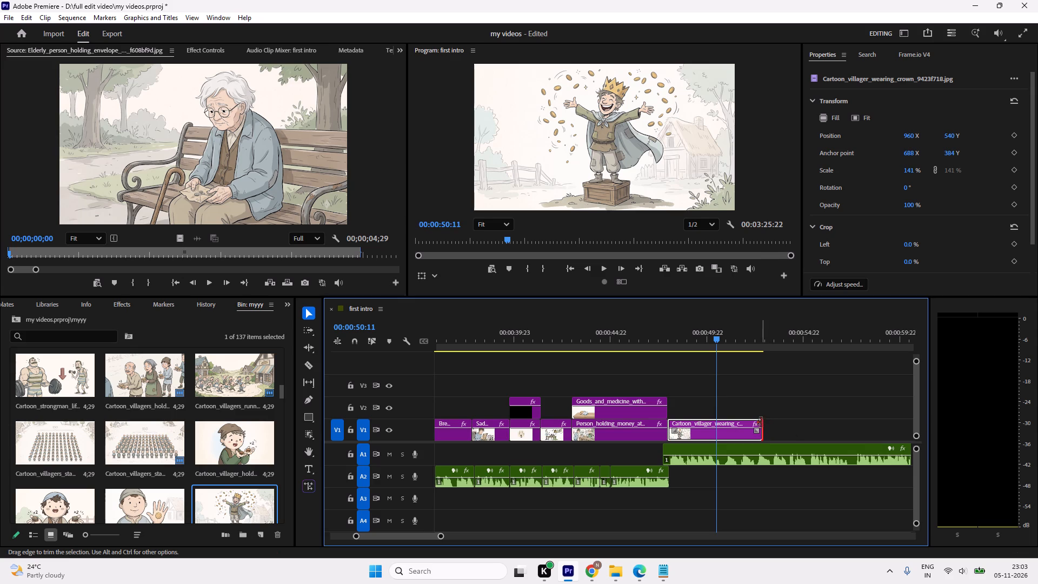
pyautogui.moveTo(761, 422); pyautogui.dragTo(720, 428)
# Listen to the narration from the counter scene onward, and replay the part around the end of the crowned villager still.
pyautogui.moveTo(702, 327); pyautogui.dragTo(662, 333)
pyautogui.press('space')
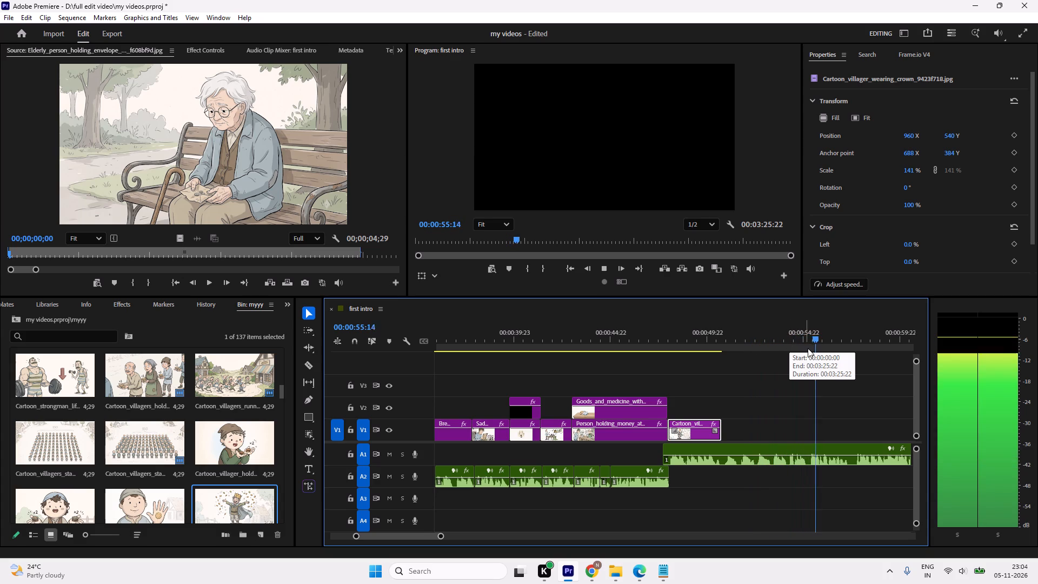
pyautogui.press('space')
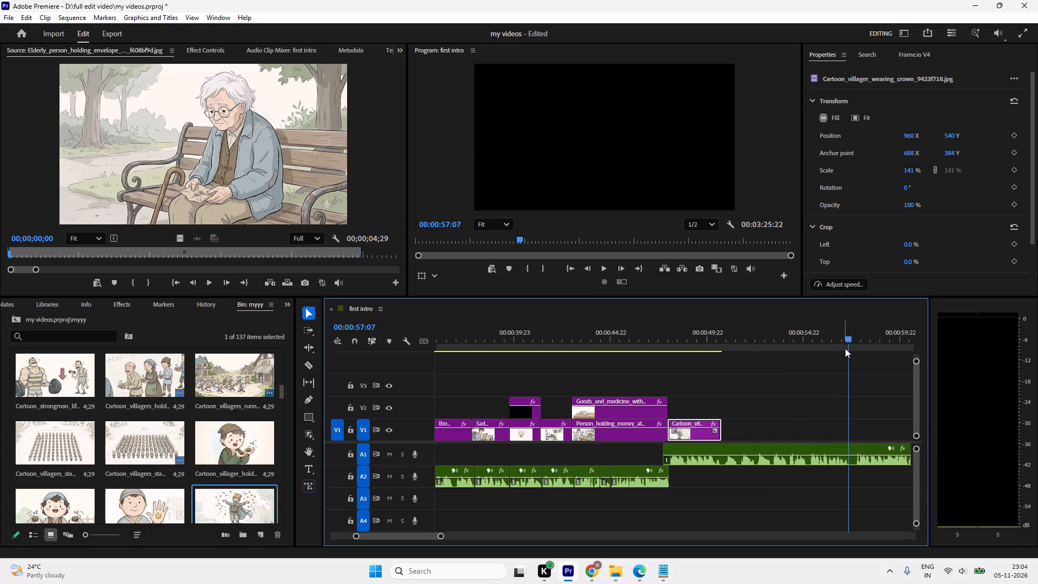
pyautogui.moveTo(839, 342); pyautogui.dragTo(700, 347)
pyautogui.press('space')
pyautogui.press('space')
pyautogui.press('space')
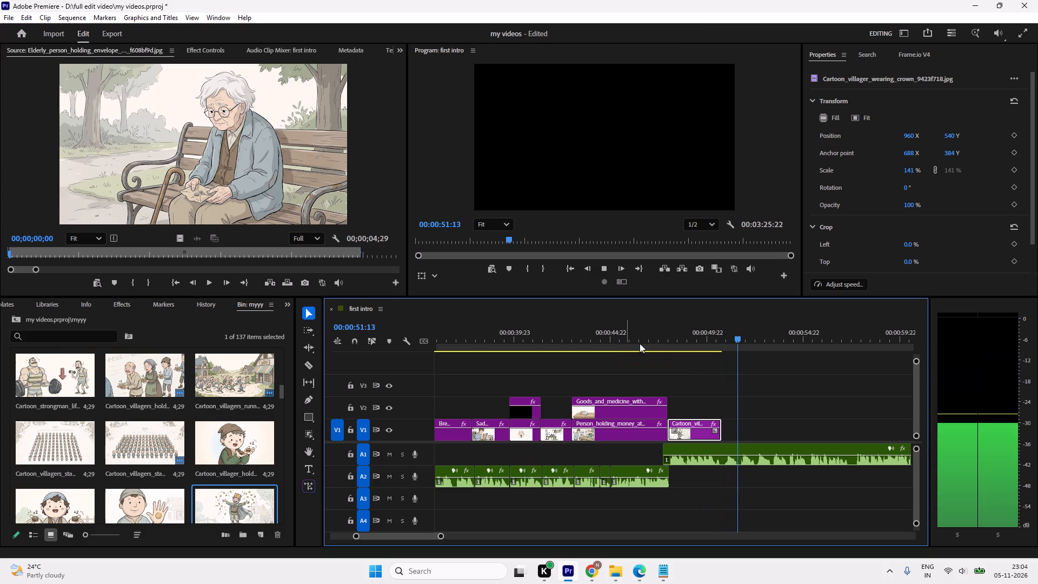
pyautogui.moveTo(743, 339); pyautogui.dragTo(714, 344)
pyautogui.press('space')
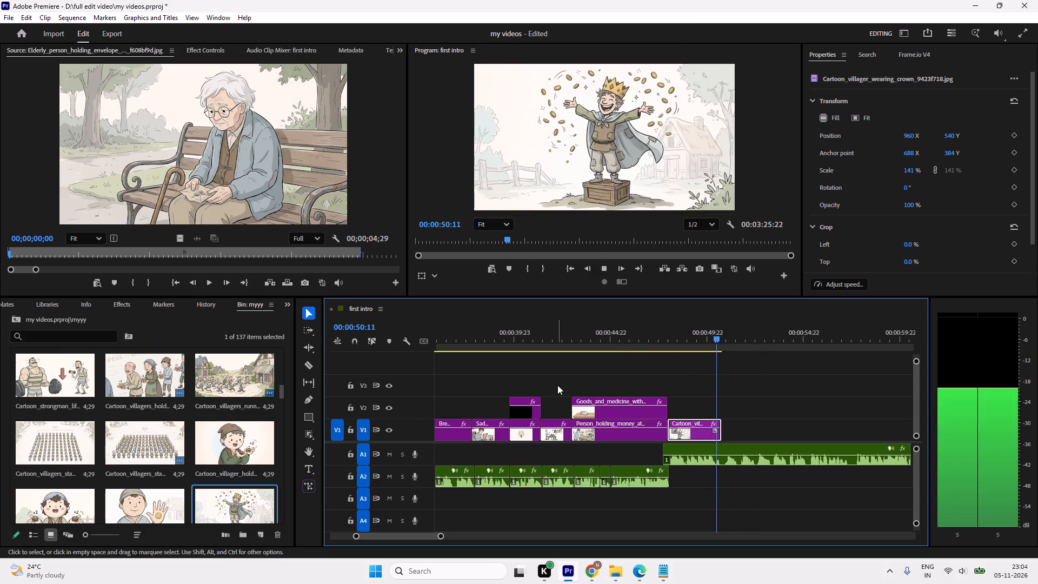
pyautogui.press('space')
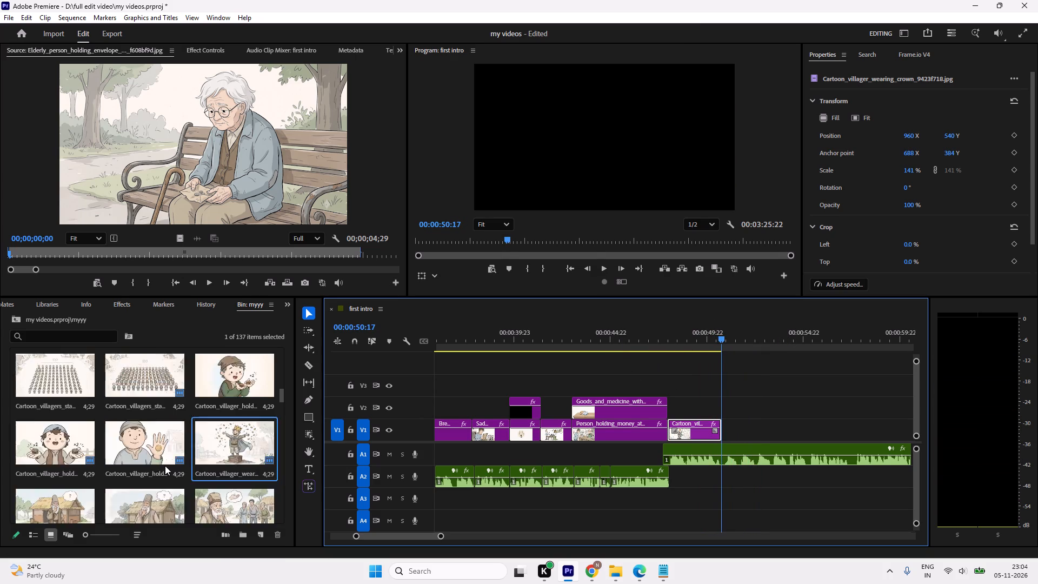
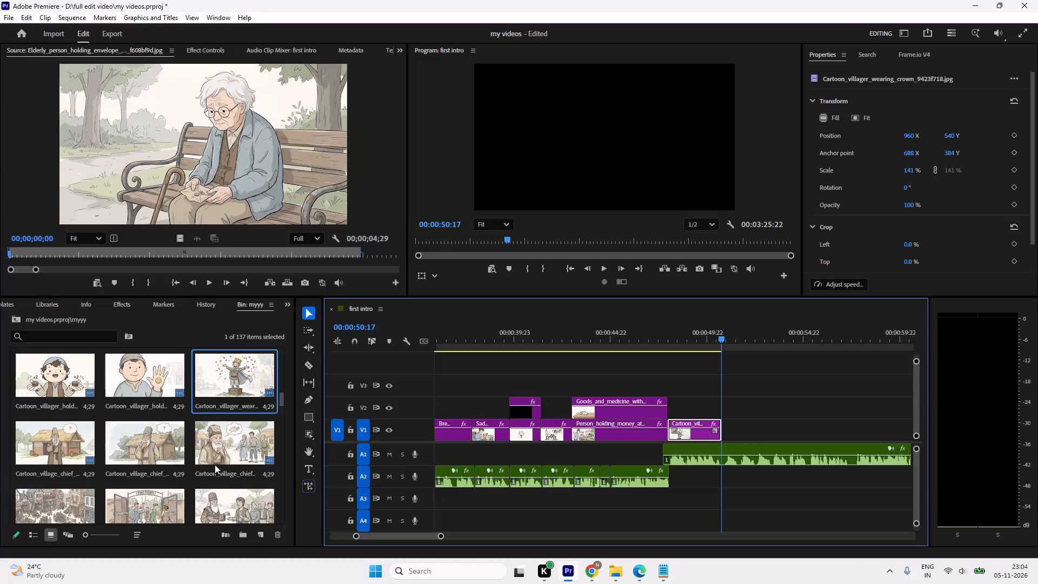
# Place the Food_basket_on_wooden_table still from the myyy bin on V1 directly after the crowned villager still.
pyautogui.scroll(-5, 185, 459)
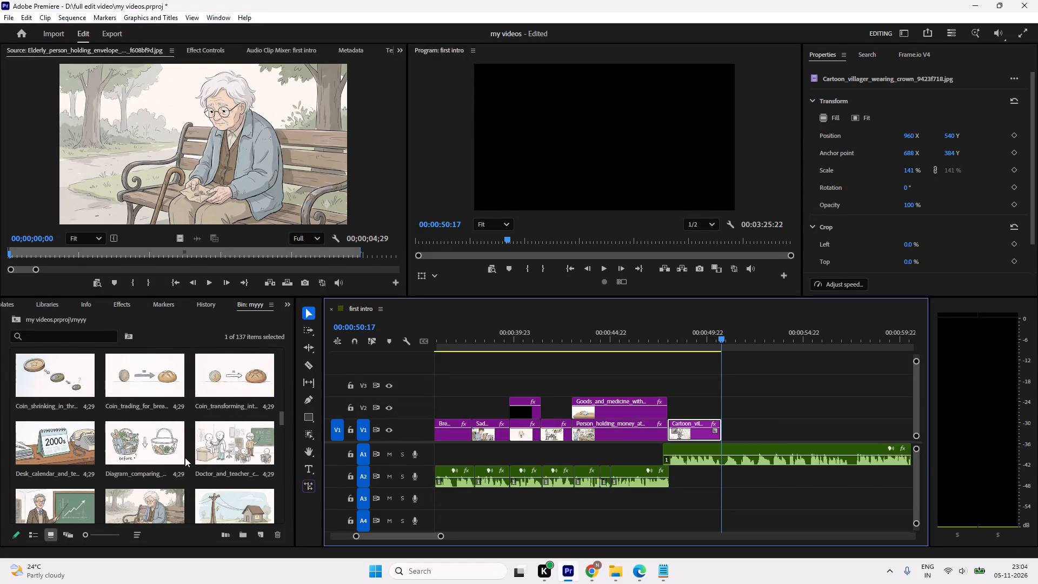
pyautogui.scroll(-4, 183, 450)
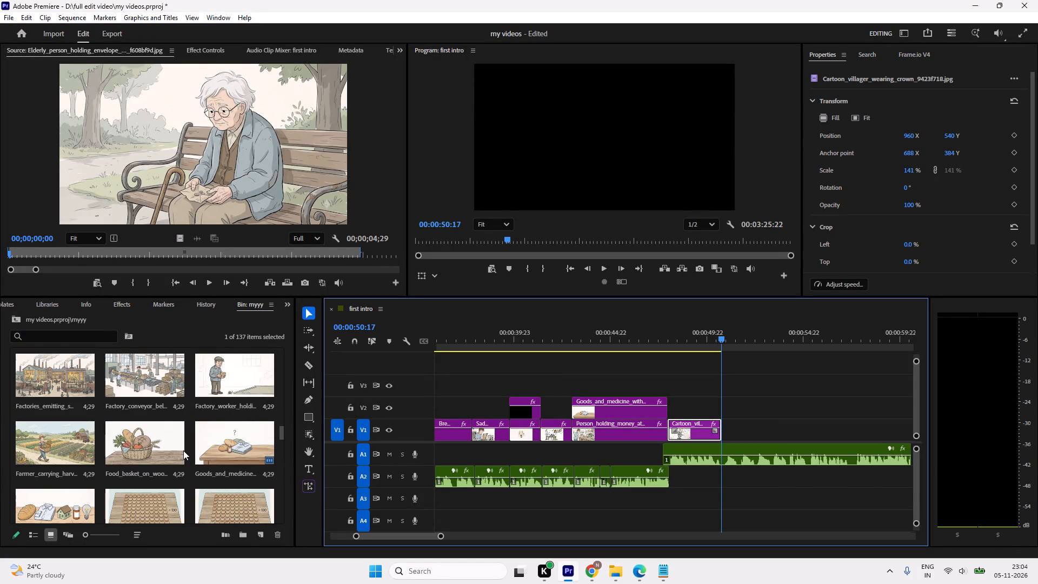
pyautogui.moveTo(162, 442); pyautogui.dragTo(736, 454)
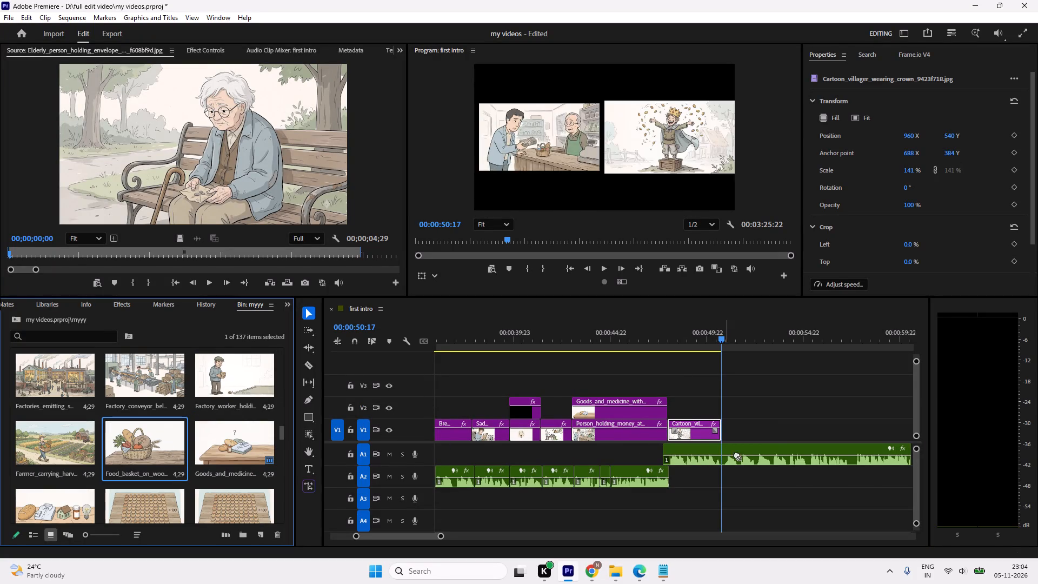
pyautogui.moveTo(736, 454); pyautogui.dragTo(719, 442)
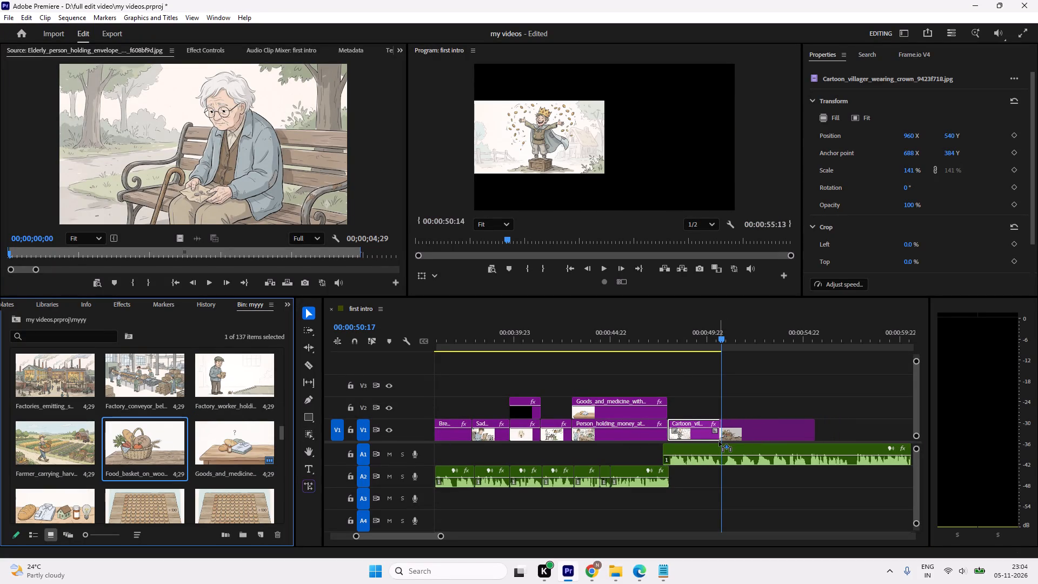
pyautogui.moveTo(719, 442); pyautogui.dragTo(722, 442)
pyautogui.click(743, 387)
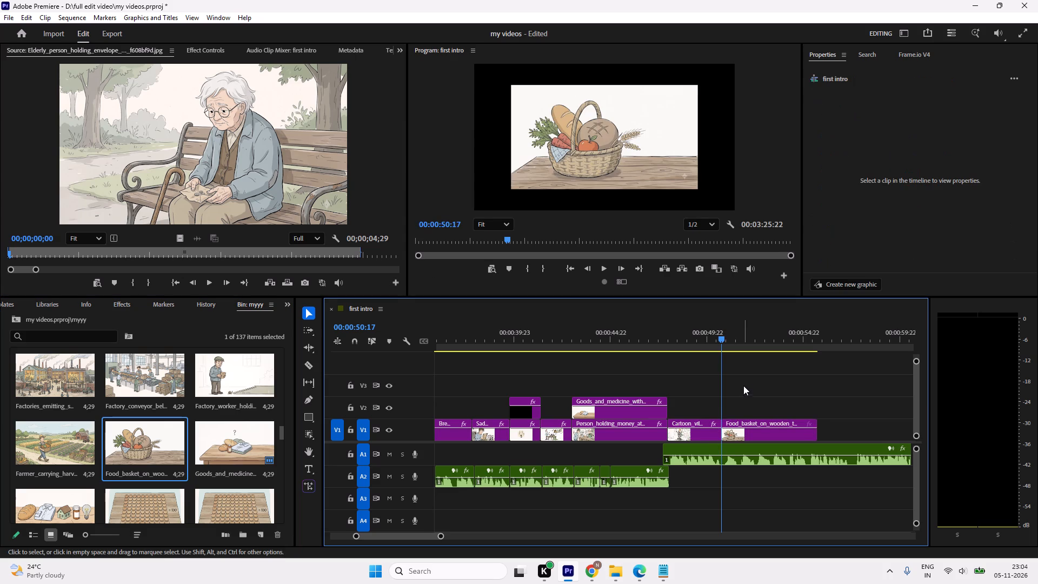
# Play the narration over the food basket still and trim the still's end to just past 00:00:51:15.
pyautogui.moveTo(721, 334); pyautogui.dragTo(701, 335)
pyautogui.press('space')
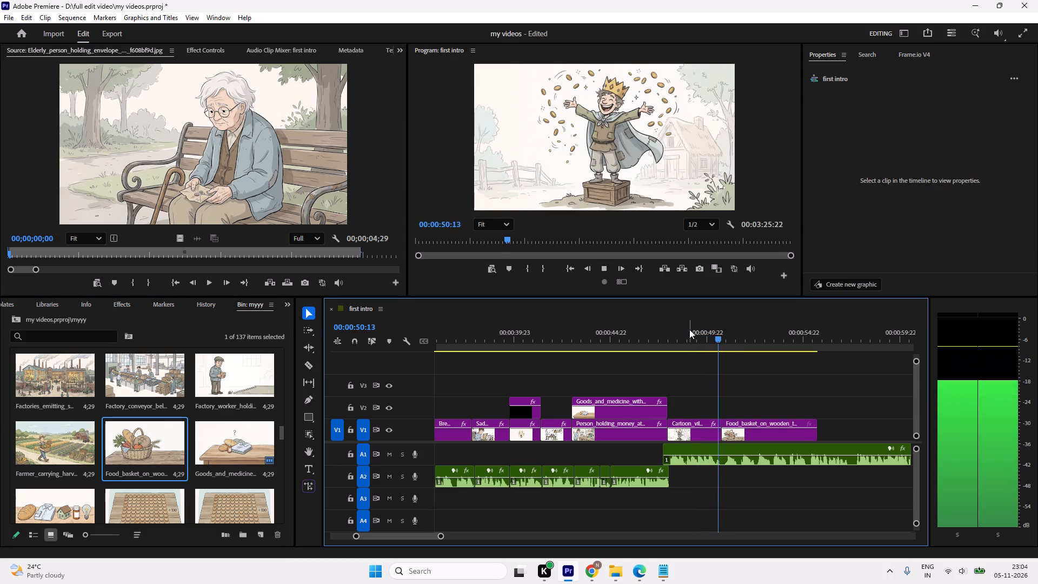
pyautogui.press('space')
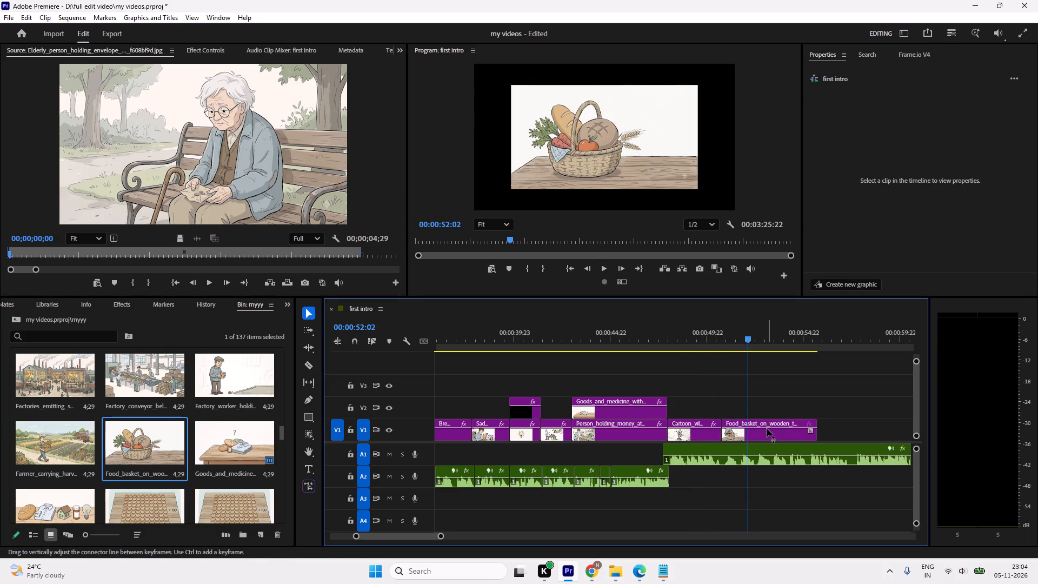
pyautogui.click(767, 428)
pyautogui.moveTo(751, 337); pyautogui.dragTo(732, 340)
pyautogui.press('space')
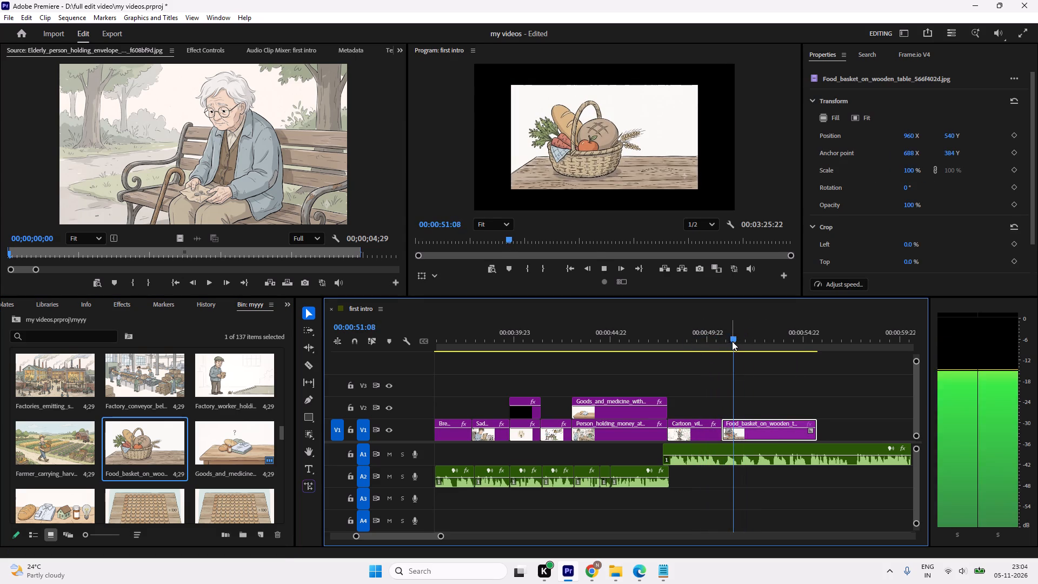
pyautogui.press('space')
pyautogui.moveTo(738, 333); pyautogui.dragTo(718, 339)
pyautogui.press('space')
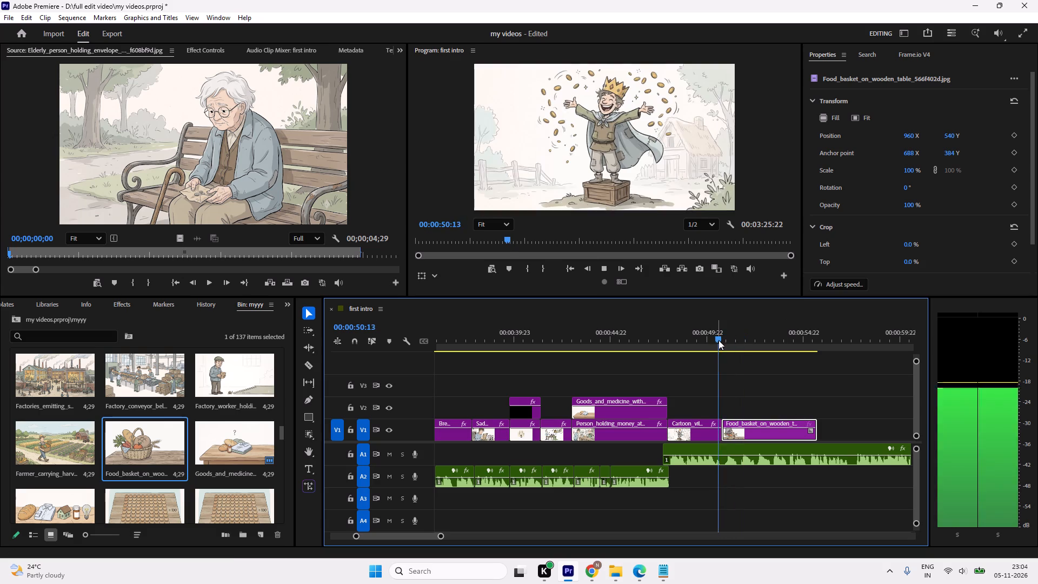
pyautogui.press('space')
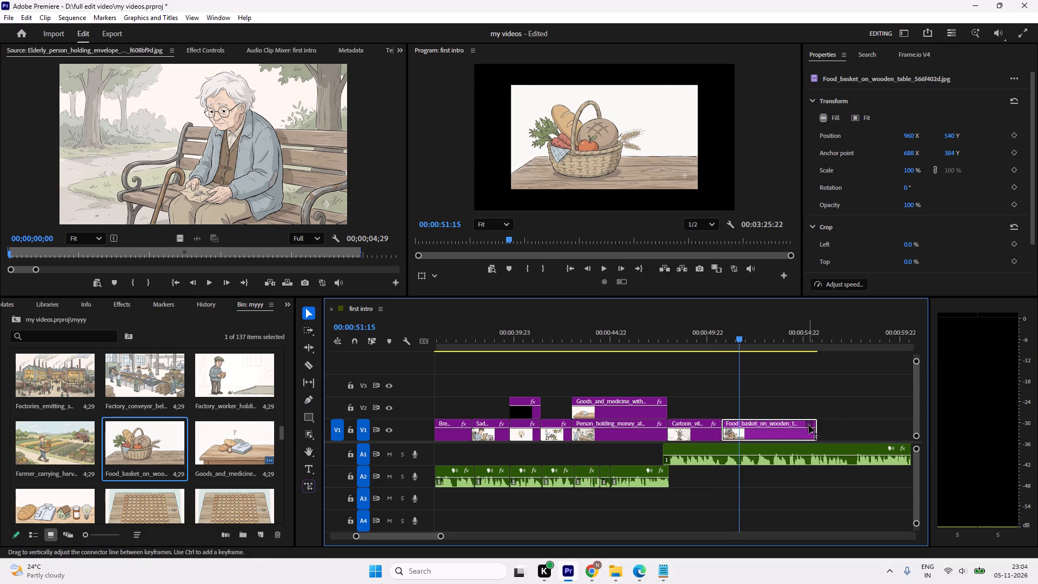
pyautogui.moveTo(815, 420); pyautogui.dragTo(740, 420)
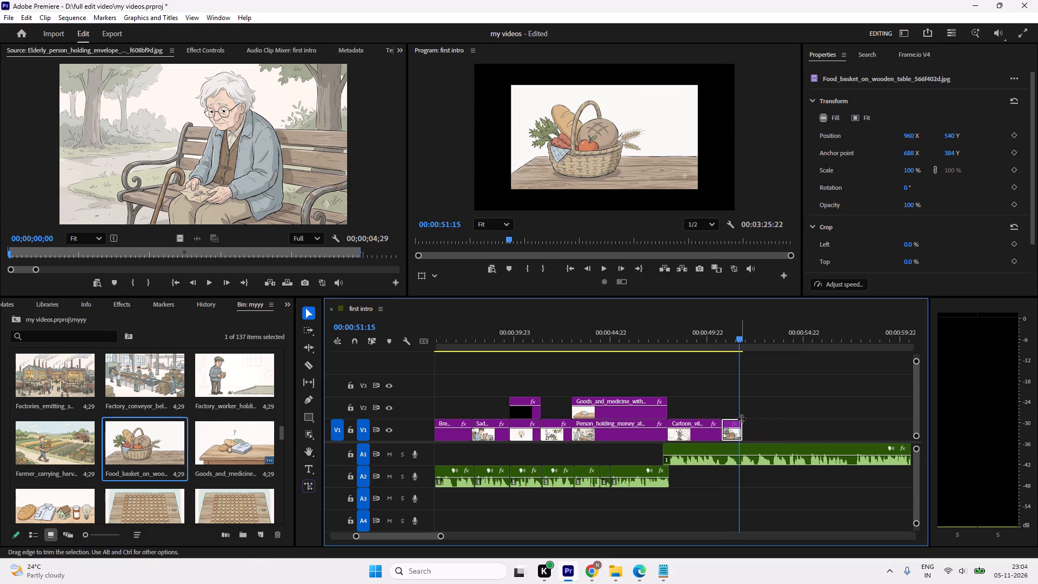
# Scale the food basket still to fill the frame and play the transition into it from the crowned villager still.
pyautogui.click(824, 123)
pyautogui.moveTo(748, 322); pyautogui.dragTo(713, 344)
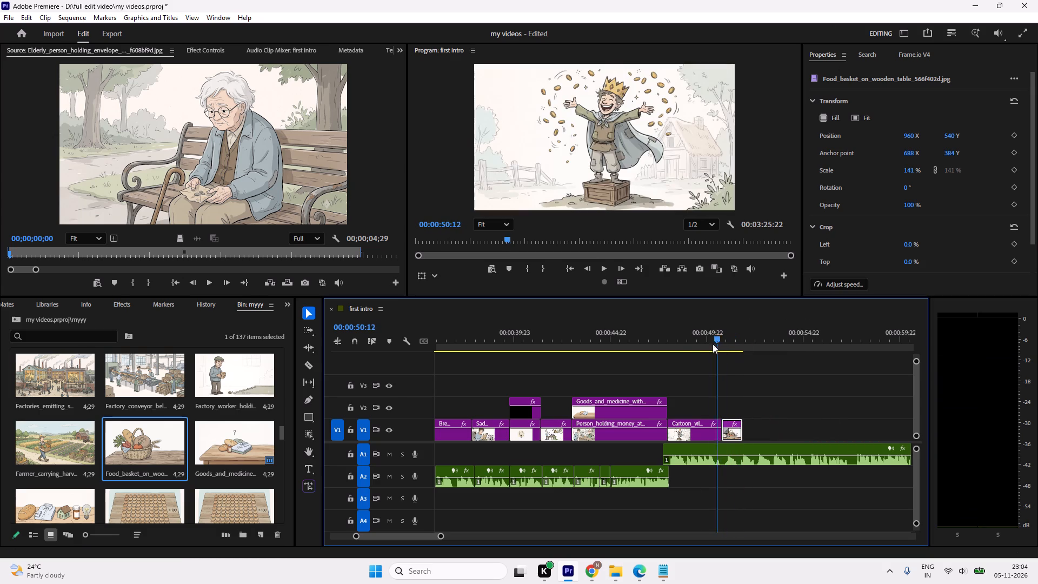
pyautogui.moveTo(713, 344); pyautogui.dragTo(695, 349)
pyautogui.press('space')
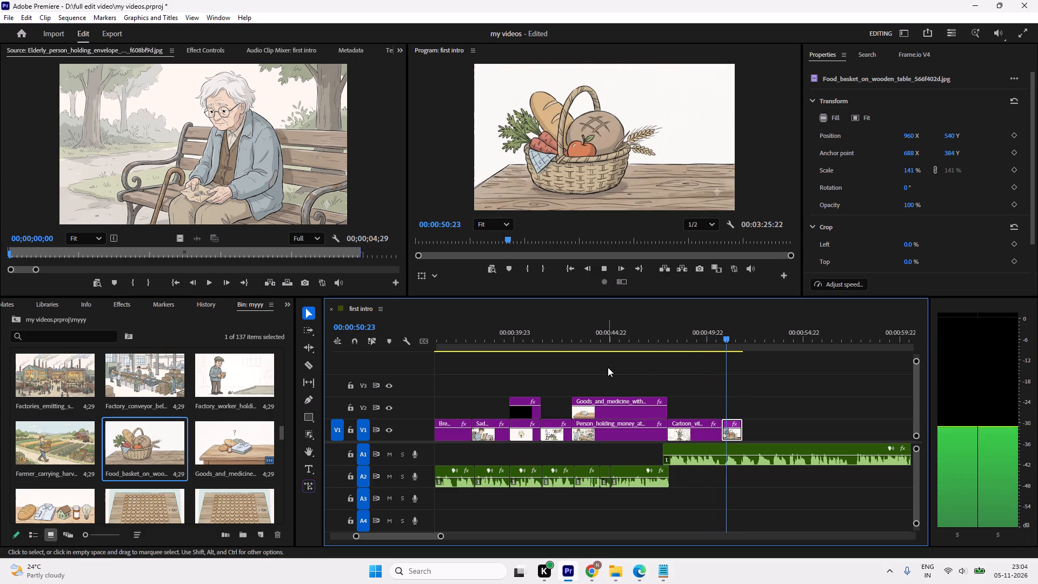
pyautogui.press('space')
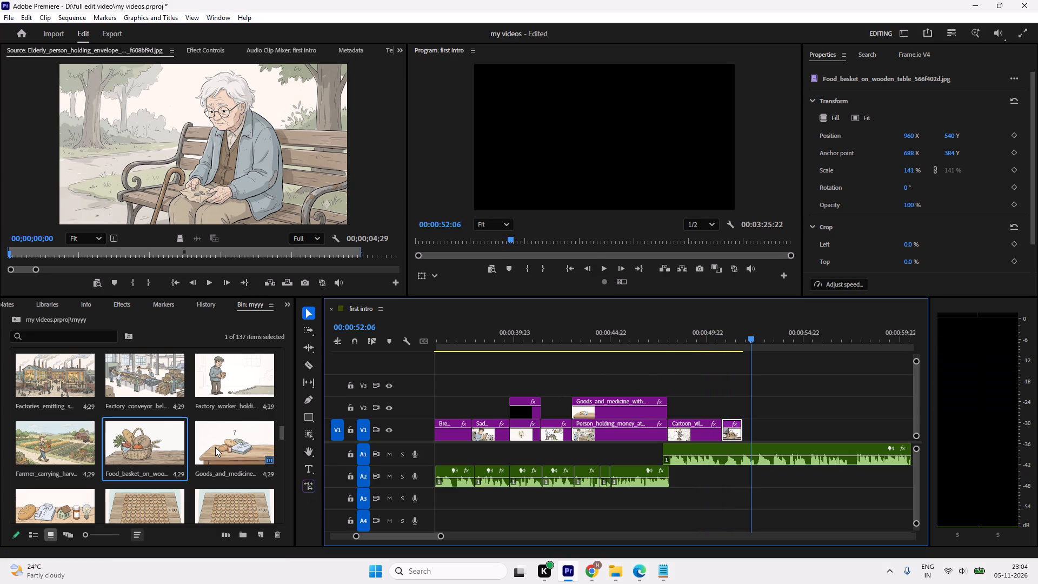
# Preview the Goods_and_medicine still and look through the myyy bin for a still to follow the food basket.
pyautogui.click(215, 447)
pyautogui.doubleClick(217, 447)
pyautogui.scroll(-4, 111, 452)
pyautogui.scroll(2, 111, 452)
pyautogui.scroll(-3, 85, 439)
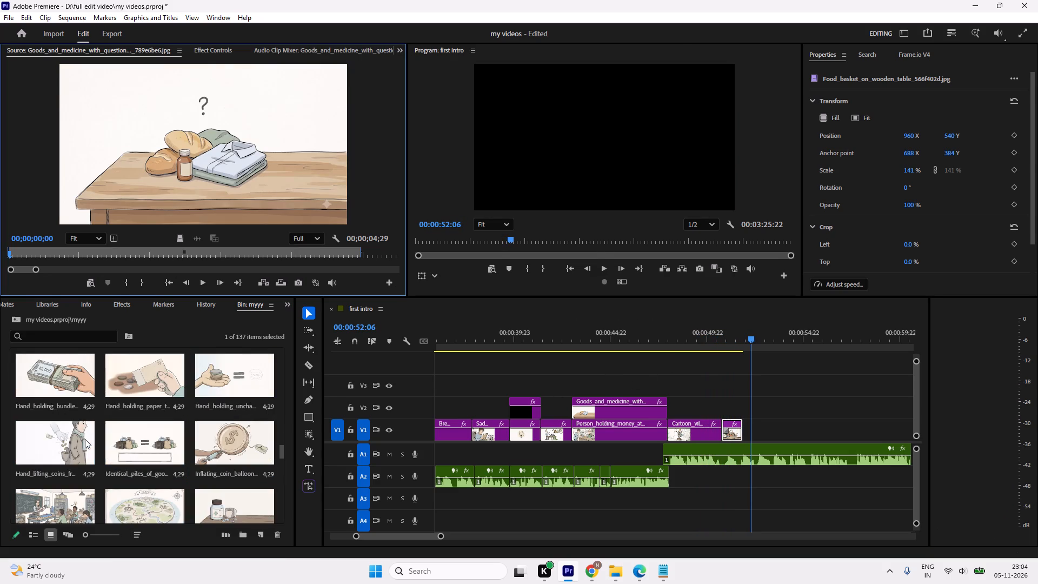
pyautogui.scroll(-2, 85, 439)
pyautogui.scroll(4, 83, 436)
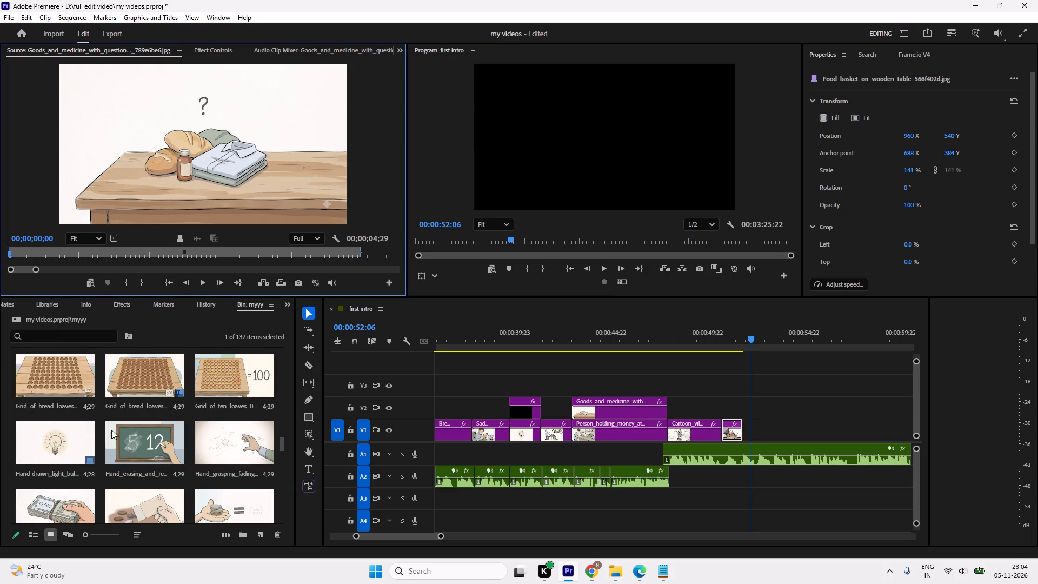
pyautogui.scroll(-3, 168, 480)
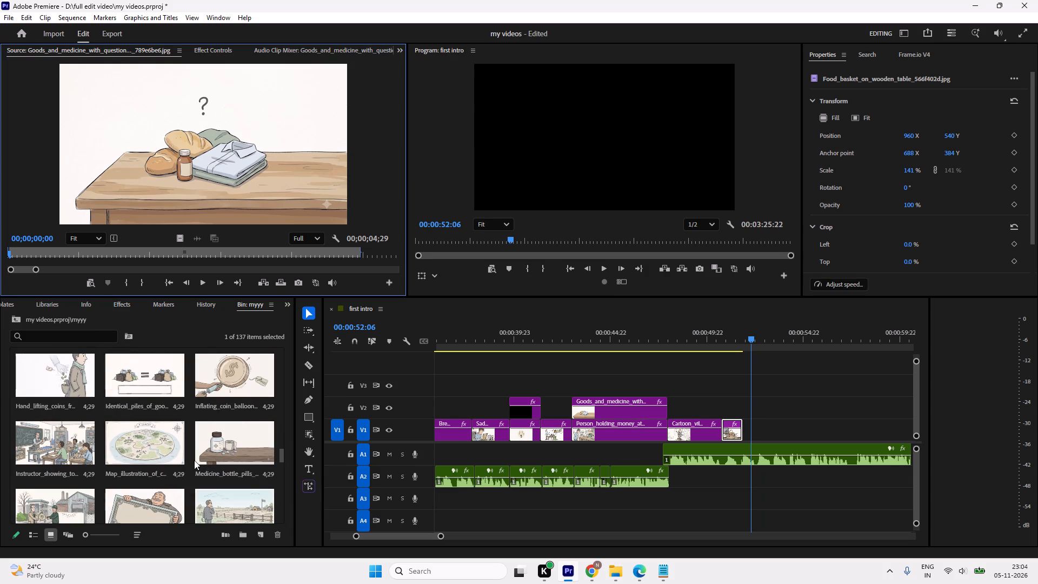
pyautogui.scroll(-7, 156, 452)
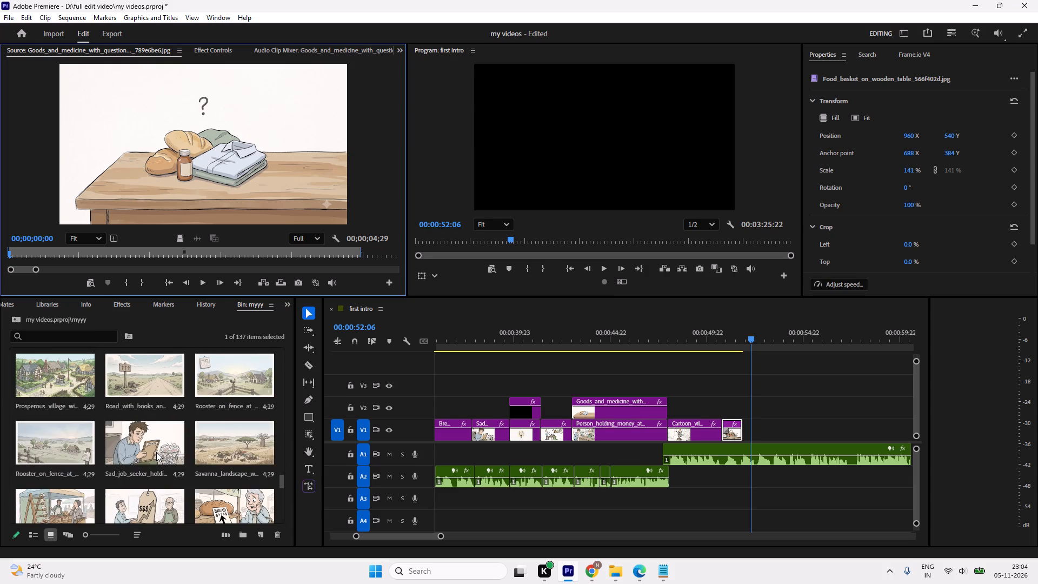
pyautogui.scroll(-10, 156, 452)
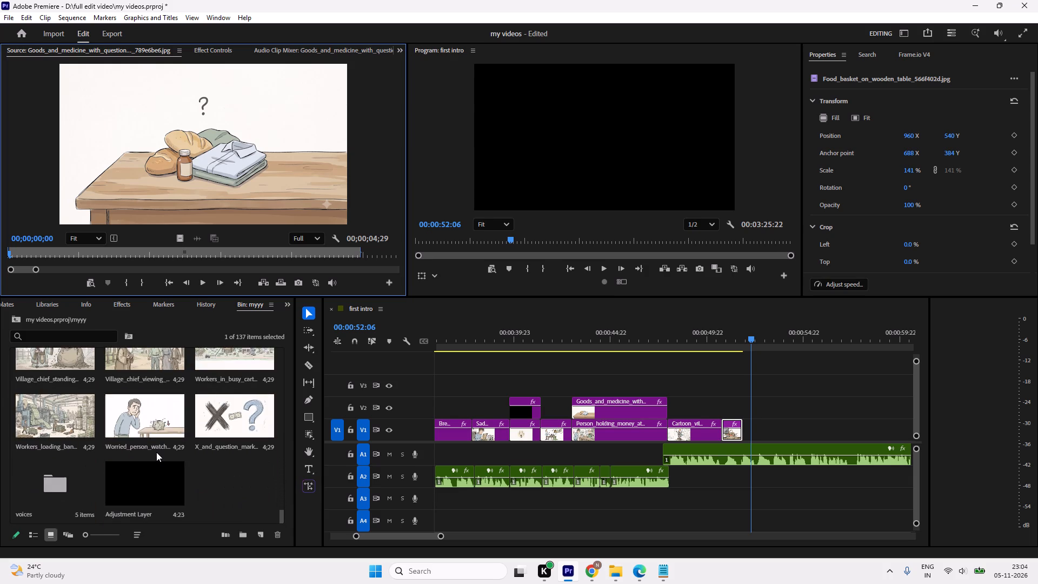
pyautogui.scroll(13, 156, 452)
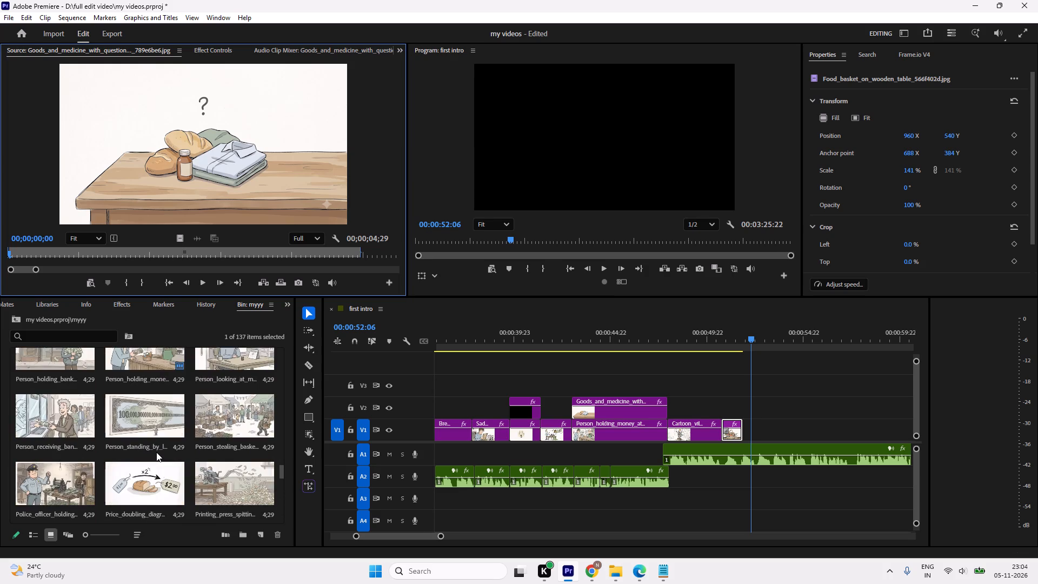
pyautogui.scroll(6, 156, 452)
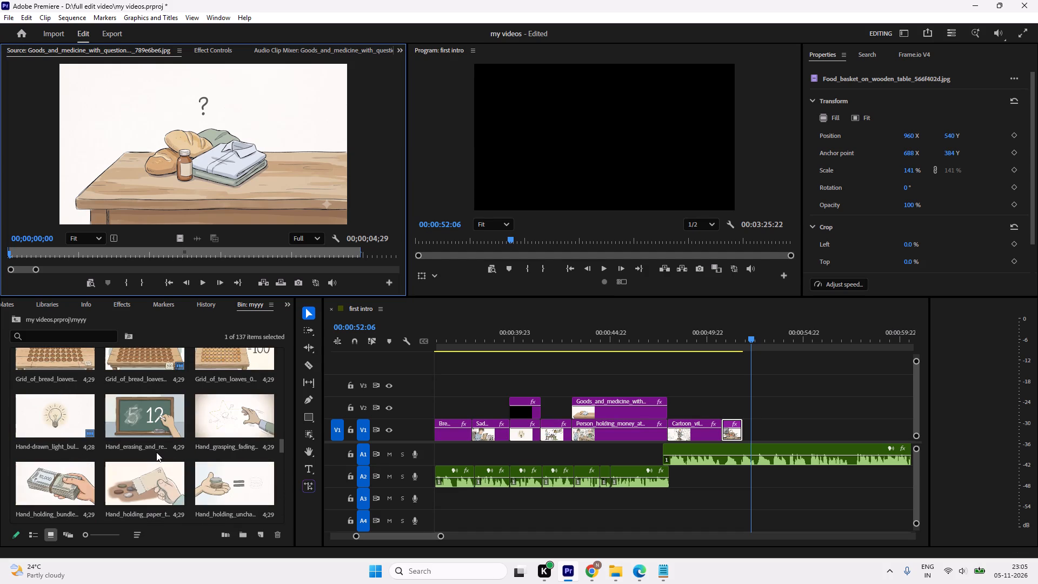
pyautogui.scroll(3, 156, 452)
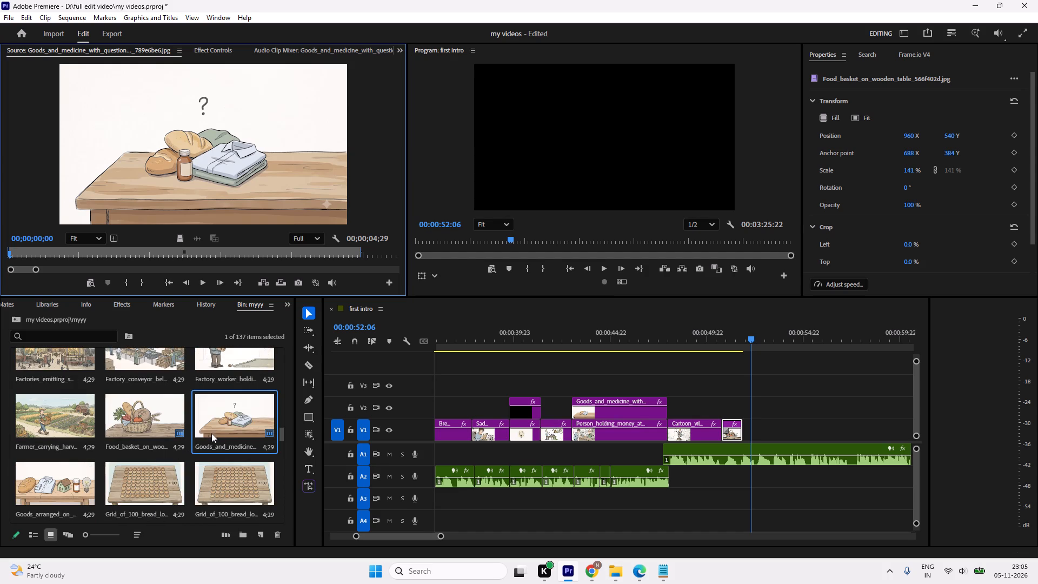
# Place the Goods_arranged_on_wooden_table still from the myyy bin on V1 just after the food basket still.
pyautogui.click(58, 489)
pyautogui.moveTo(58, 489); pyautogui.dragTo(681, 451)
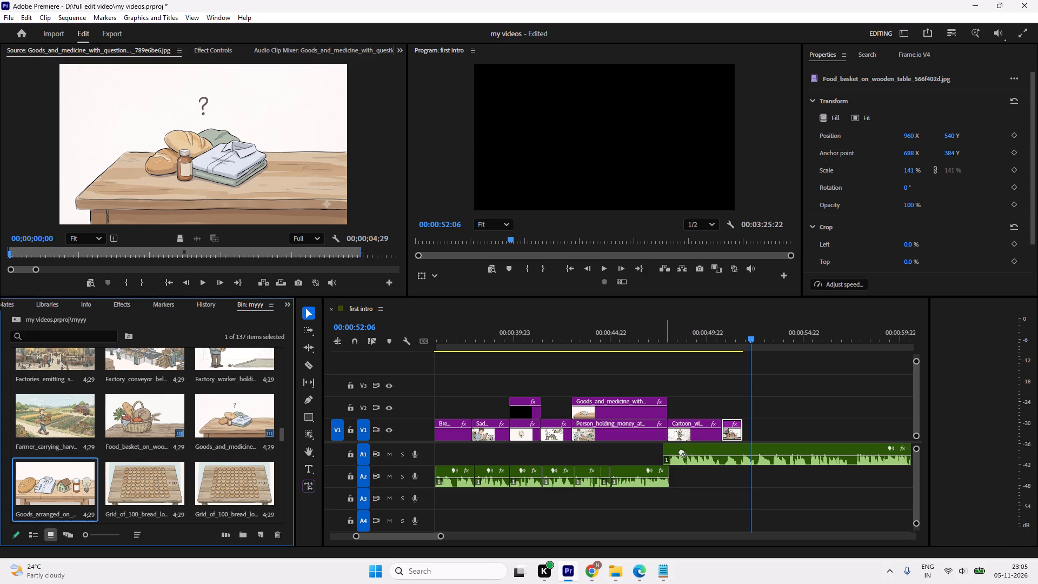
pyautogui.moveTo(681, 451); pyautogui.dragTo(746, 423)
# Create an object mask around the folded shirt in the Goods_arranged_on_wooden_table still.
pyautogui.click(775, 434)
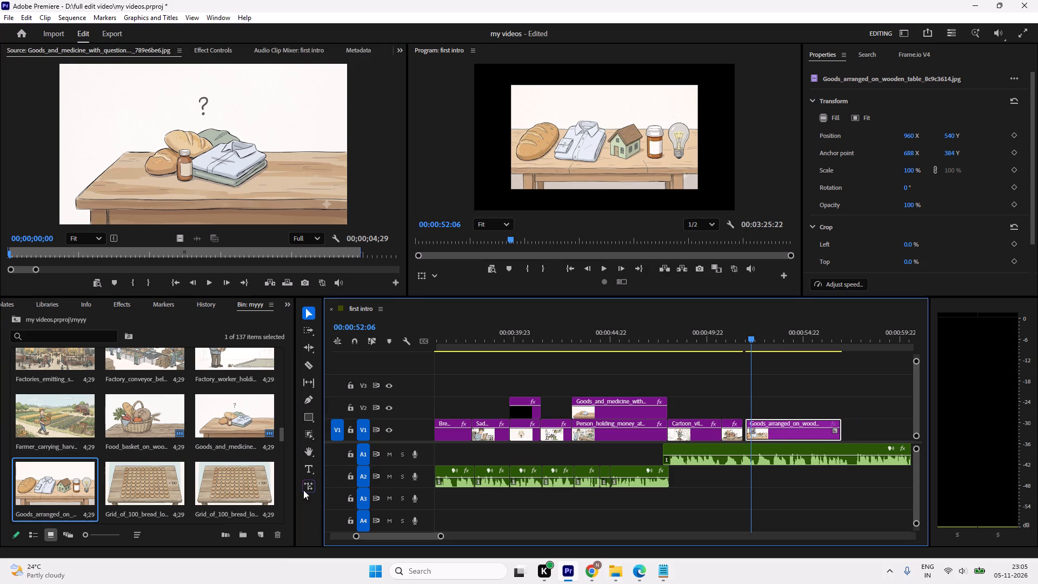
pyautogui.moveTo(312, 440); pyautogui.dragTo(351, 433)
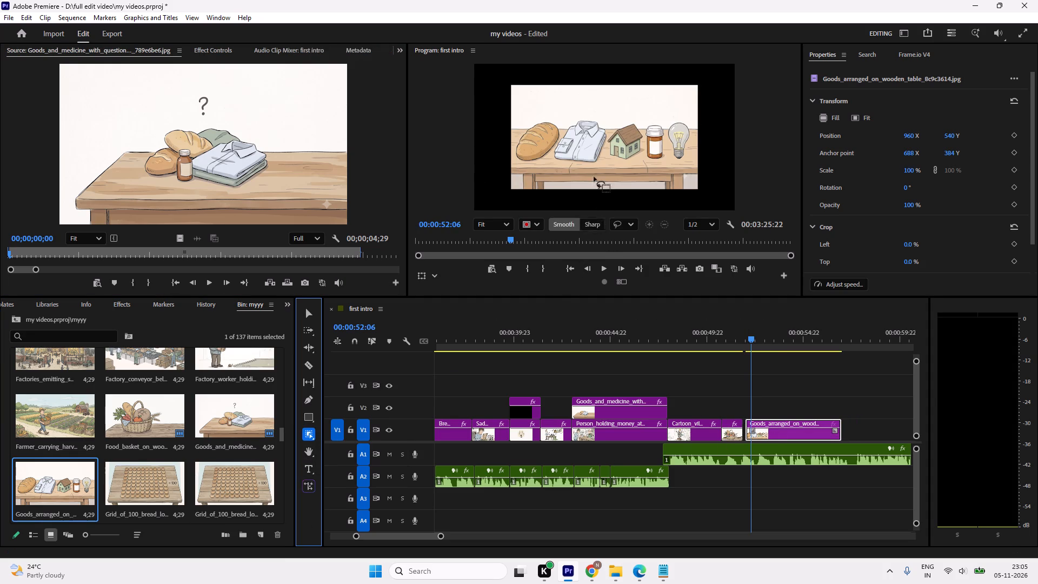
pyautogui.click(581, 144)
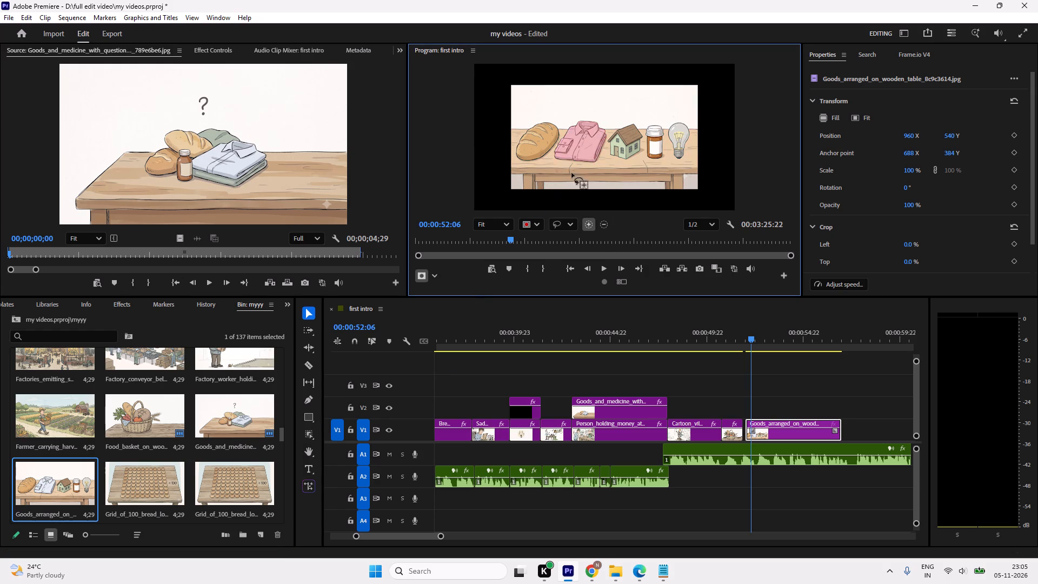
pyautogui.click(581, 145)
# Assign the shirt's object mask to the still's Opacity to isolate the shirt, and play from the food basket still into it.
pyautogui.click(211, 46)
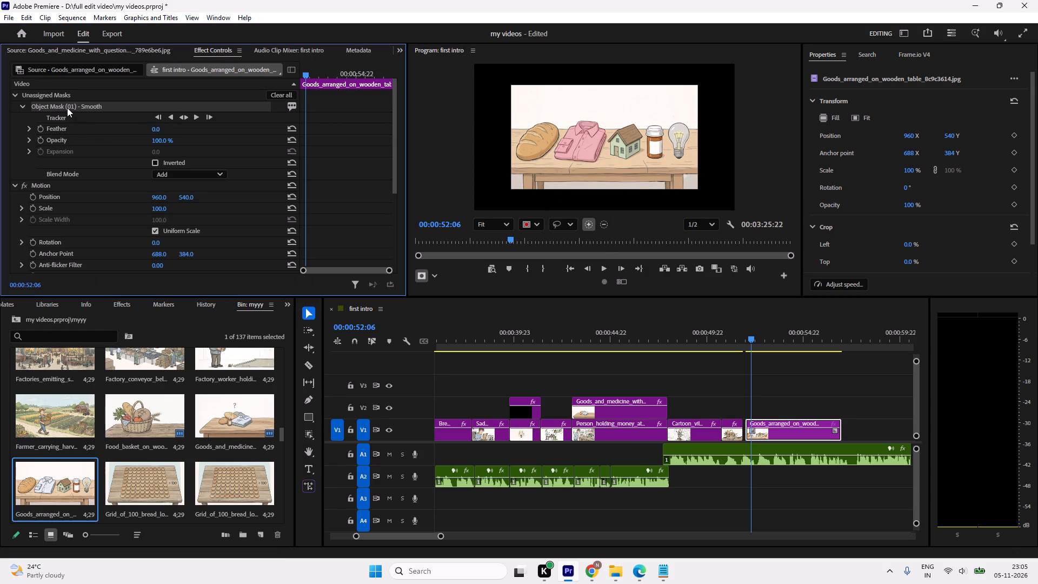
pyautogui.click(12, 182)
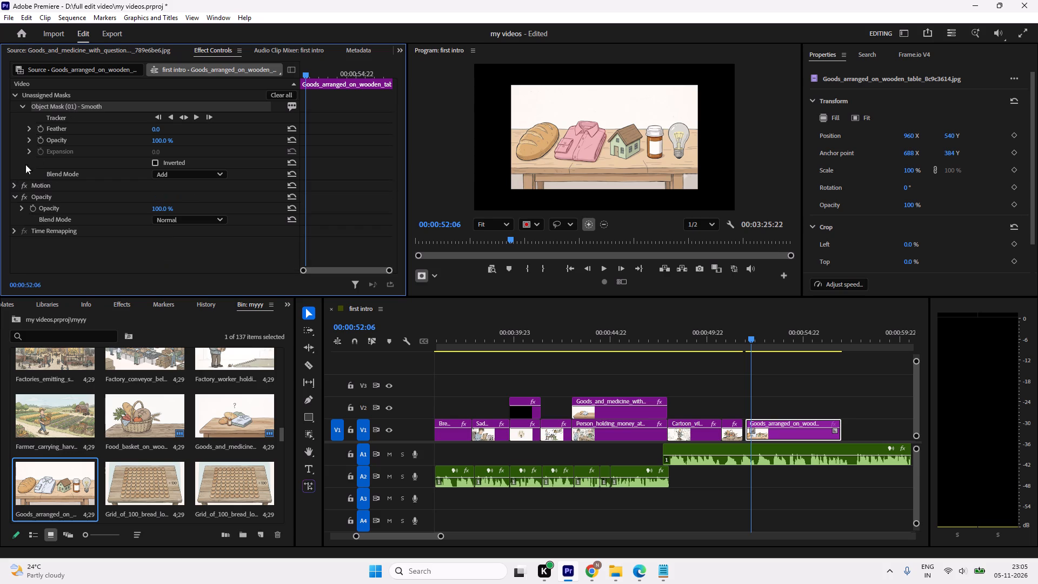
pyautogui.moveTo(83, 103); pyautogui.dragTo(52, 207)
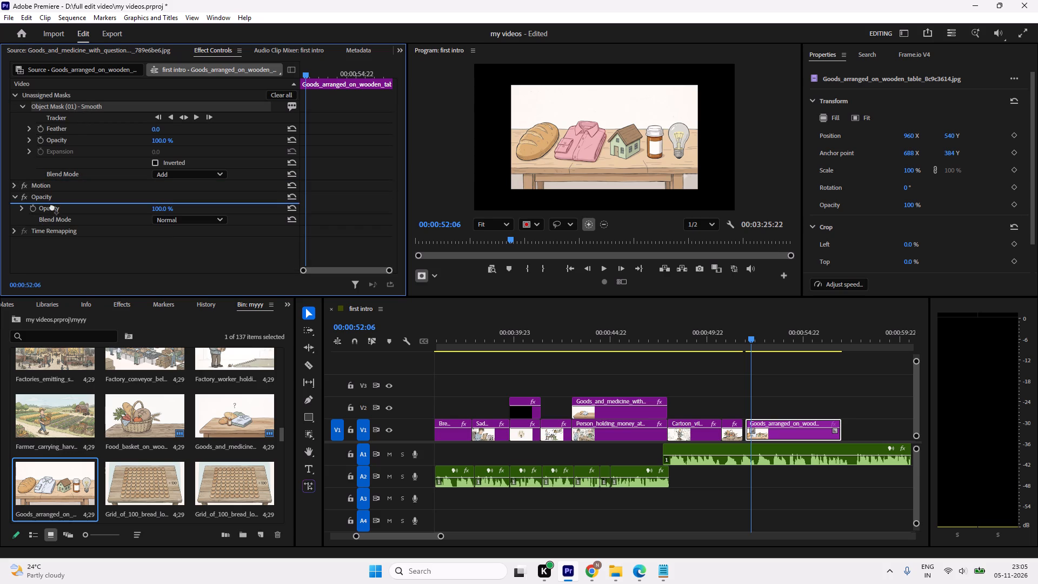
pyautogui.moveTo(52, 207); pyautogui.dragTo(47, 199)
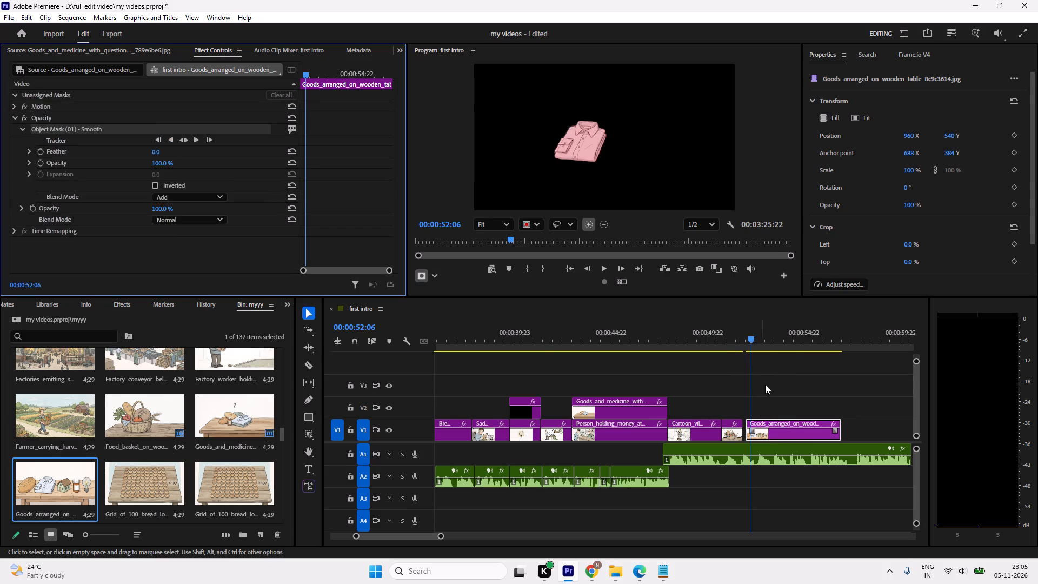
pyautogui.click(770, 400)
pyautogui.moveTo(745, 335); pyautogui.dragTo(730, 336)
pyautogui.press('space')
pyautogui.press('space')
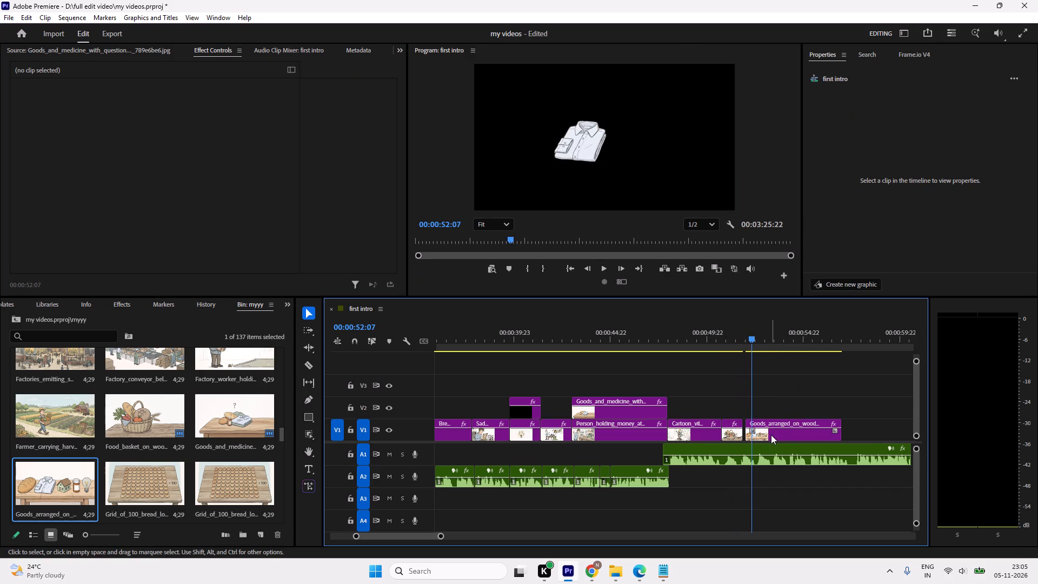
# Place the Goods_and_medicine still from the myyy bin on V2 above the masked shirt still.
pyautogui.click(770, 432)
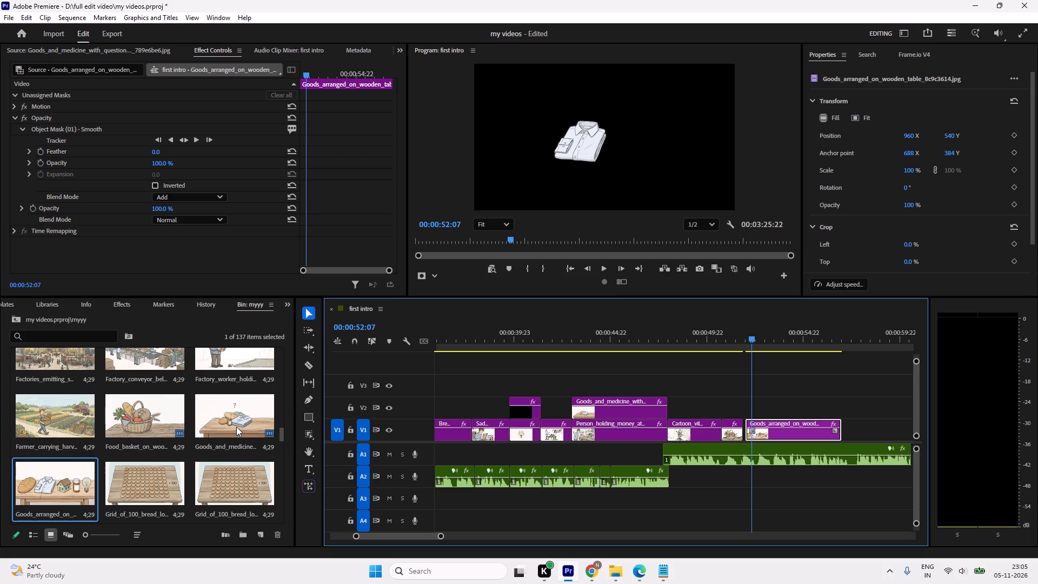
pyautogui.moveTo(237, 426); pyautogui.dragTo(282, 426)
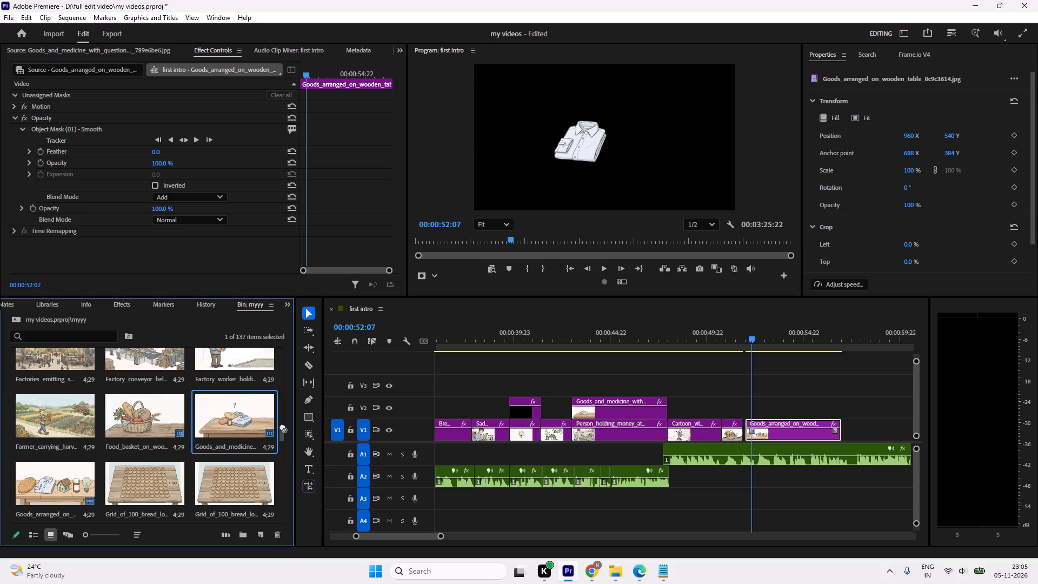
pyautogui.moveTo(282, 426); pyautogui.dragTo(748, 411)
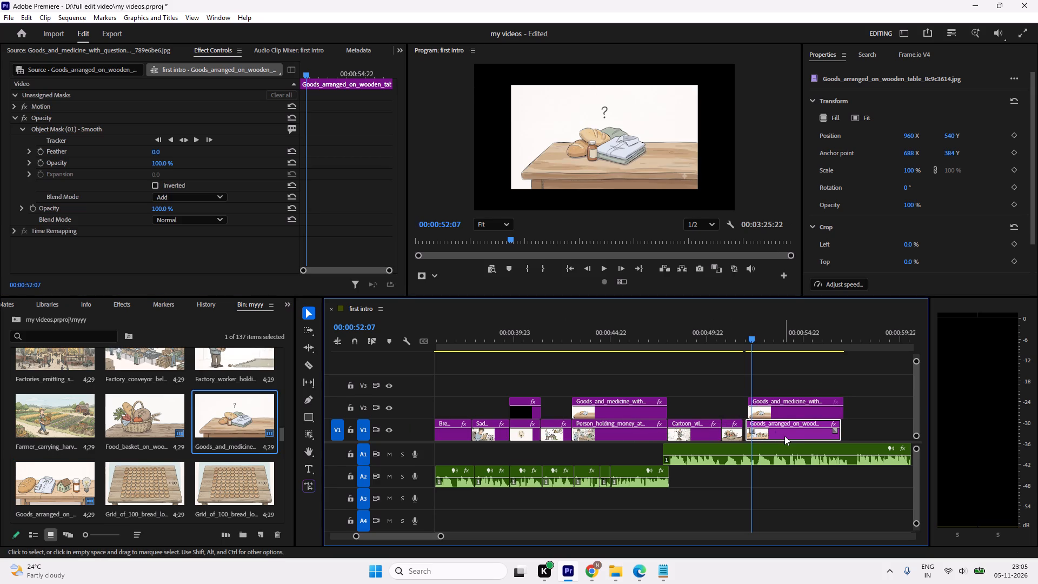
# Move the masked shirt still up to V3 and the Goods_and_medicine still down to V1 so the shirt sits on top.
pyautogui.moveTo(784, 430); pyautogui.dragTo(782, 396)
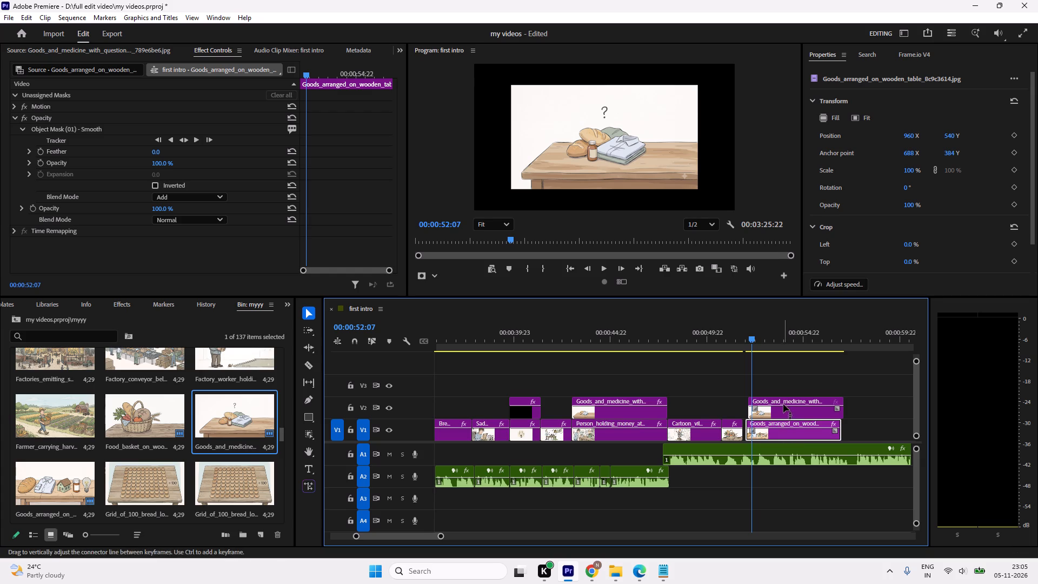
pyautogui.moveTo(785, 428); pyautogui.dragTo(780, 401)
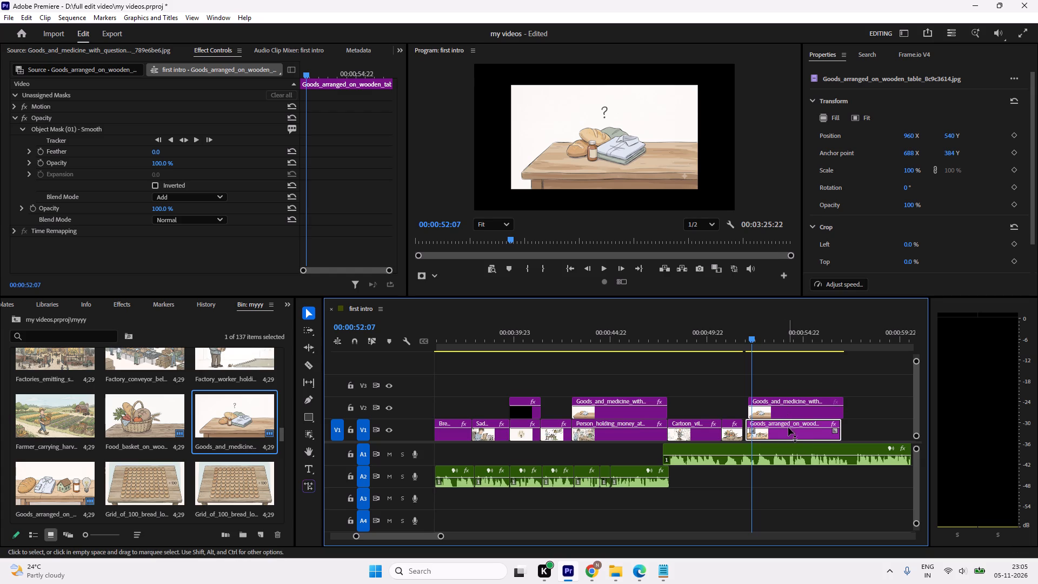
pyautogui.moveTo(789, 436); pyautogui.dragTo(791, 390)
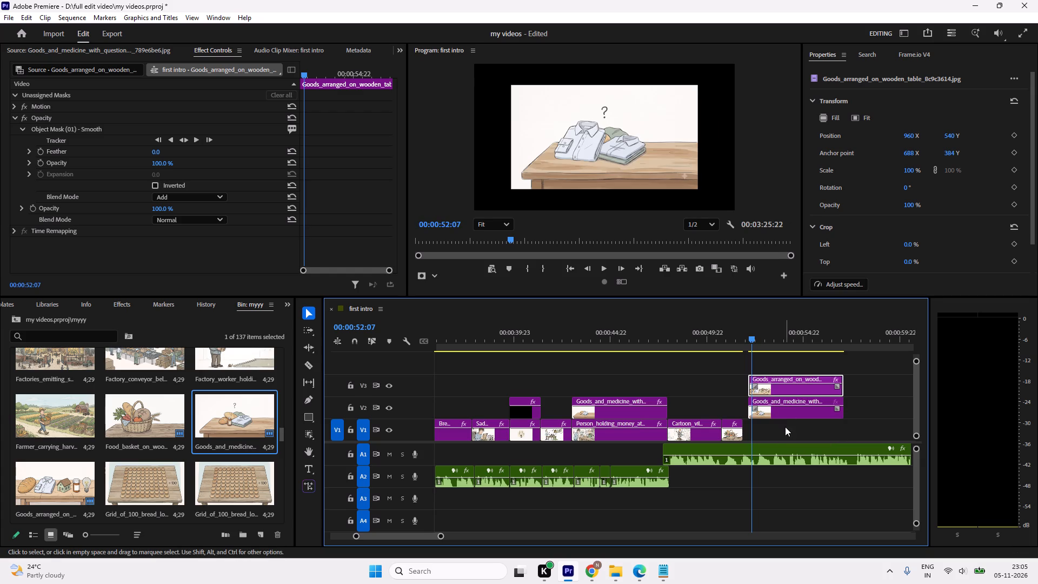
pyautogui.moveTo(780, 412); pyautogui.dragTo(782, 427)
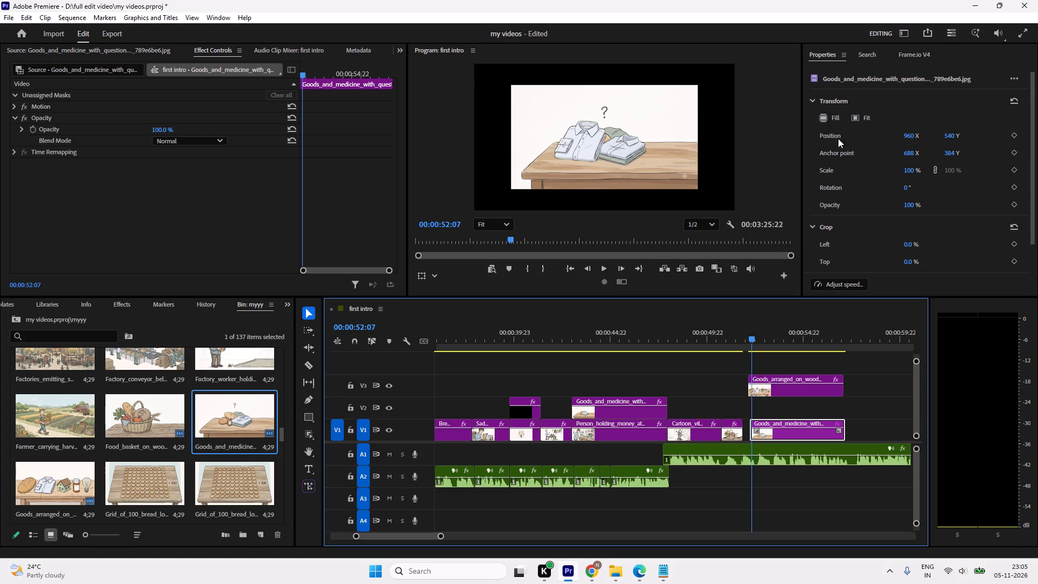
# Make the Goods_and_medicine still fill the frame and start it directly after the food basket still on V1.
pyautogui.click(826, 117)
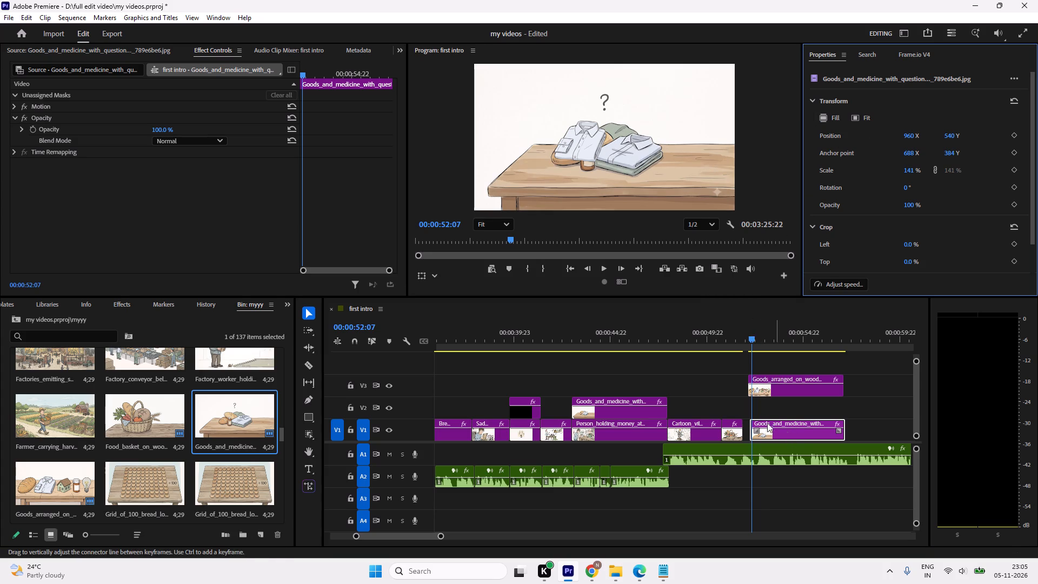
pyautogui.moveTo(779, 433); pyautogui.dragTo(772, 433)
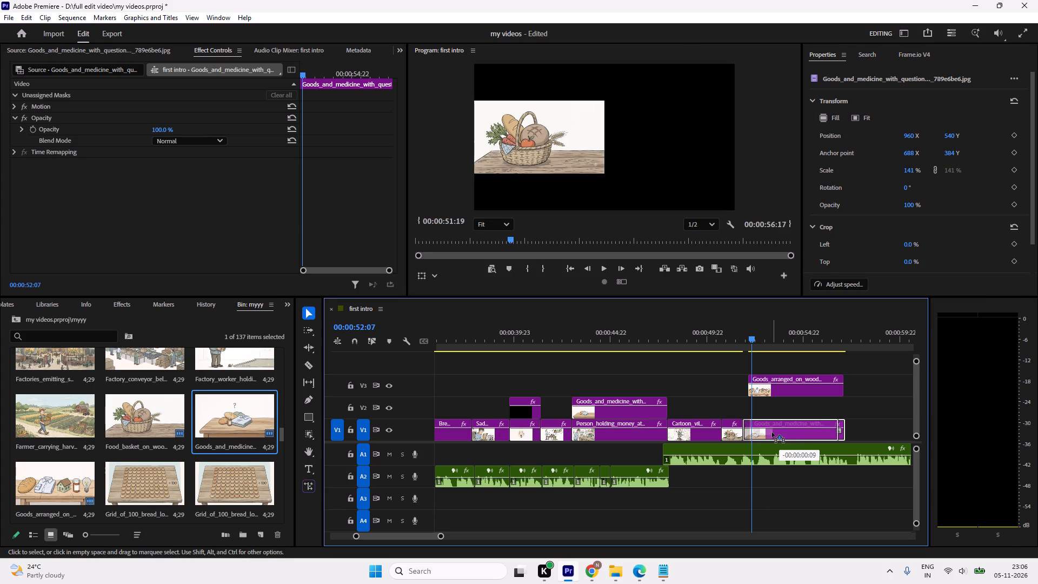
pyautogui.moveTo(772, 433); pyautogui.dragTo(771, 434)
# Align the masked shirt still with the start of the Goods_and_medicine still and lower it to V2.
pyautogui.click(775, 402)
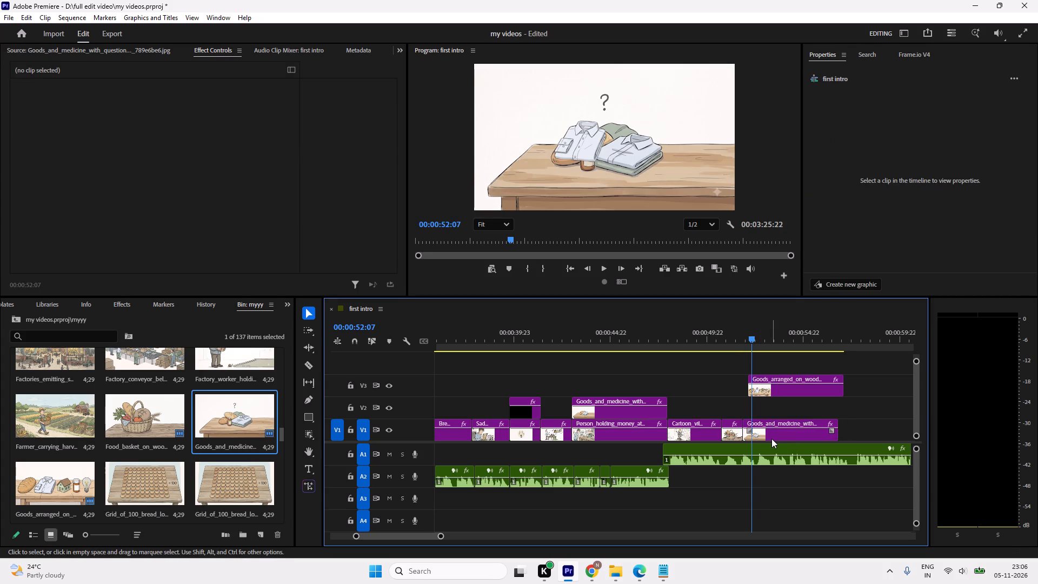
pyautogui.click(771, 438)
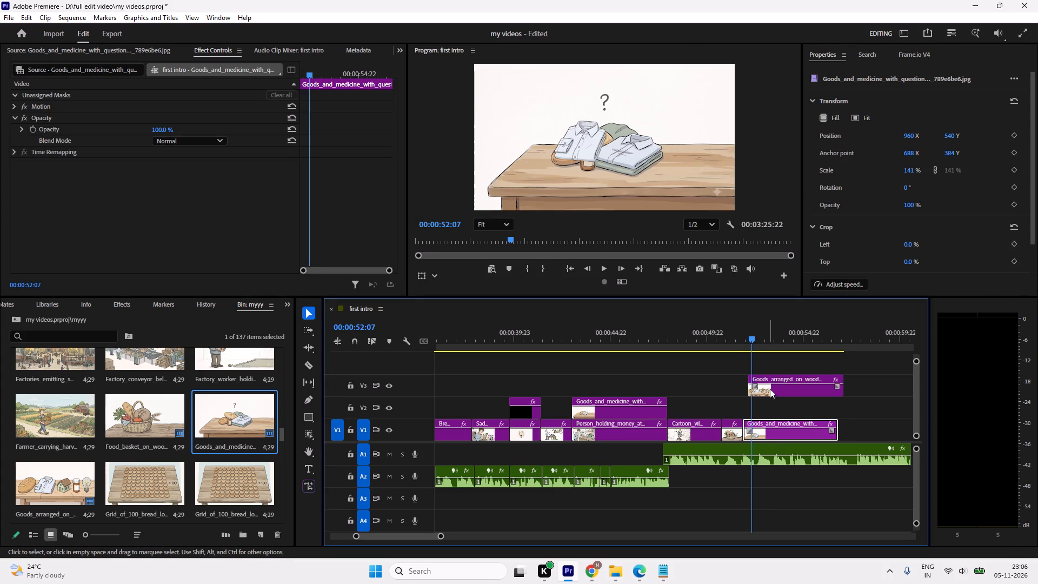
pyautogui.moveTo(782, 390); pyautogui.dragTo(776, 393)
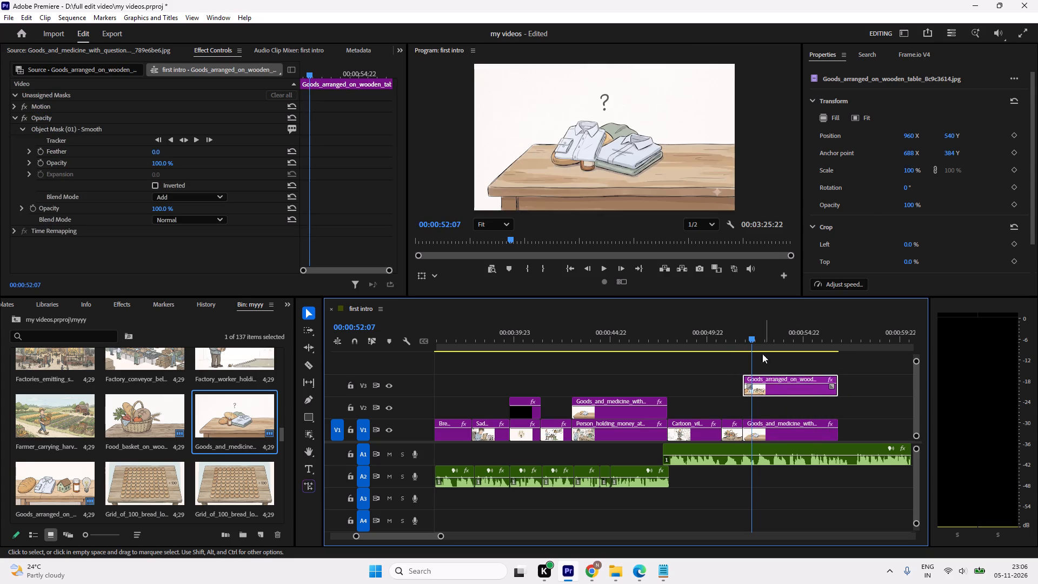
pyautogui.moveTo(749, 341); pyautogui.dragTo(732, 344)
pyautogui.press('space')
pyautogui.press('space')
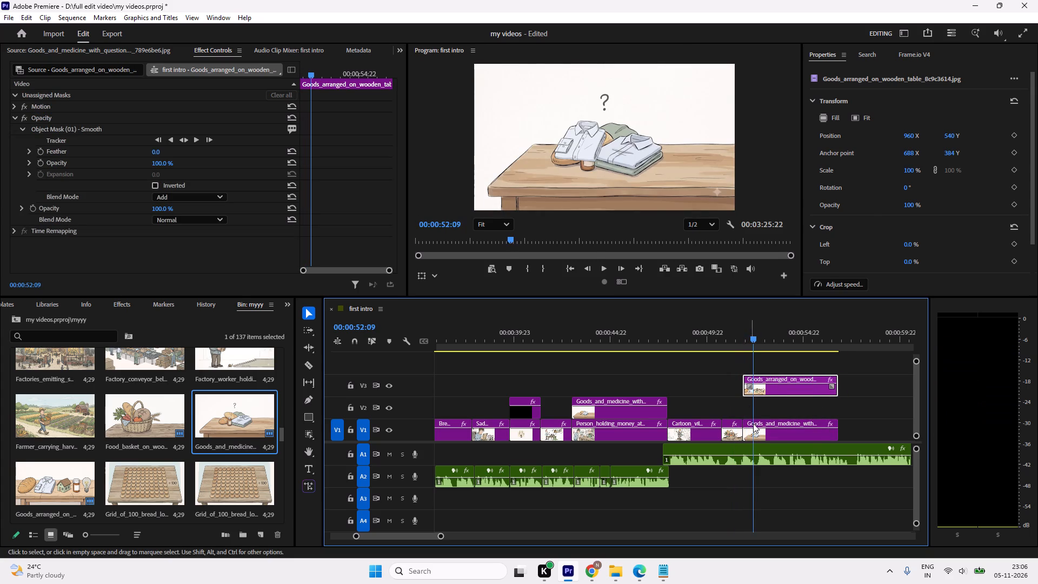
pyautogui.moveTo(770, 395); pyautogui.dragTo(771, 409)
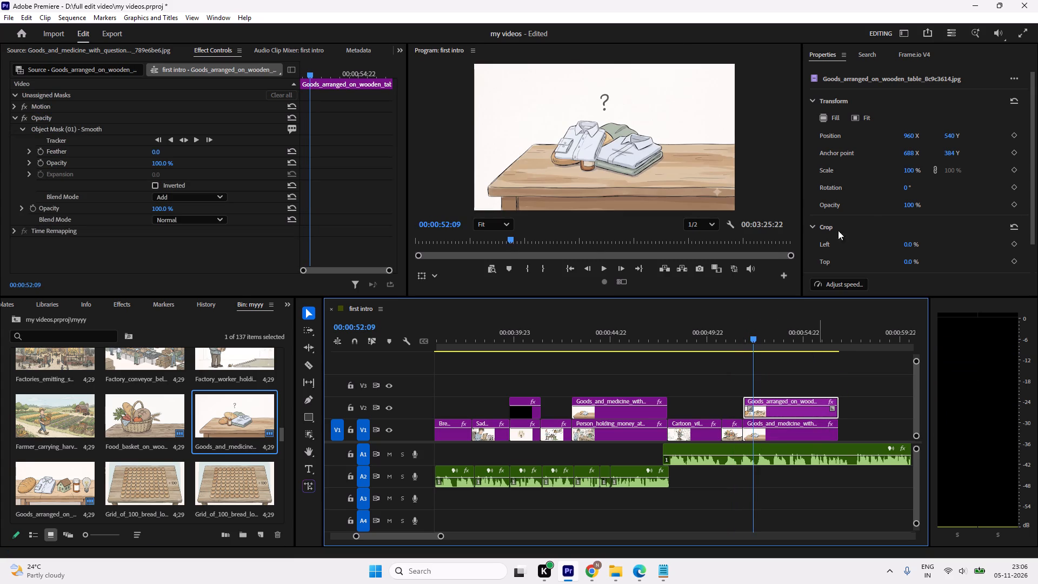
# Set the masked shirt still's scale to 136% and its anchor point X to 654 to position the shirt over the bread and medicine.
pyautogui.moveTo(908, 172); pyautogui.dragTo(931, 178)
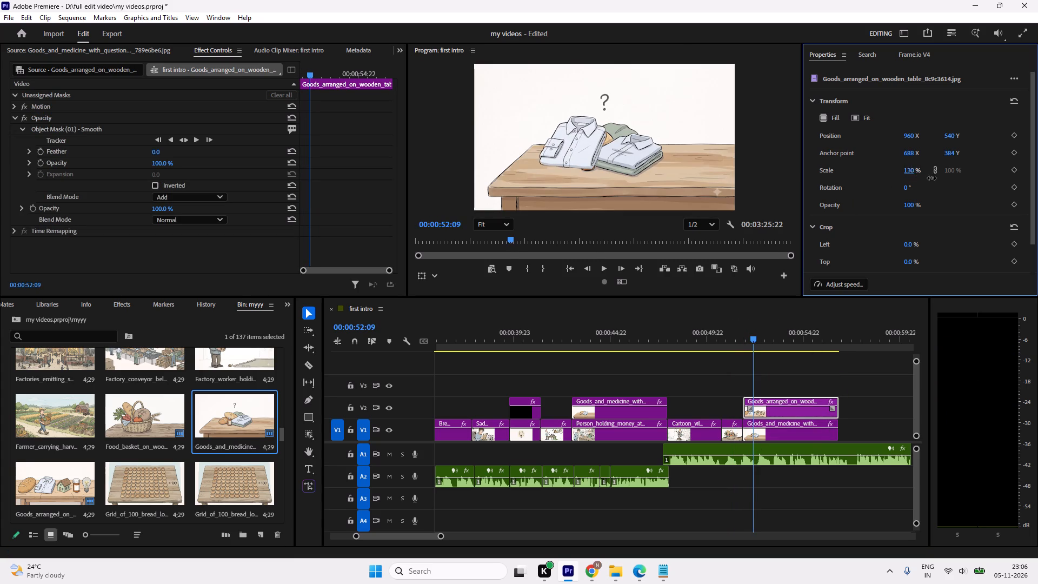
pyautogui.moveTo(931, 178); pyautogui.dragTo(933, 179)
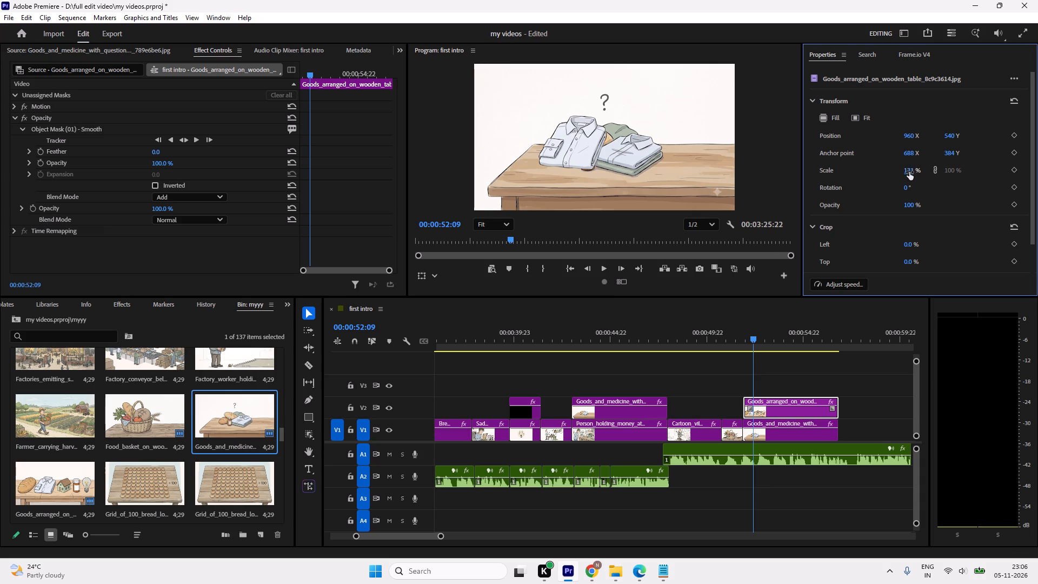
pyautogui.moveTo(909, 172); pyautogui.dragTo(917, 176)
pyautogui.moveTo(908, 151); pyautogui.dragTo(902, 156)
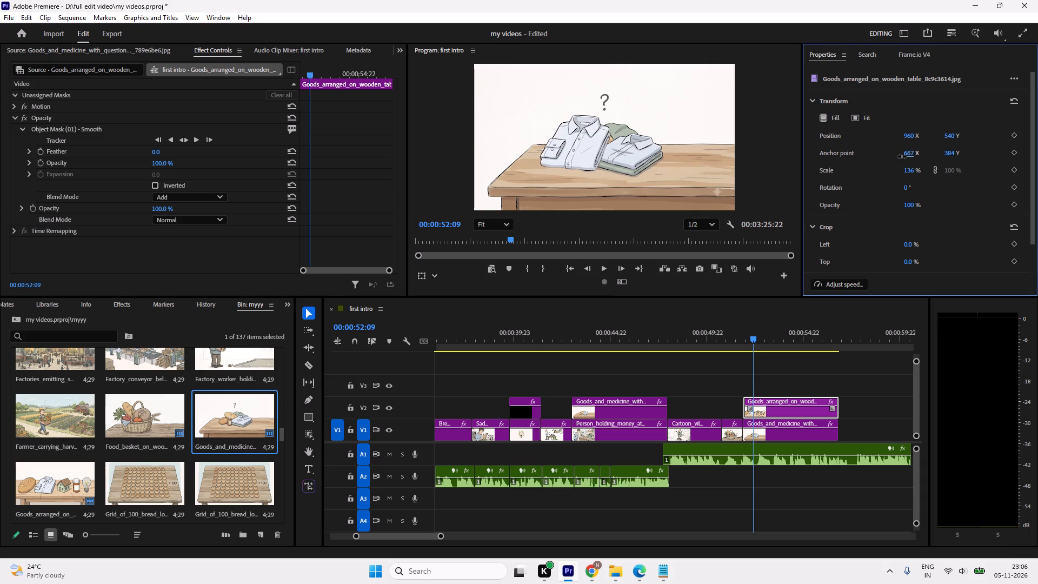
pyautogui.moveTo(902, 156); pyautogui.dragTo(896, 157)
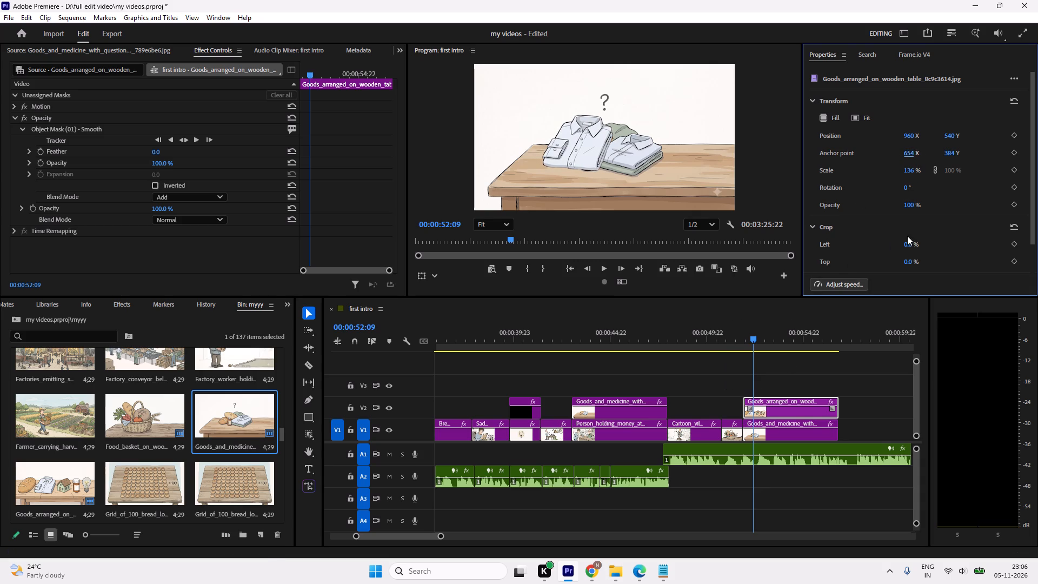
# Play from the food basket still into the layered shirt shot to check it against the narration.
pyautogui.moveTo(756, 344); pyautogui.dragTo(717, 347)
pyautogui.press('space')
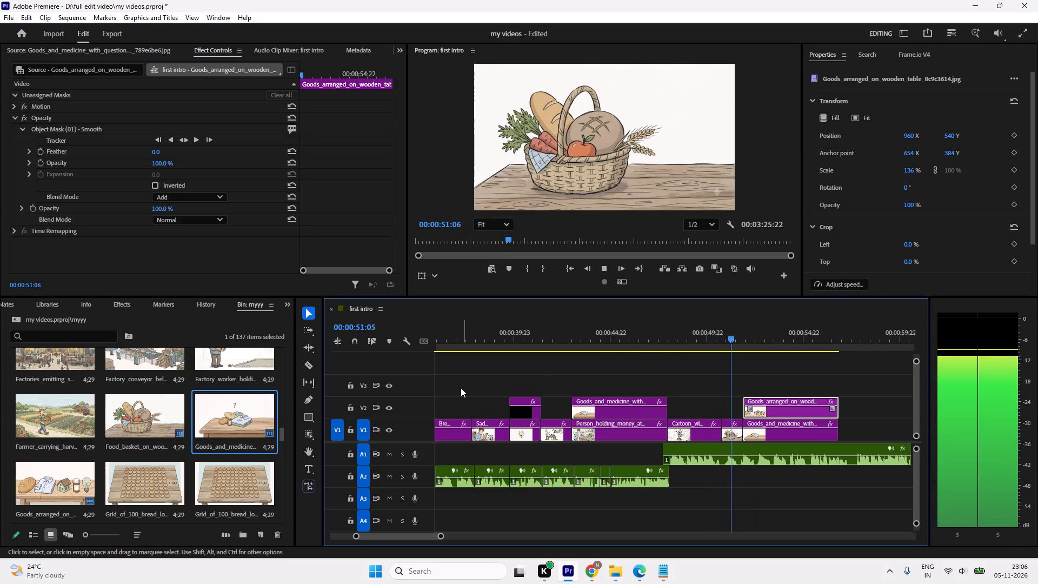
pyautogui.press('space')
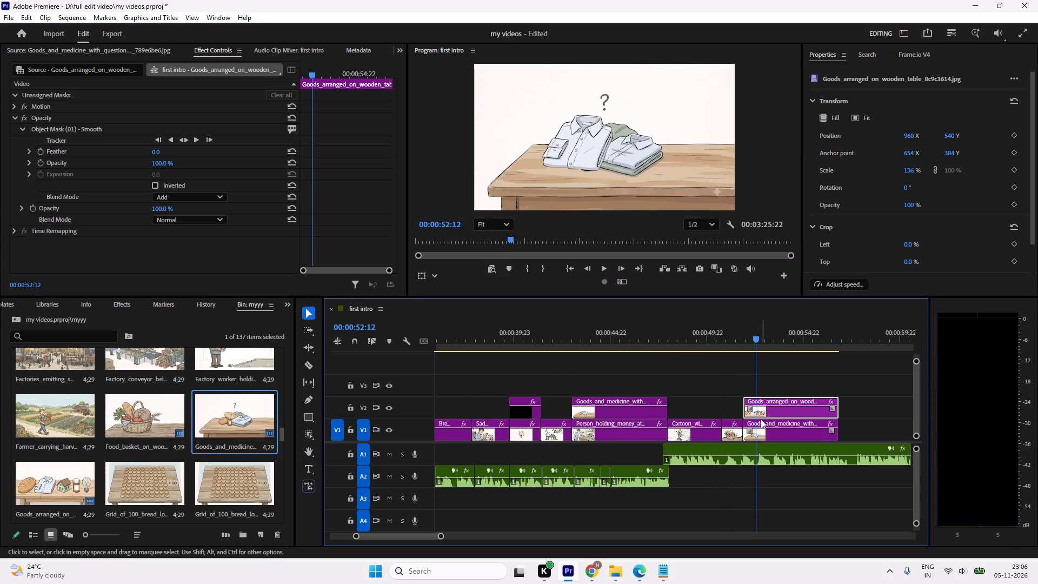
pyautogui.click(759, 415)
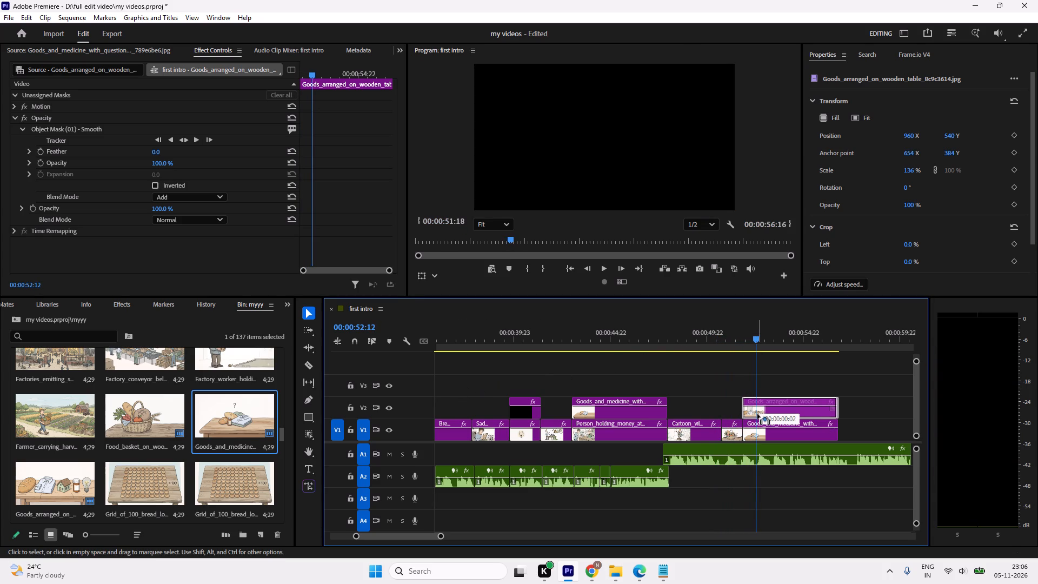
pyautogui.click(766, 389)
pyautogui.click(766, 415)
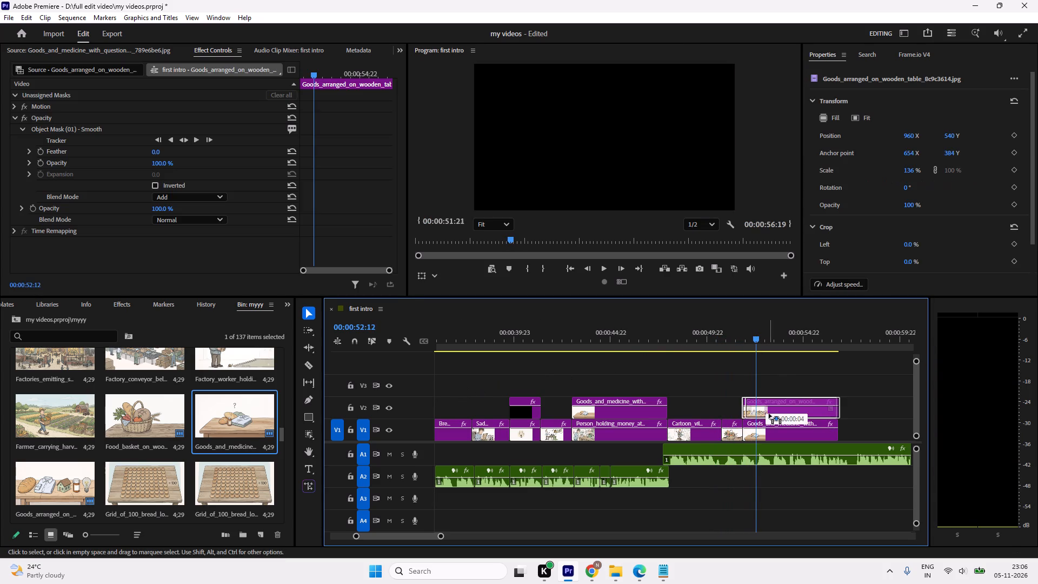
pyautogui.click(778, 370)
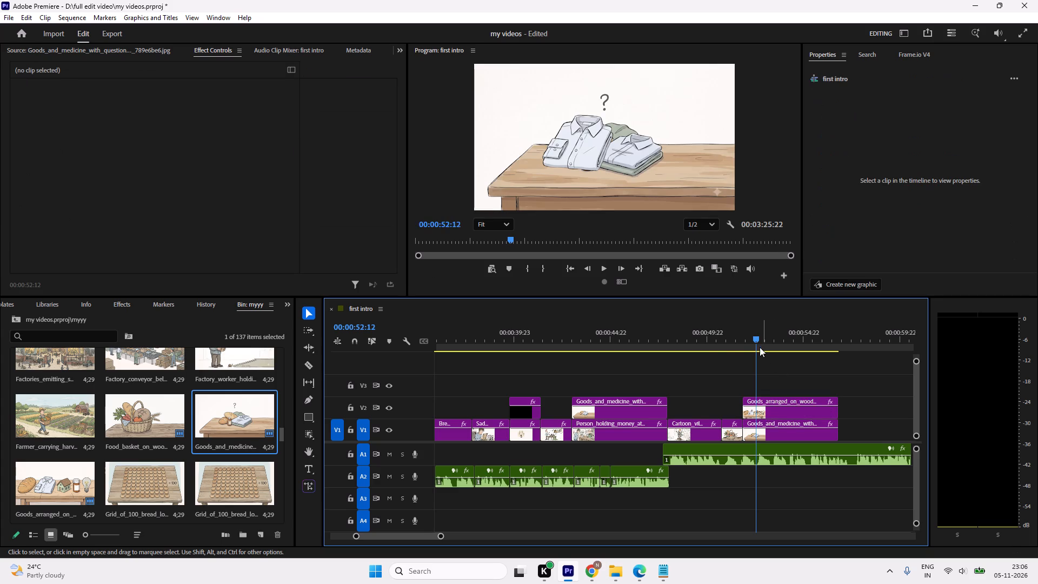
pyautogui.moveTo(751, 343); pyautogui.dragTo(720, 344)
pyautogui.press('space')
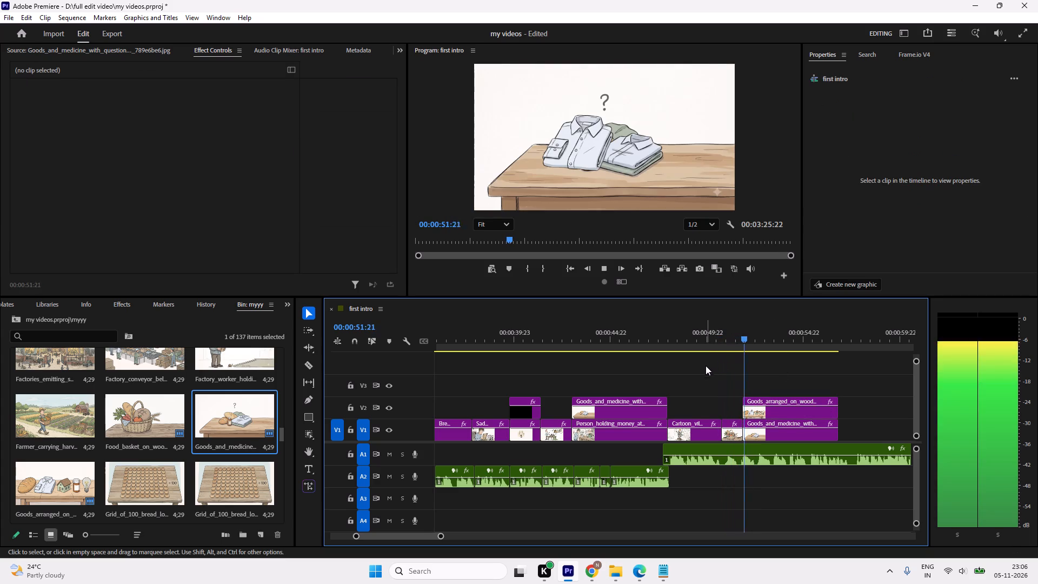
pyautogui.press('space')
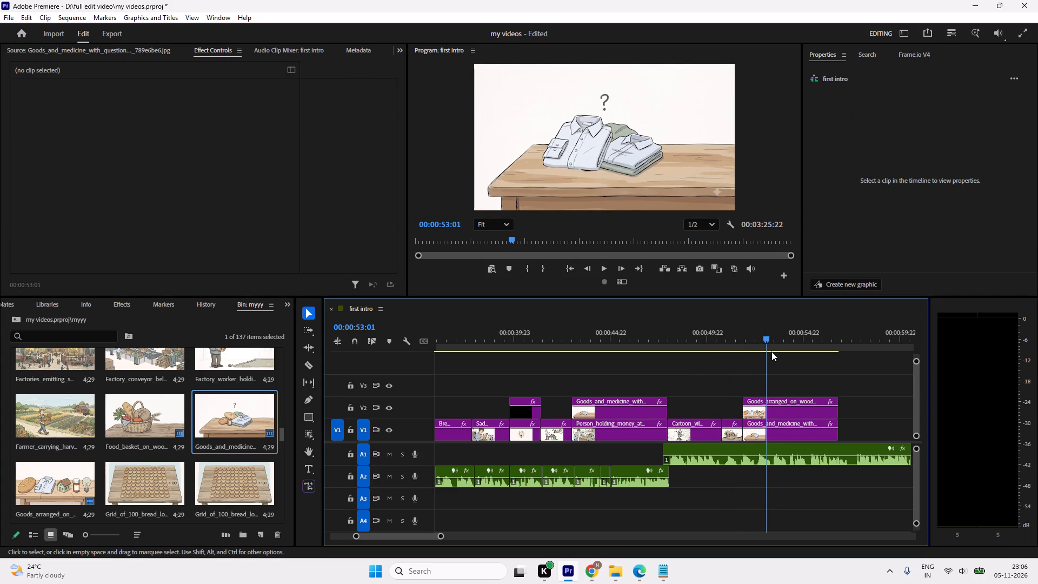
pyautogui.moveTo(768, 347); pyautogui.dragTo(698, 356)
pyautogui.press('space')
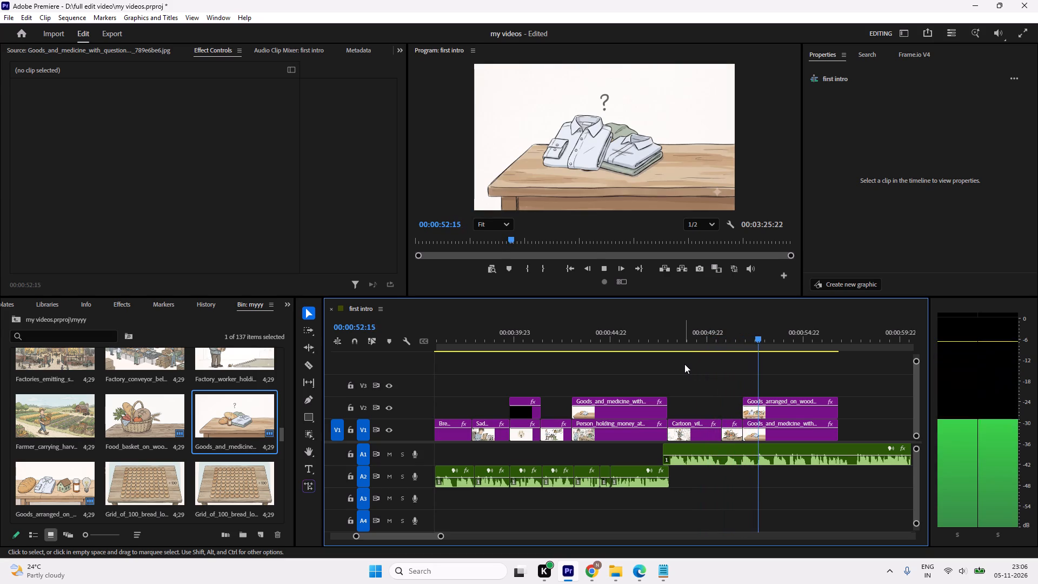
pyautogui.press('space')
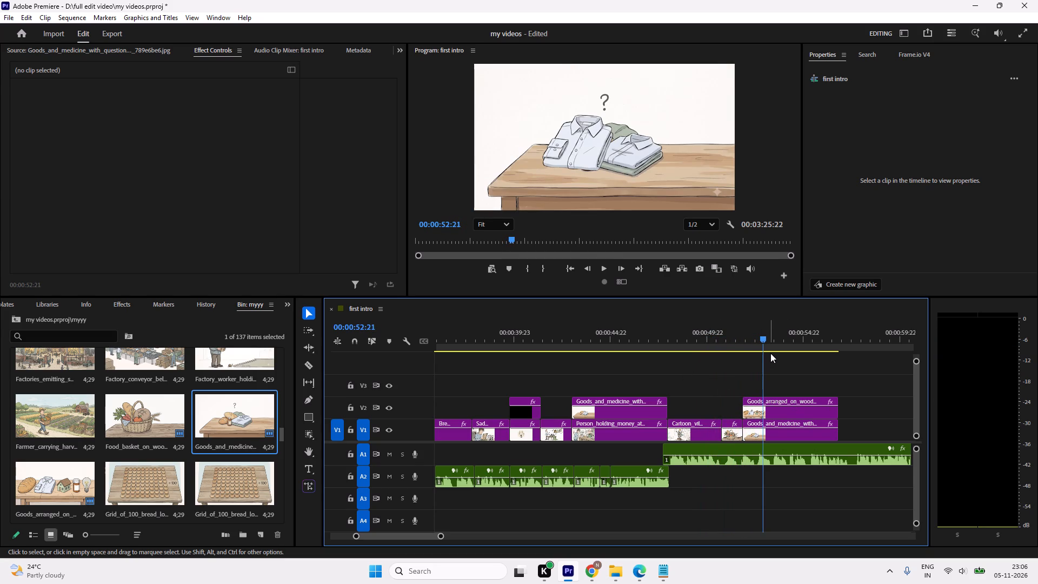
# Cut the masked shirt and Goods_and_medicine stills at 00:00:52:14 and delete both portions after the cut.
pyautogui.click(762, 351)
pyautogui.moveTo(766, 342); pyautogui.dragTo(760, 343)
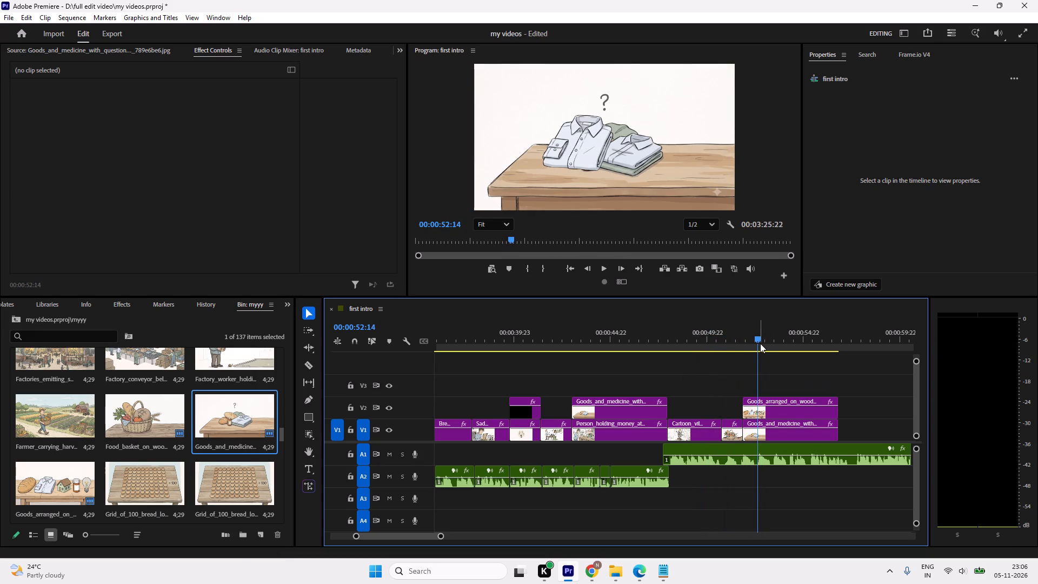
pyautogui.click(768, 428)
pyautogui.keyDown('shift'); pyautogui.click(768, 413); pyautogui.keyUp('shift')
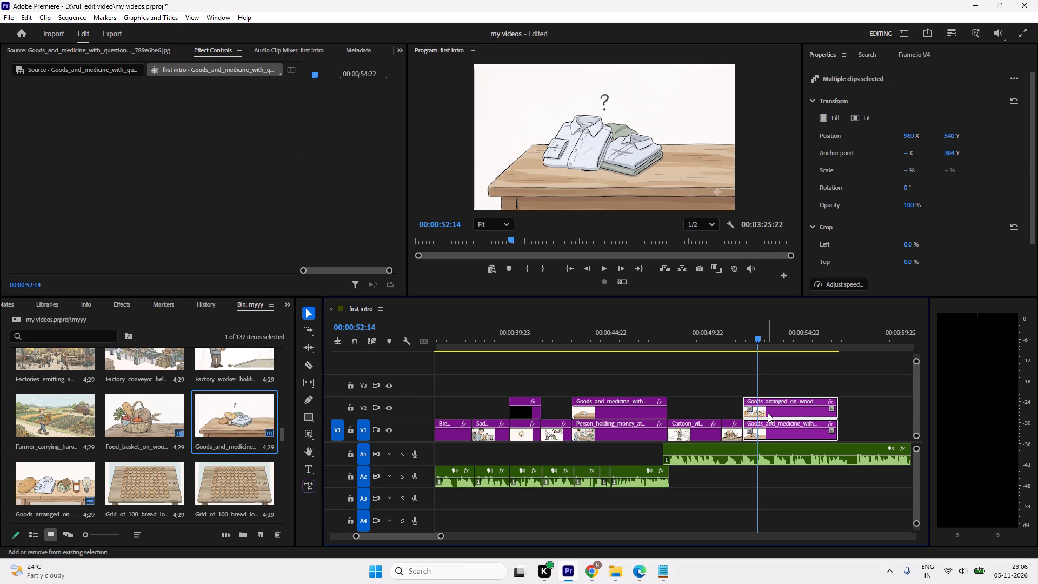
pyautogui.hotkey('ctrl', 'k')
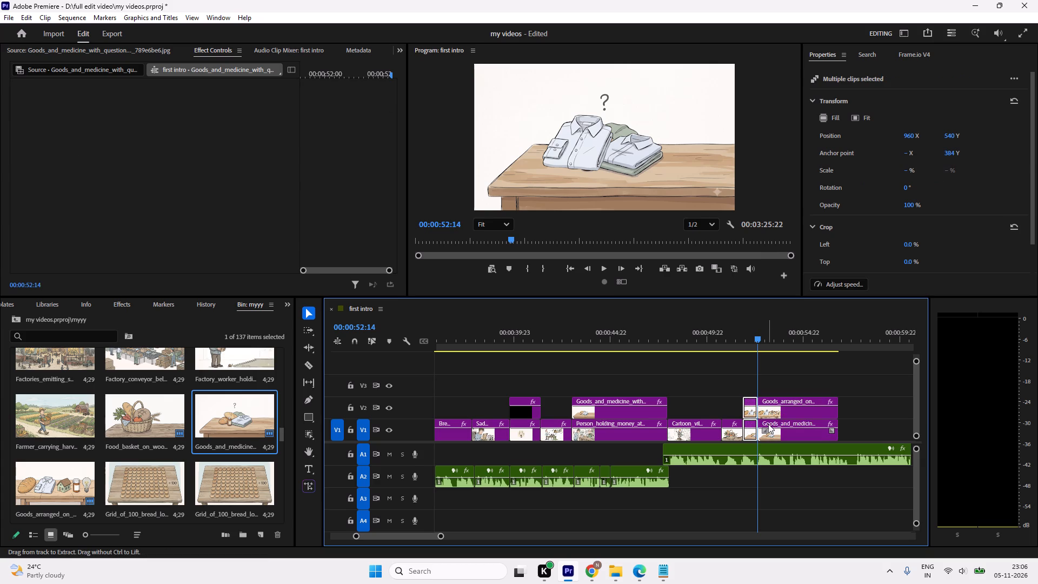
pyautogui.click(789, 410)
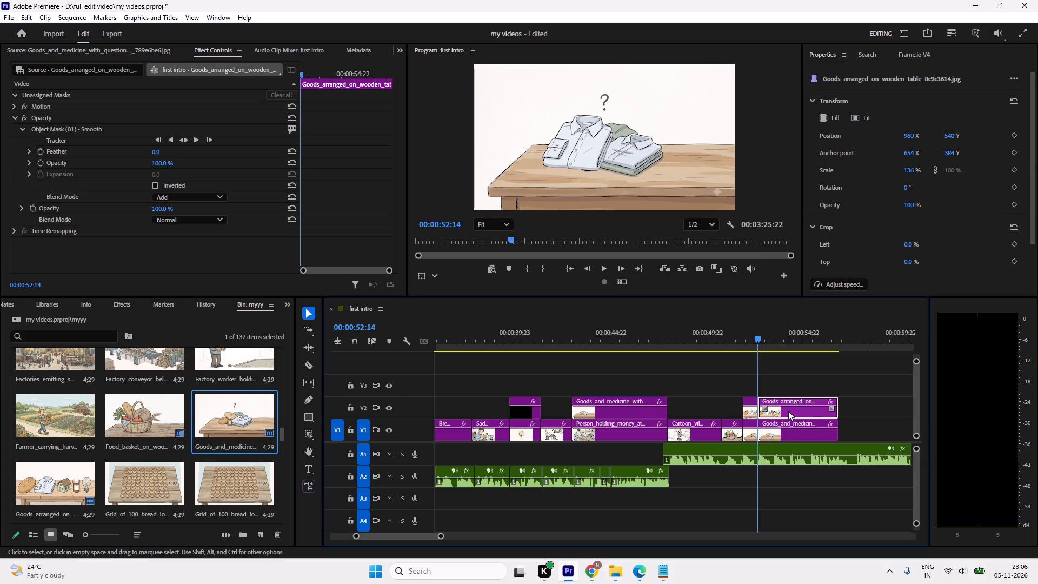
pyautogui.press('Delete')
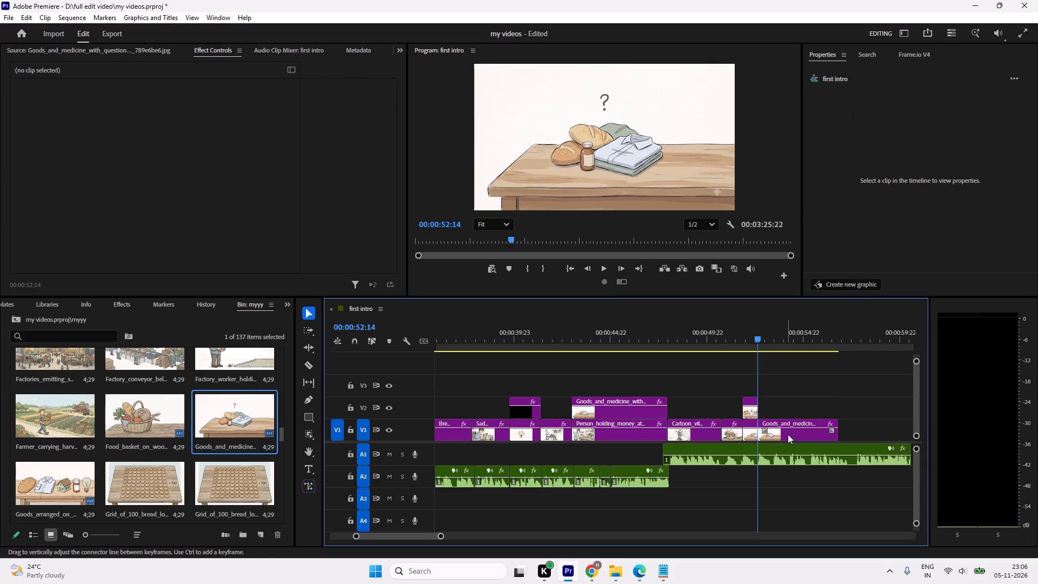
pyautogui.click(791, 435)
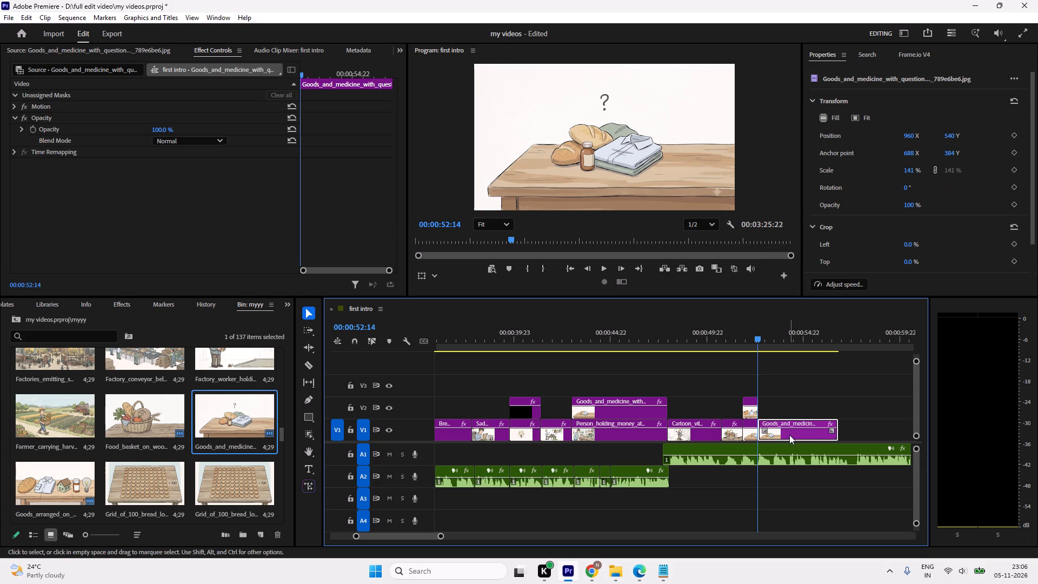
pyautogui.press('Delete')
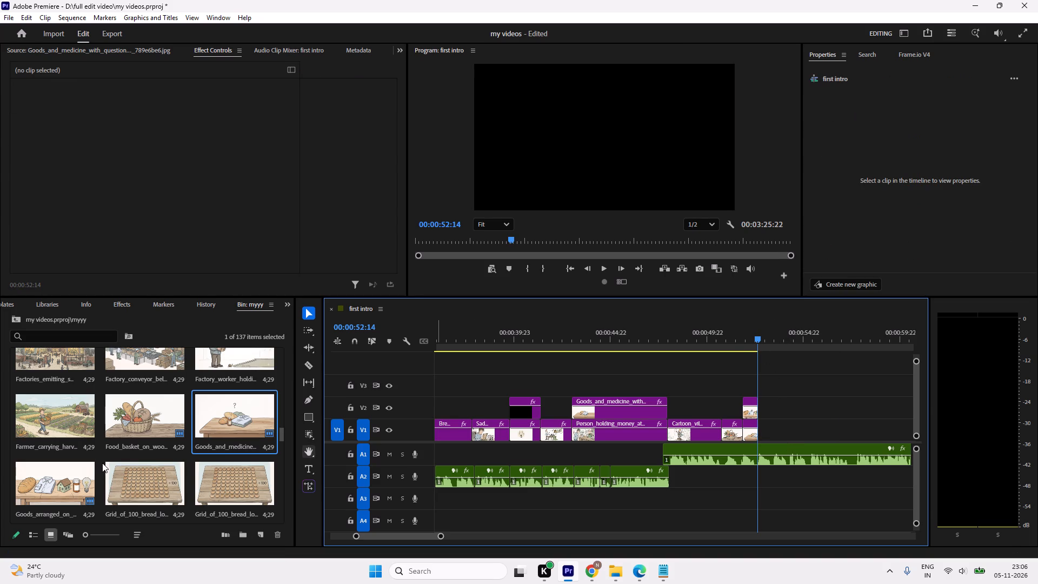
# Look through the stills in the myyy bin for a house image to follow the layered shirt shot.
pyautogui.scroll(4, 102, 462)
pyautogui.scroll(-2, 110, 460)
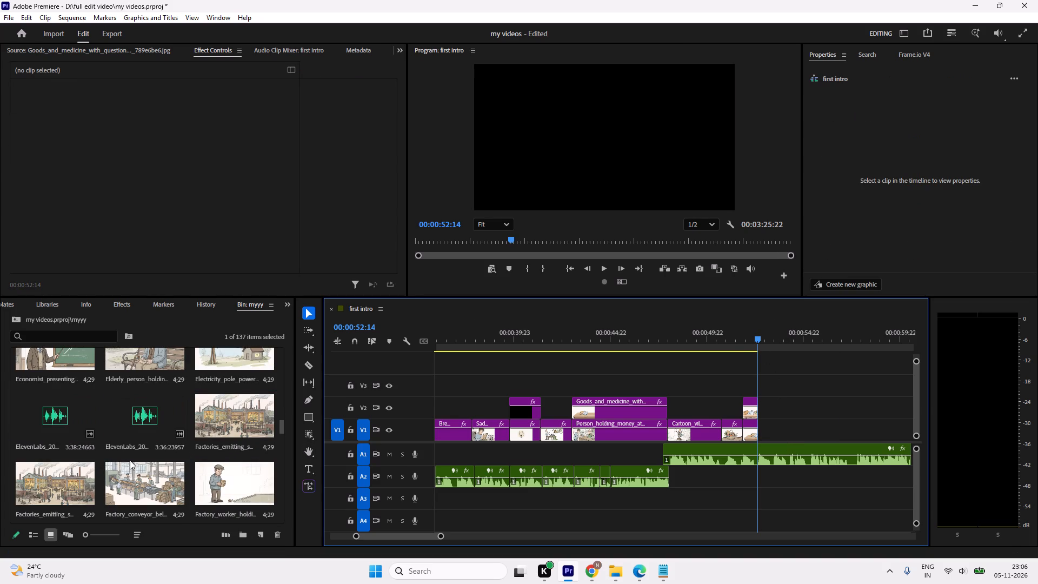
pyautogui.scroll(3, 130, 460)
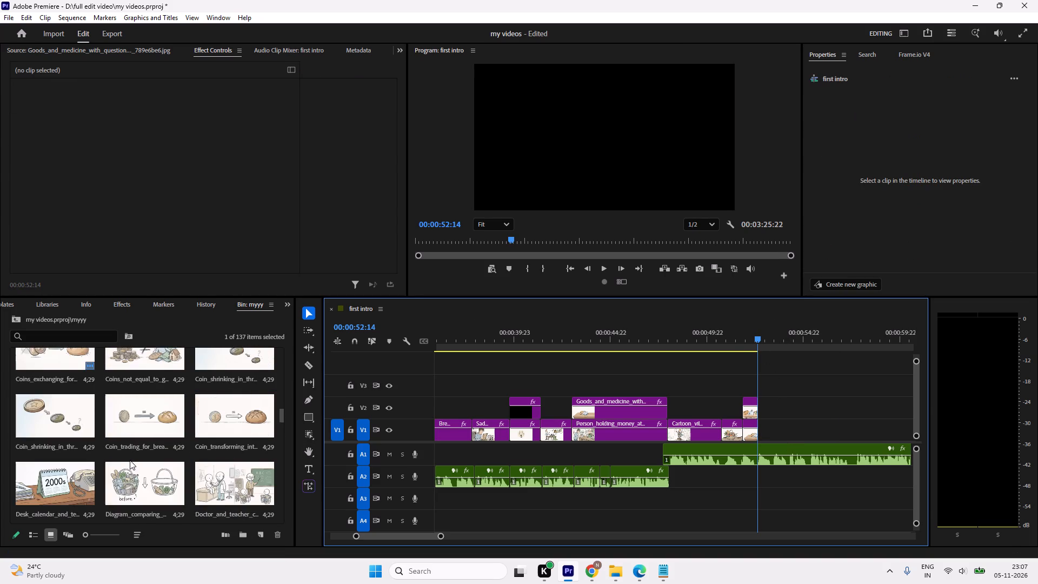
pyautogui.scroll(7, 130, 460)
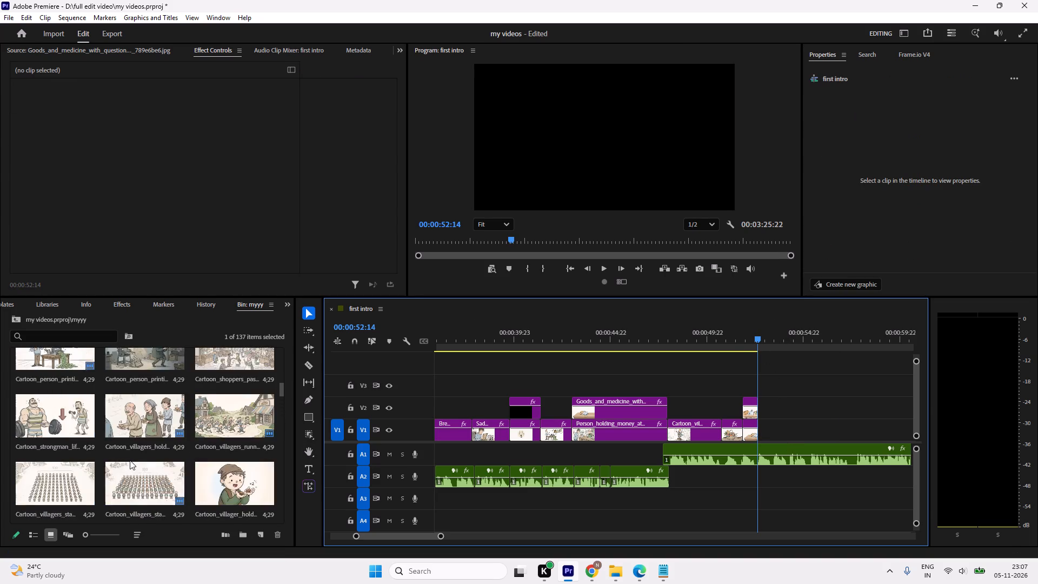
pyautogui.scroll(8, 130, 460)
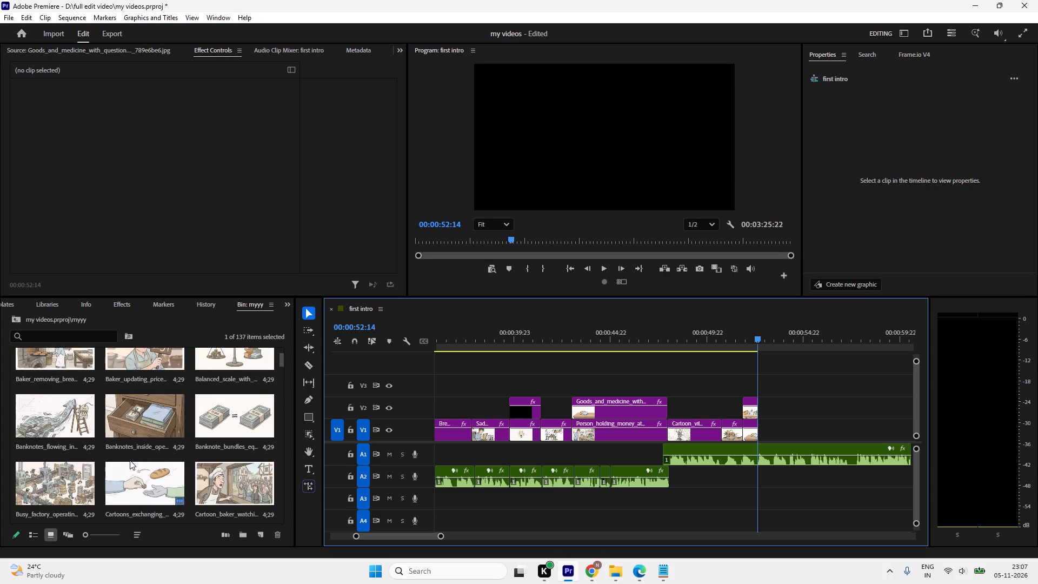
pyautogui.scroll(4, 130, 460)
pyautogui.scroll(-3, 130, 460)
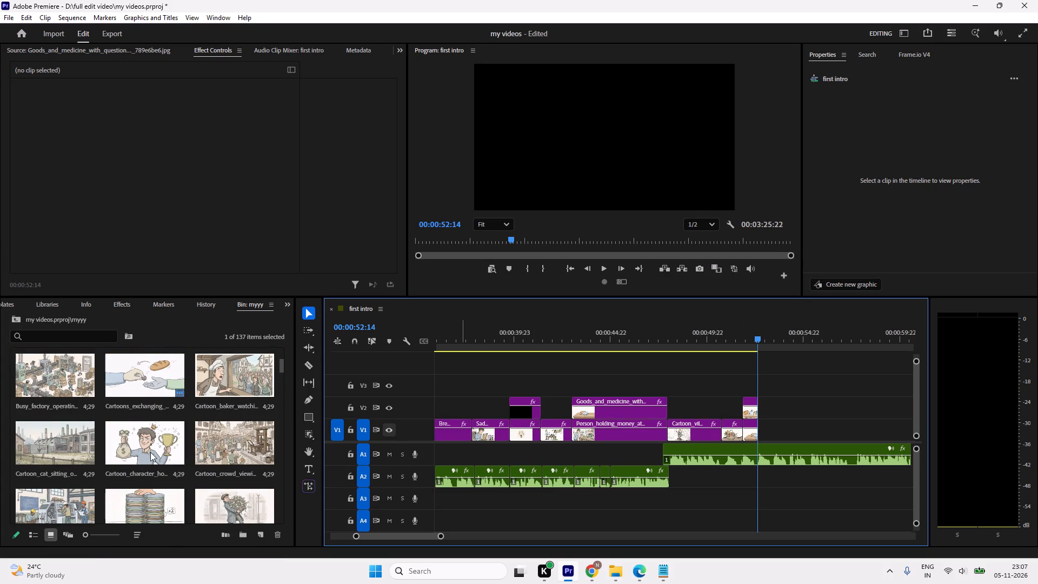
pyautogui.scroll(-10, 142, 454)
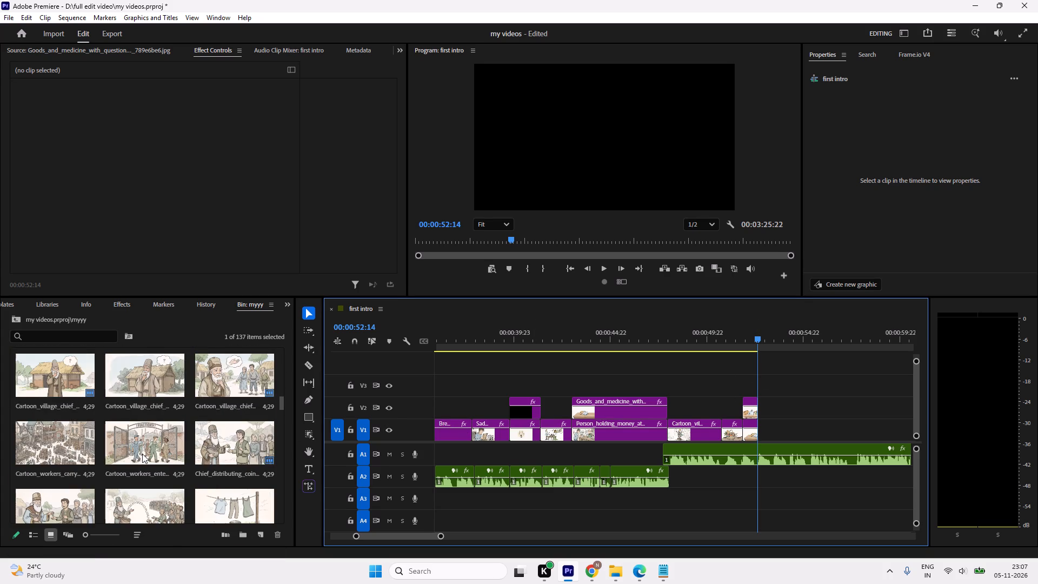
pyautogui.scroll(-6, 142, 454)
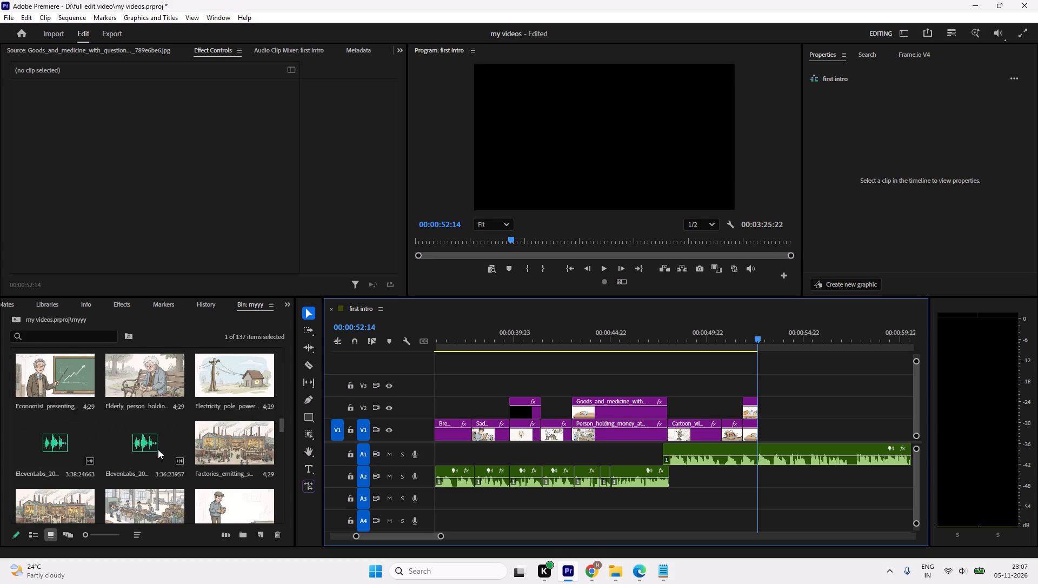
pyautogui.scroll(-6, 158, 449)
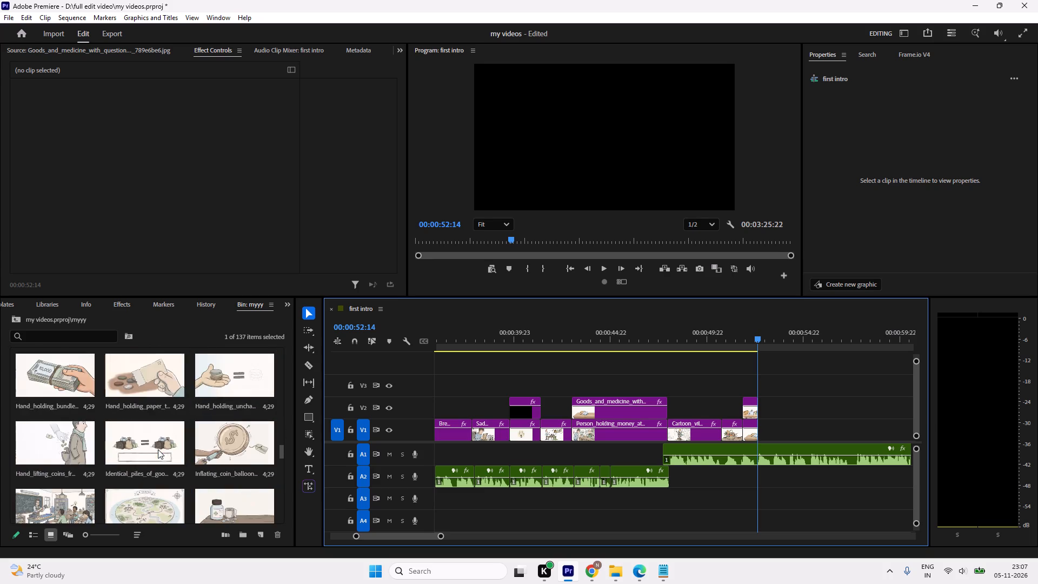
pyautogui.scroll(-8, 158, 449)
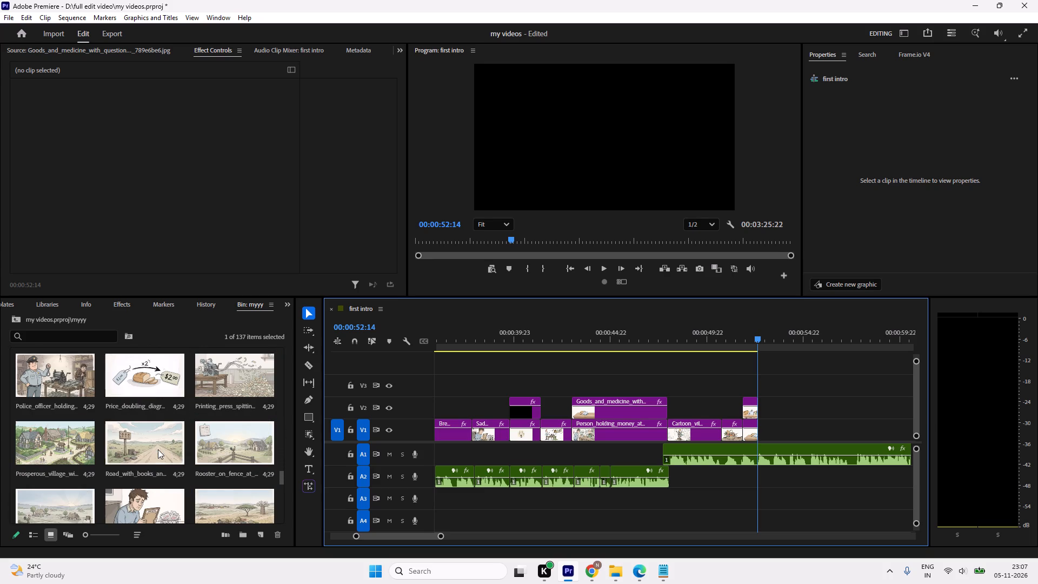
pyautogui.scroll(-4, 158, 449)
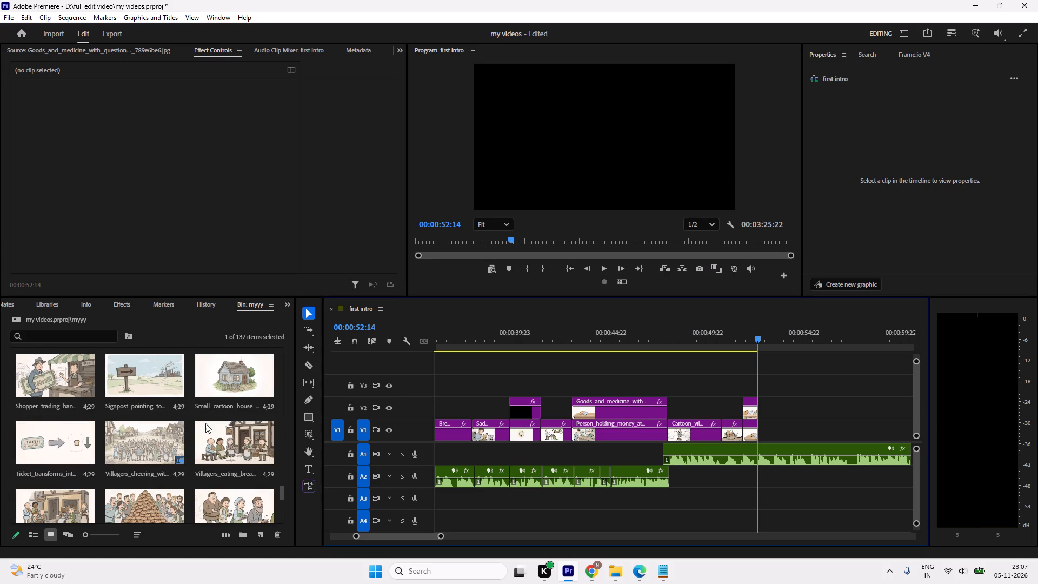
# Place the Small_cartoon_house still on V1 at 00:00:52:14, directly after the Goods_and_medicine still.
pyautogui.moveTo(247, 383); pyautogui.dragTo(750, 424)
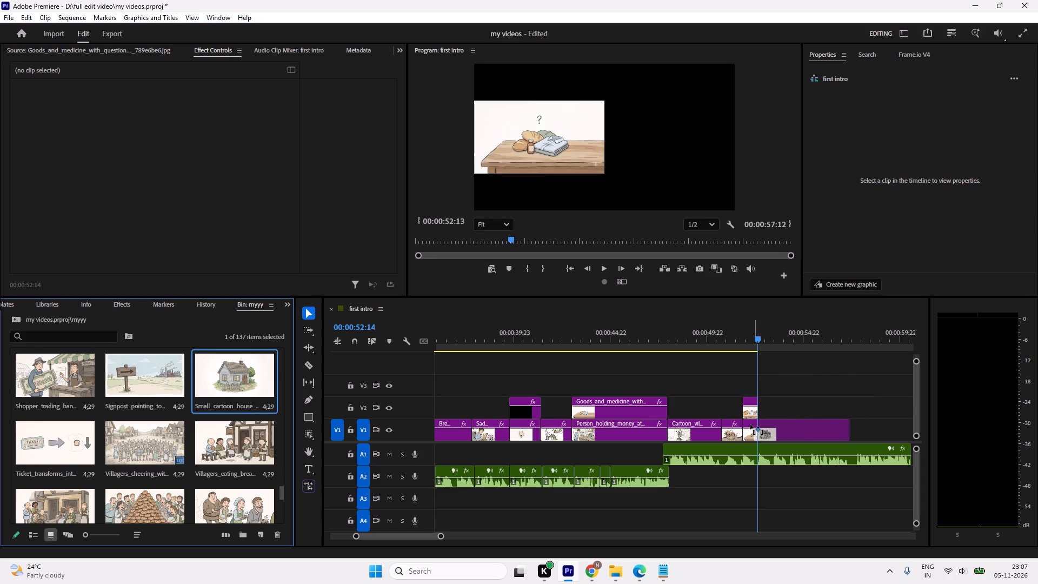
pyautogui.moveTo(750, 424); pyautogui.dragTo(762, 422)
pyautogui.scroll(-4, 791, 402)
pyautogui.moveTo(735, 437); pyautogui.dragTo(732, 437)
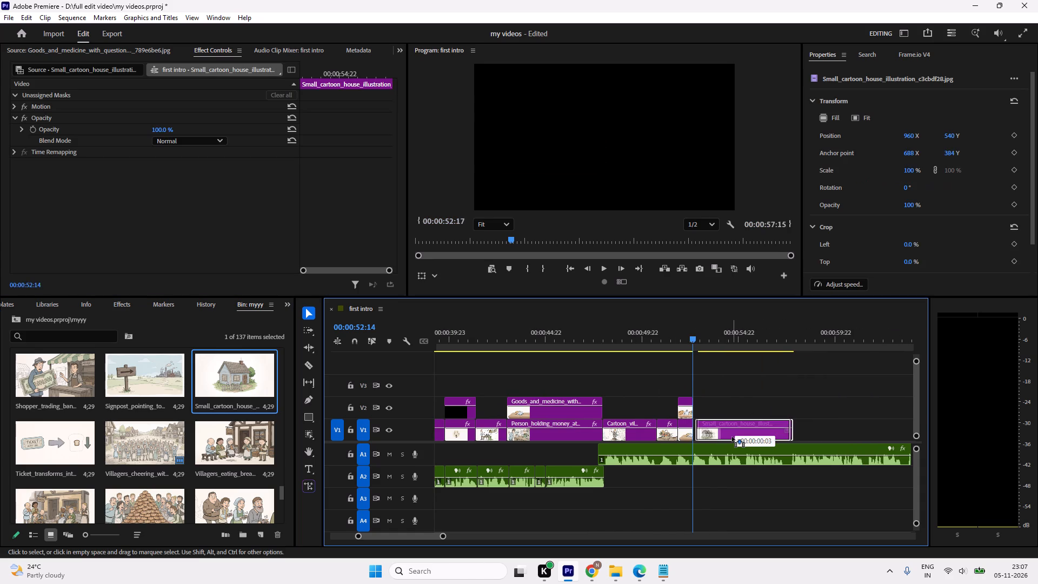
pyautogui.moveTo(732, 437); pyautogui.dragTo(730, 437)
pyautogui.scroll(-4, 734, 403)
pyautogui.click(764, 402)
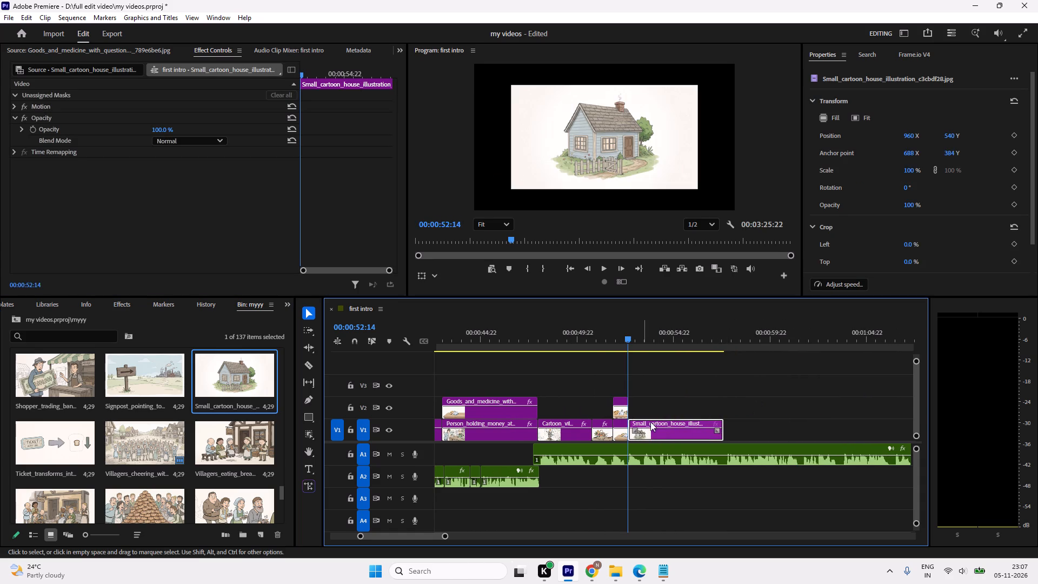
# Play into the Small_cartoon_house still and scale it to fill the frame.
pyautogui.moveTo(616, 341); pyautogui.dragTo(592, 340)
pyautogui.click(671, 382)
pyautogui.press('space')
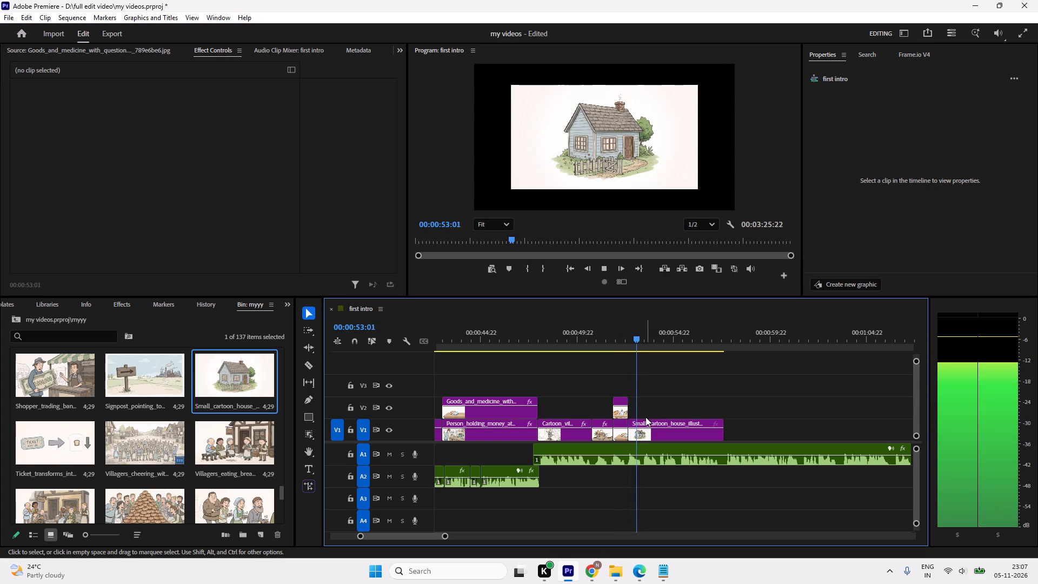
pyautogui.press('space')
pyautogui.click(670, 437)
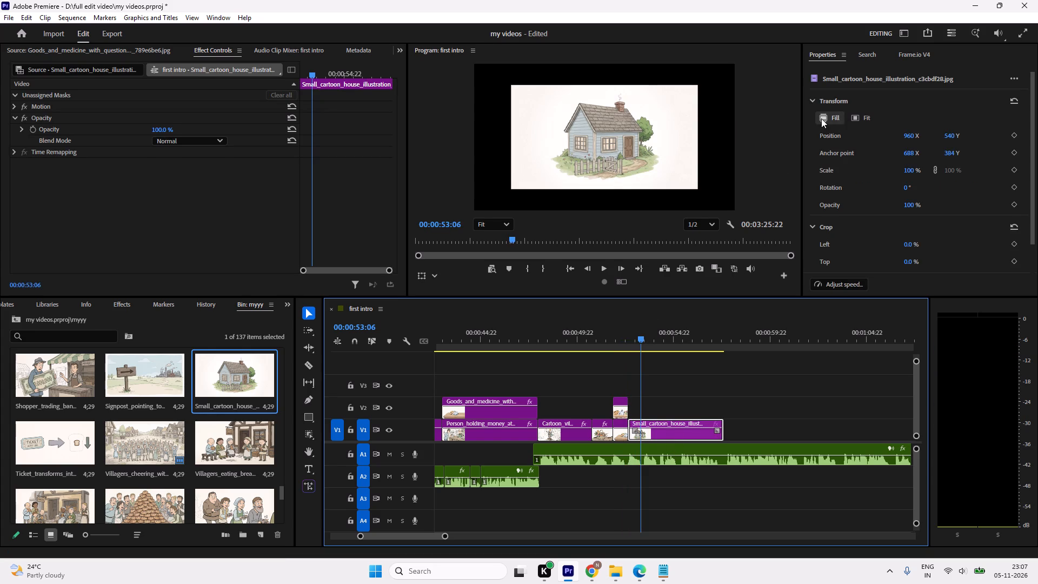
pyautogui.click(821, 118)
# Play from the layered shirt shot through the house still to check its timing against the narration.
pyautogui.moveTo(637, 341); pyautogui.dragTo(616, 342)
pyautogui.press('space')
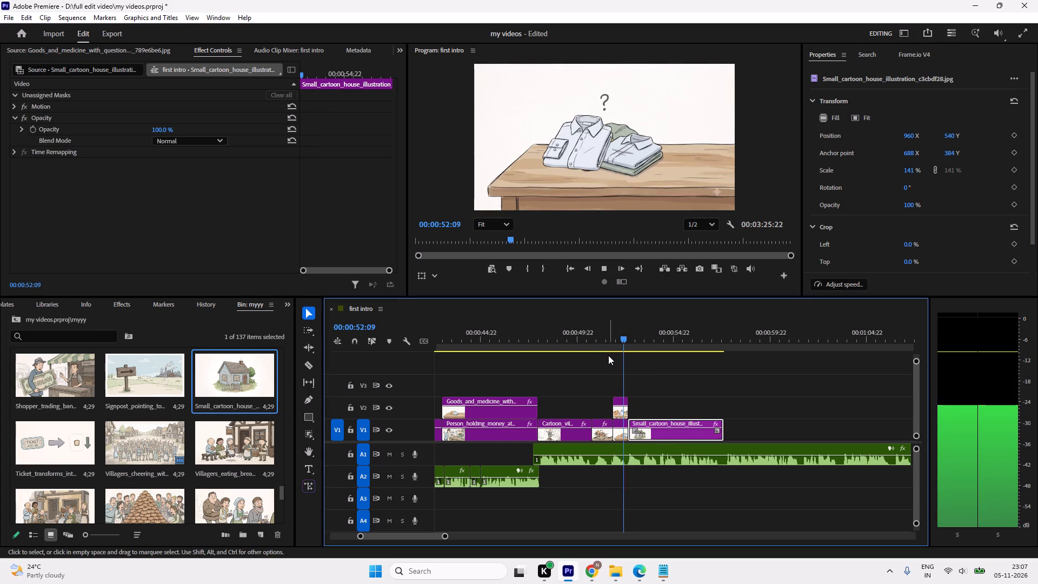
pyautogui.press('space')
pyautogui.moveTo(650, 333); pyautogui.dragTo(600, 347)
pyautogui.press('space')
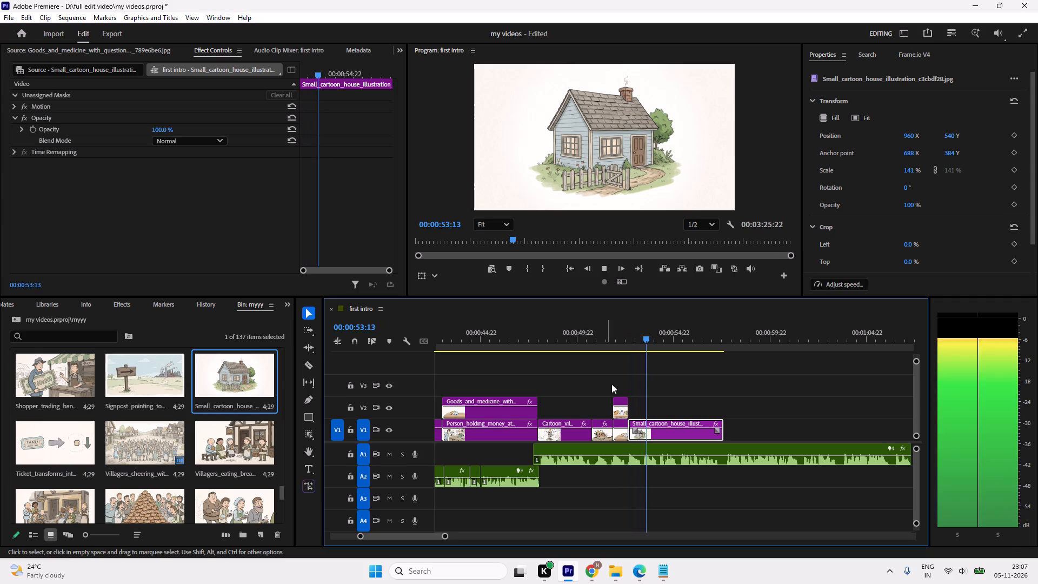
pyautogui.press('space')
# Cut the house still at 00:00:53:07 and delete the portion after the cut.
pyautogui.moveTo(661, 338); pyautogui.dragTo(643, 342)
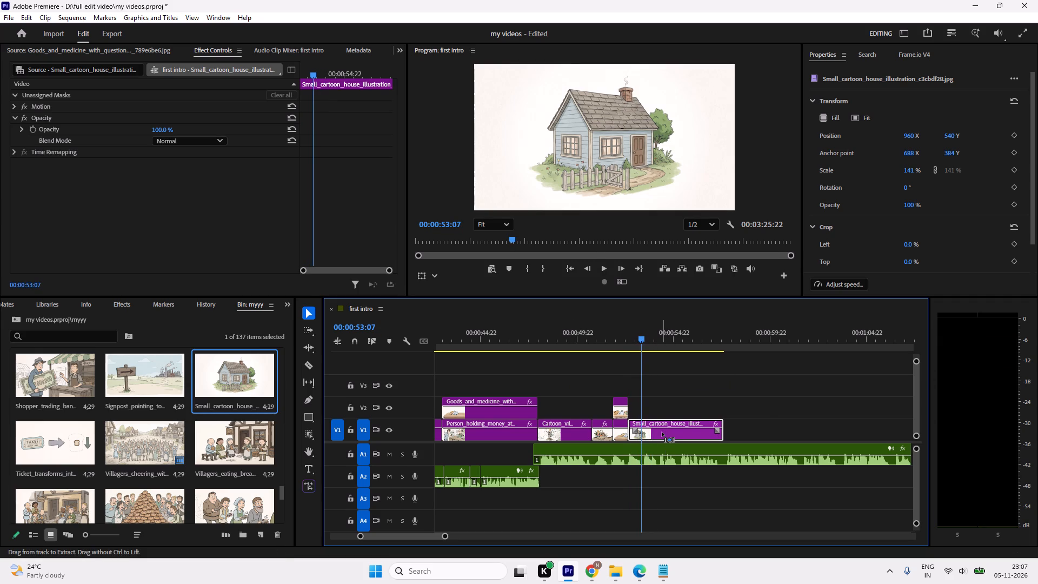
pyautogui.hotkey('ctrl', 'k')
pyautogui.click(661, 432)
pyautogui.press('Delete')
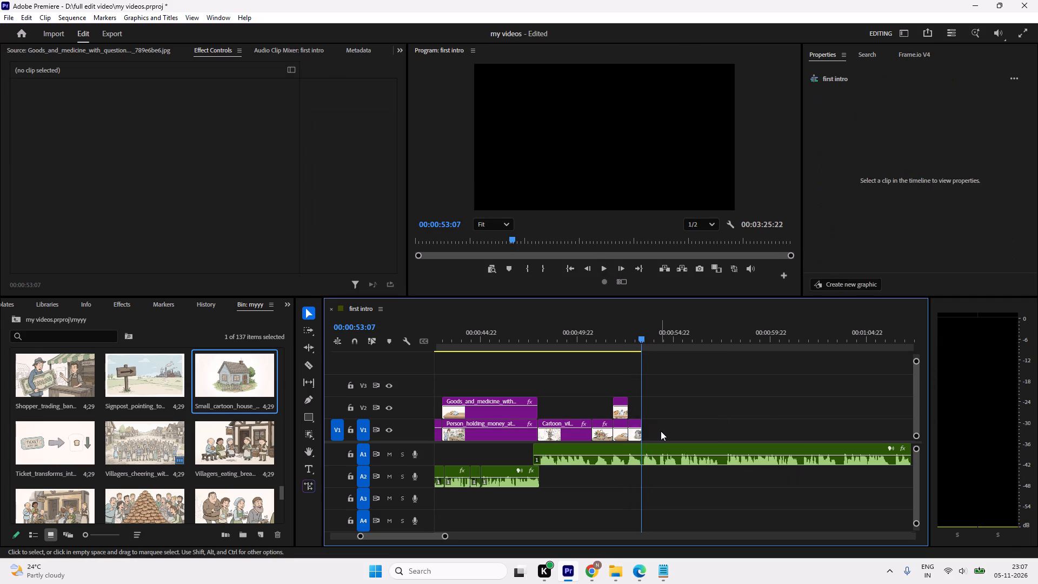
# Find the Medicine_bottle_pills_and_bandage still in the bin and place it on V1 at 00:00:53:07, directly after the house still.
pyautogui.scroll(-10, 109, 439)
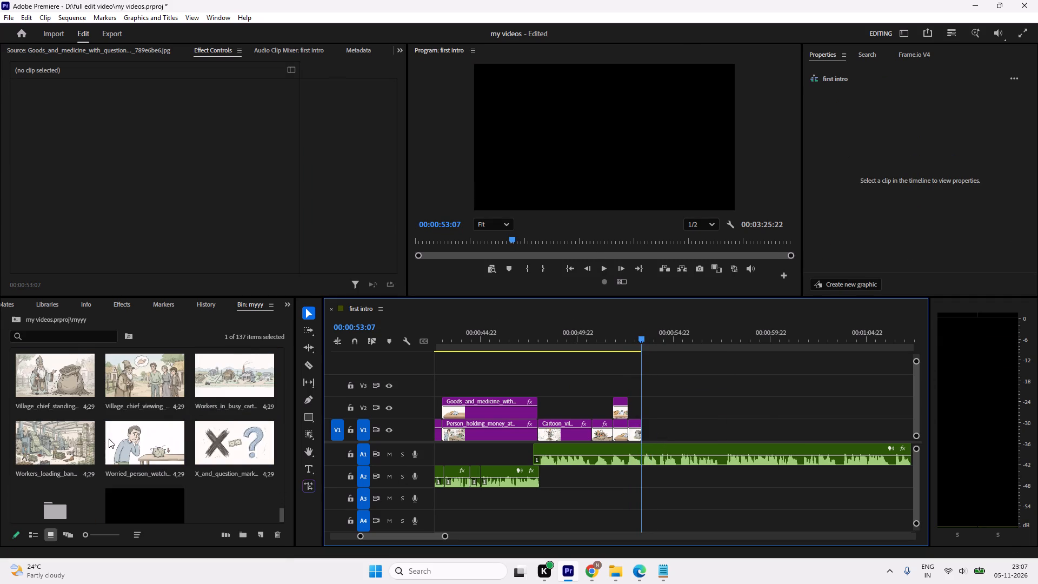
pyautogui.scroll(6, 122, 442)
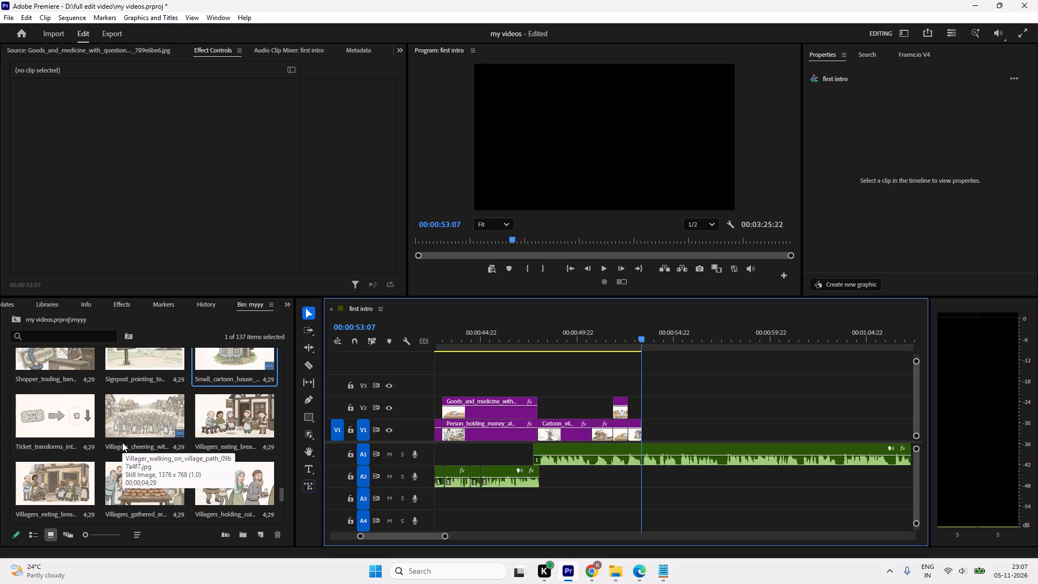
pyautogui.scroll(6, 122, 442)
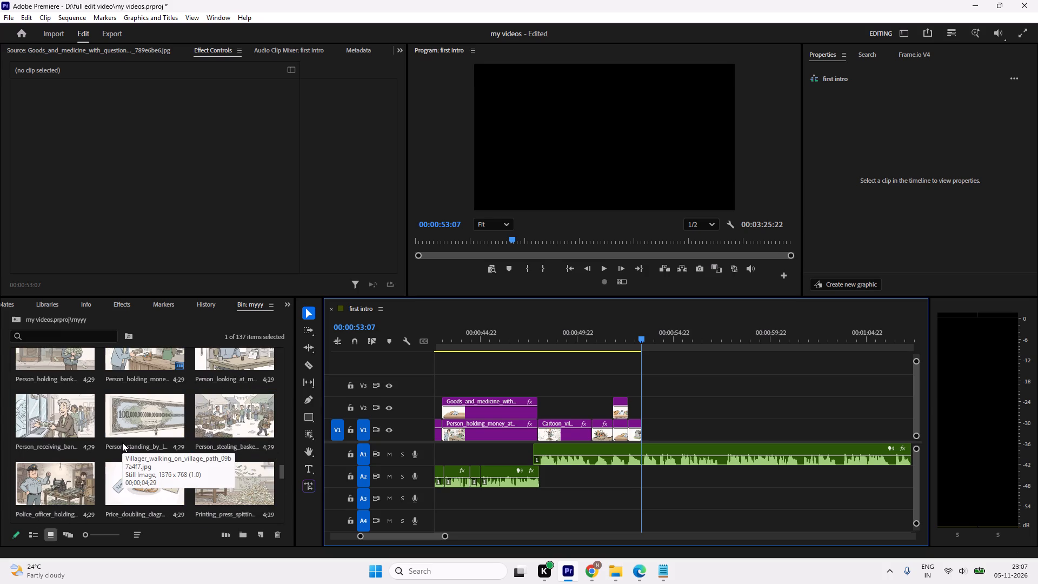
pyautogui.scroll(3, 177, 485)
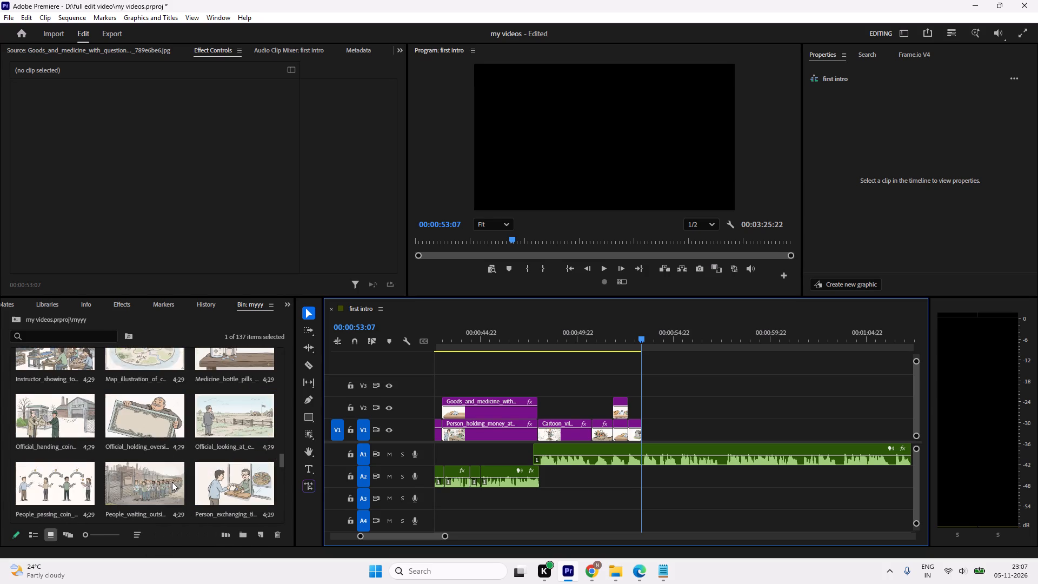
pyautogui.scroll(3, 172, 482)
pyautogui.scroll(-1, 172, 482)
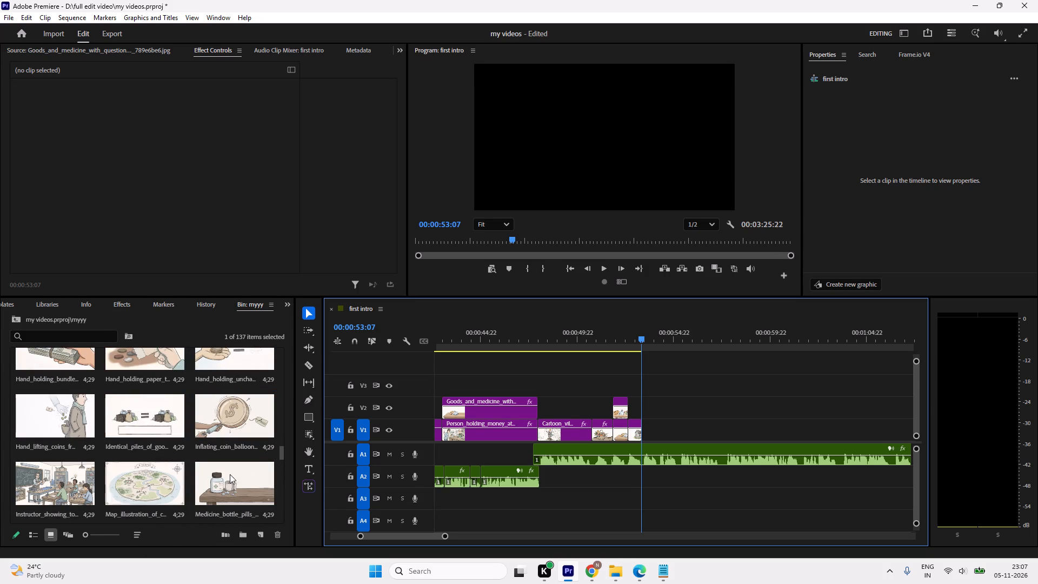
pyautogui.moveTo(230, 474); pyautogui.dragTo(641, 423)
pyautogui.click(664, 429)
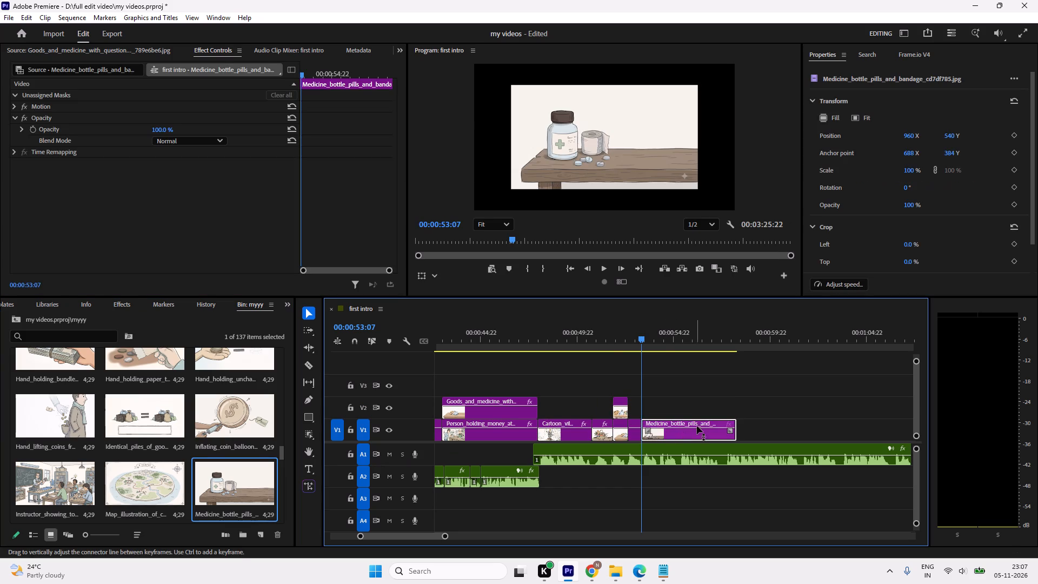
# Play from the house still into the medicine bottle still and scale the medicine still to fill the frame.
pyautogui.moveTo(652, 327); pyautogui.dragTo(631, 334)
pyautogui.click(681, 391)
pyautogui.click(686, 426)
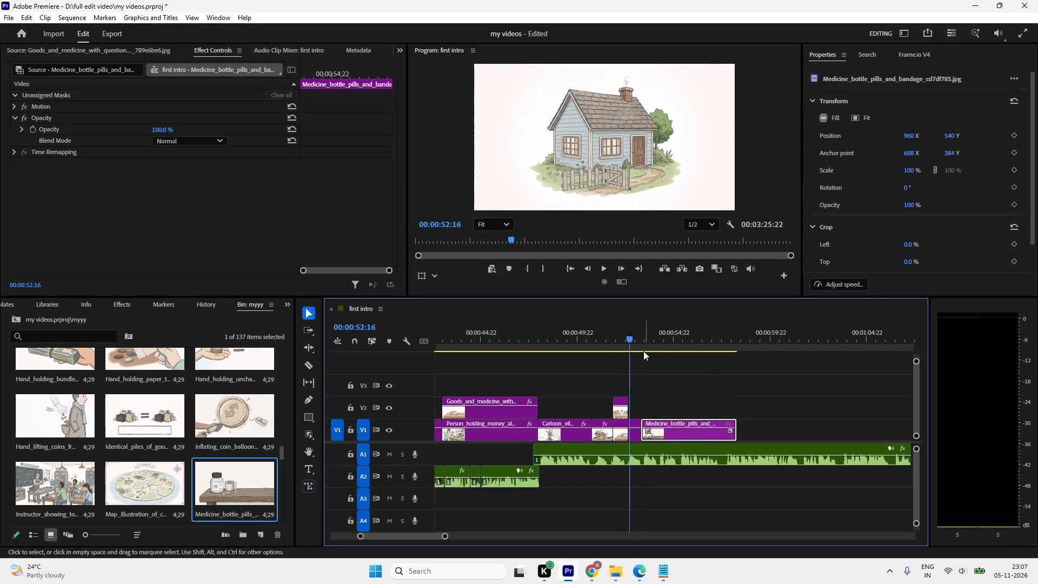
pyautogui.press('space')
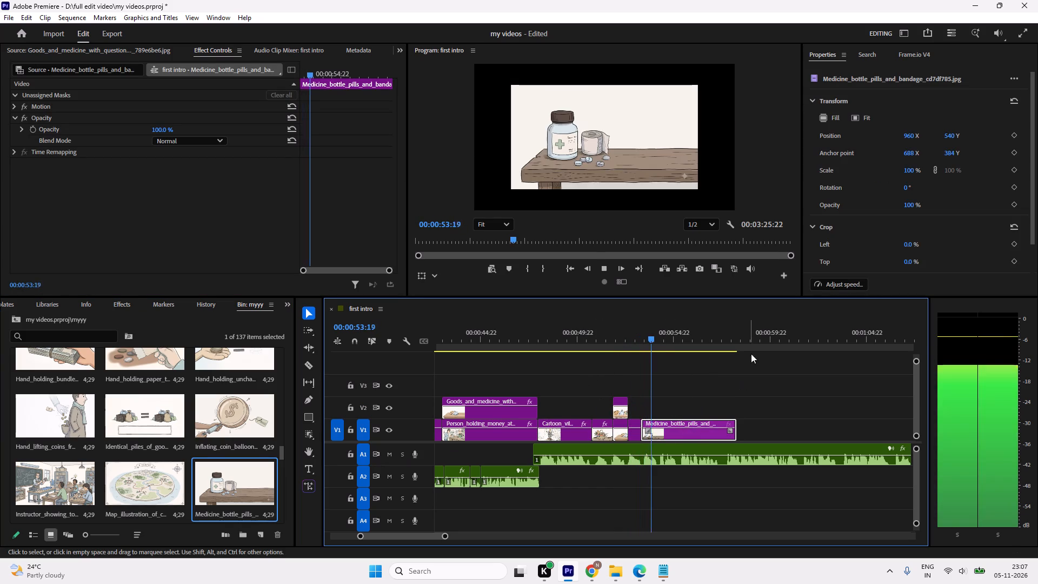
pyautogui.press('space')
pyautogui.click(824, 118)
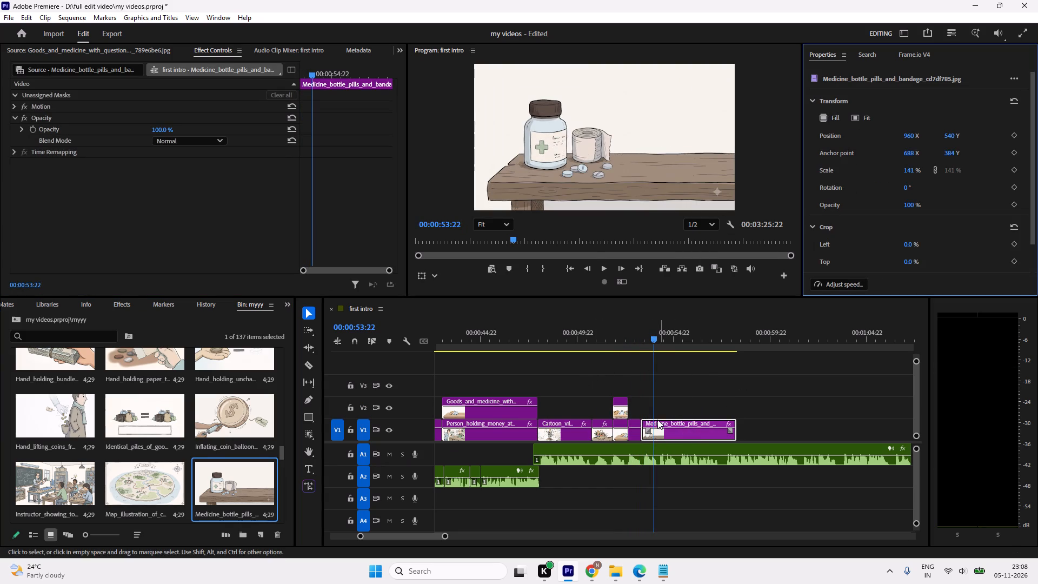
# Play on to 00:00:54:03, cut the medicine bottle still there and delete the portion after the cut.
pyautogui.press('space')
pyautogui.press('space')
pyautogui.click(676, 435)
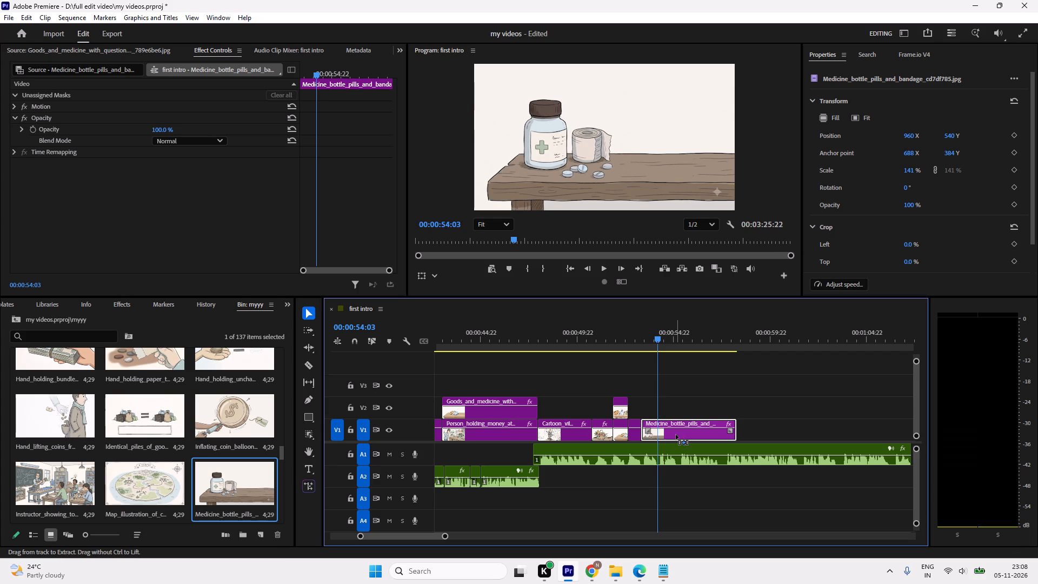
pyautogui.hotkey('ctrl', 'k')
pyautogui.click(676, 434)
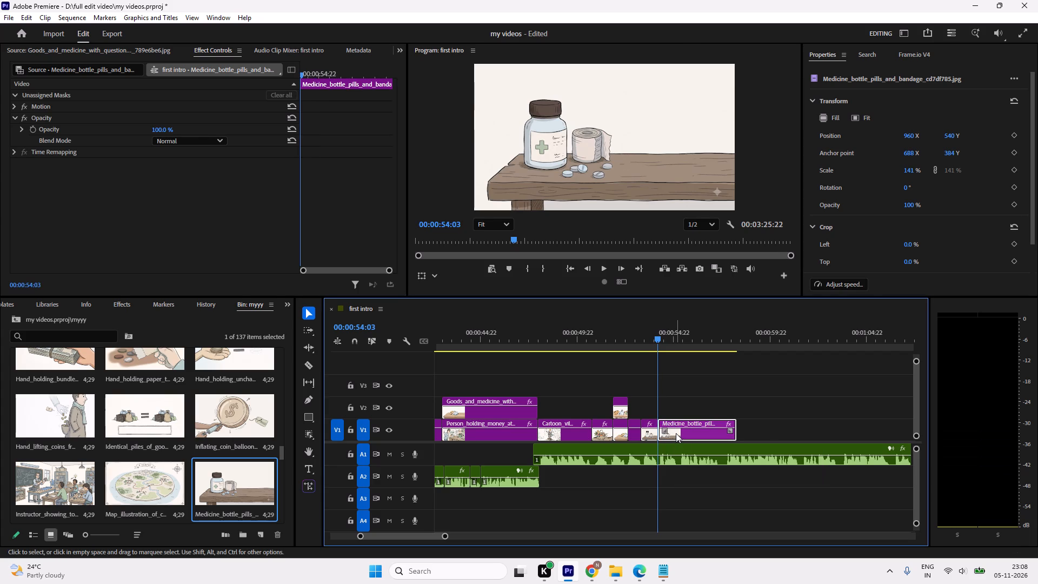
pyautogui.press('Delete')
# Play the narration on from 00:00:54:03 to 00:00:55:03 to hear what the next still must show.
pyautogui.press('space')
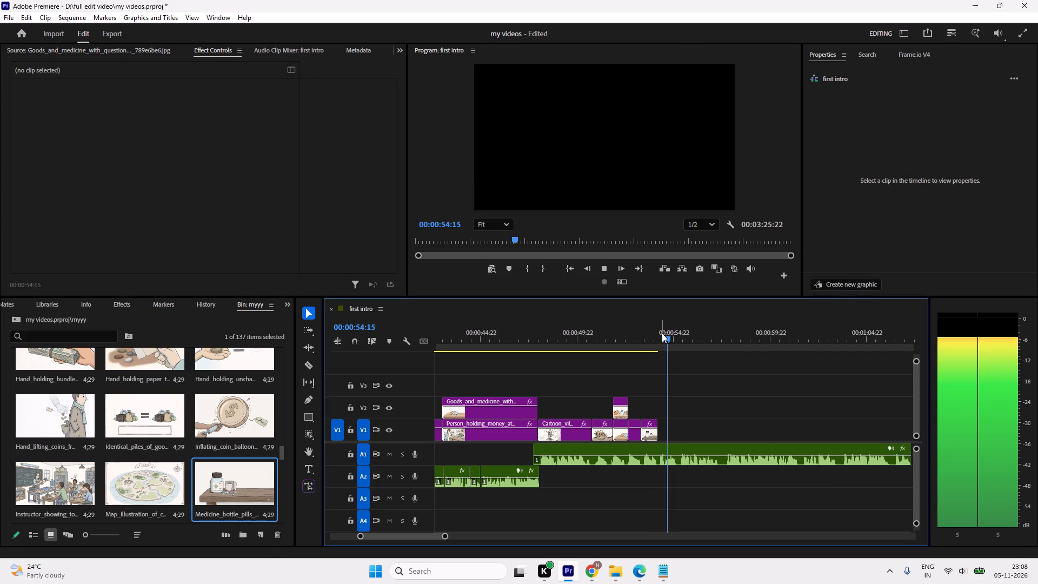
pyautogui.press('space')
# Look through the bin's stills for one matching the narration and preview the Factories_emitting_smoke still.
pyautogui.scroll(6, 123, 441)
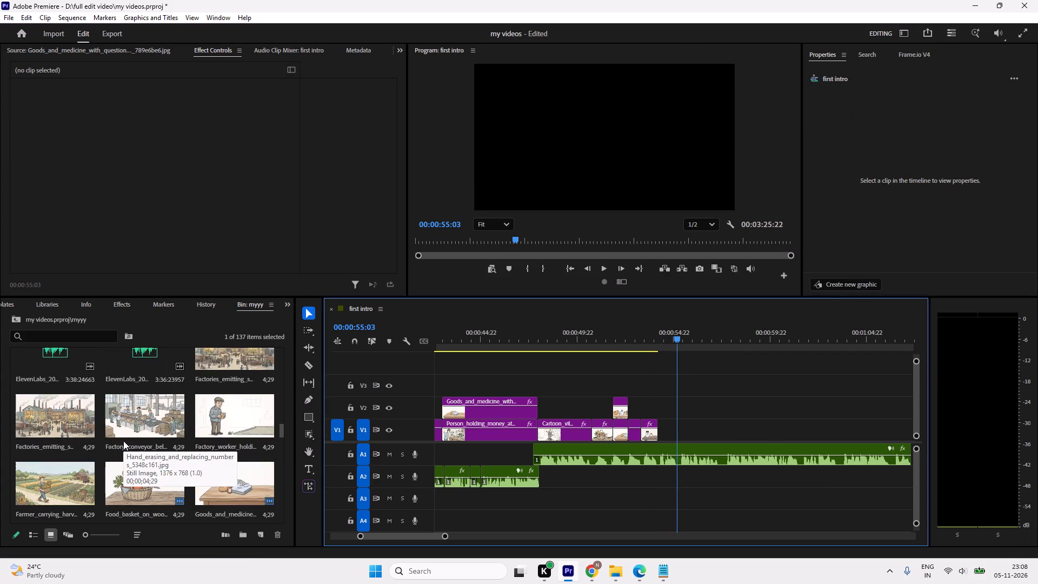
pyautogui.scroll(3, 123, 441)
pyautogui.scroll(-2, 137, 444)
pyautogui.scroll(1, 142, 443)
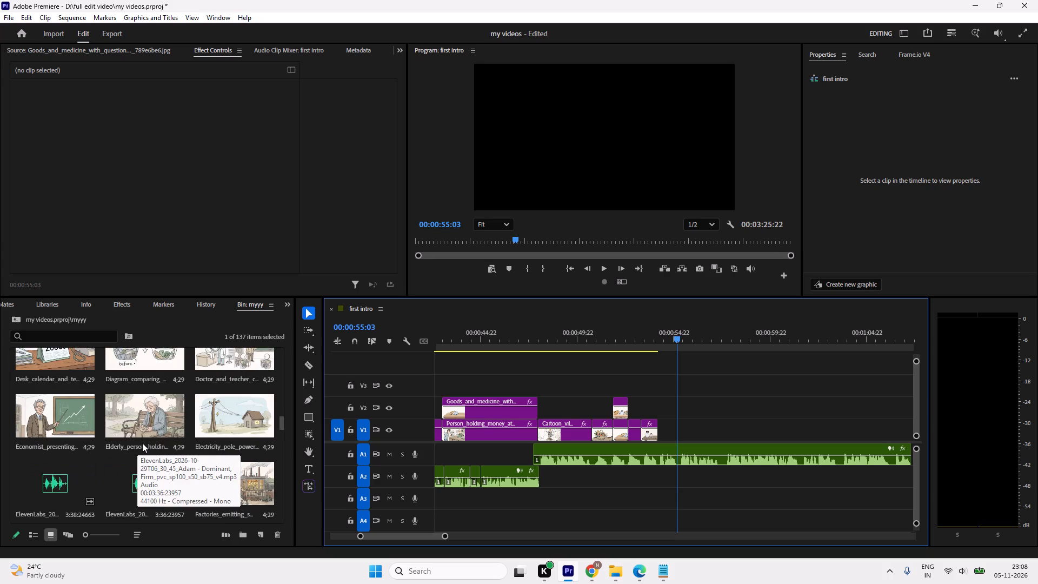
pyautogui.scroll(7, 149, 437)
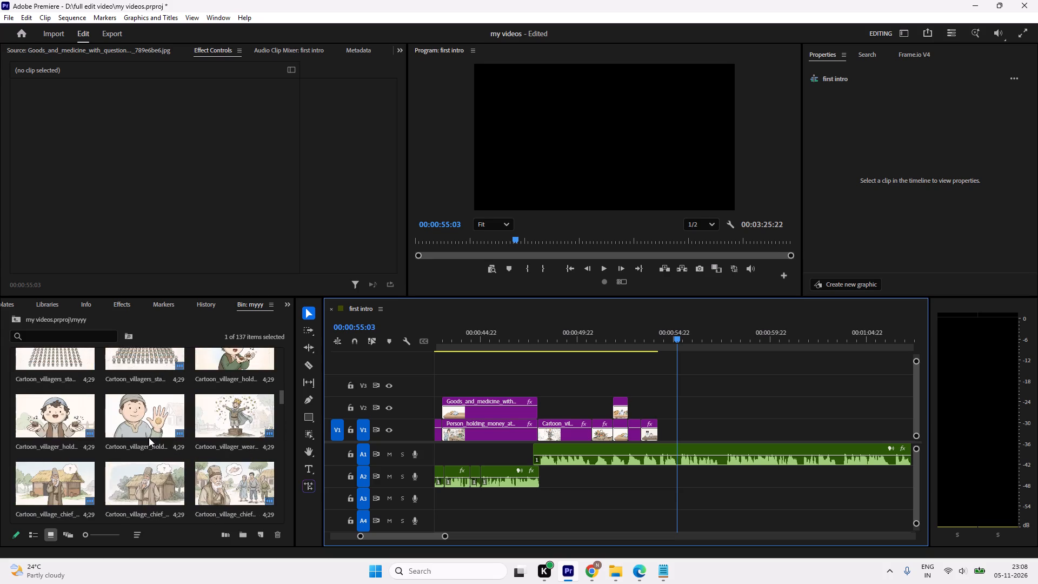
pyautogui.scroll(6, 149, 437)
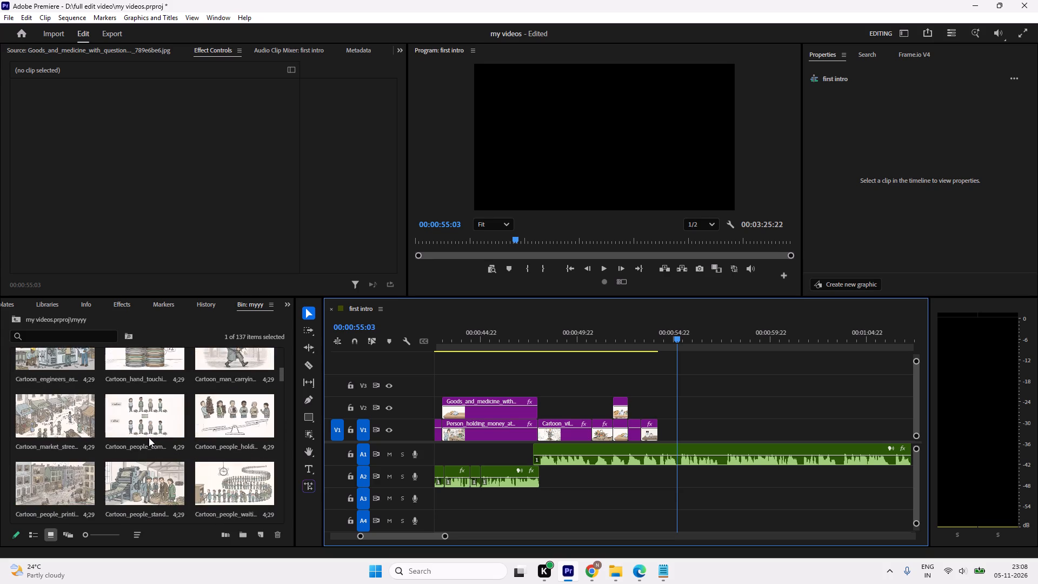
pyautogui.scroll(4, 149, 437)
pyautogui.scroll(-1, 149, 437)
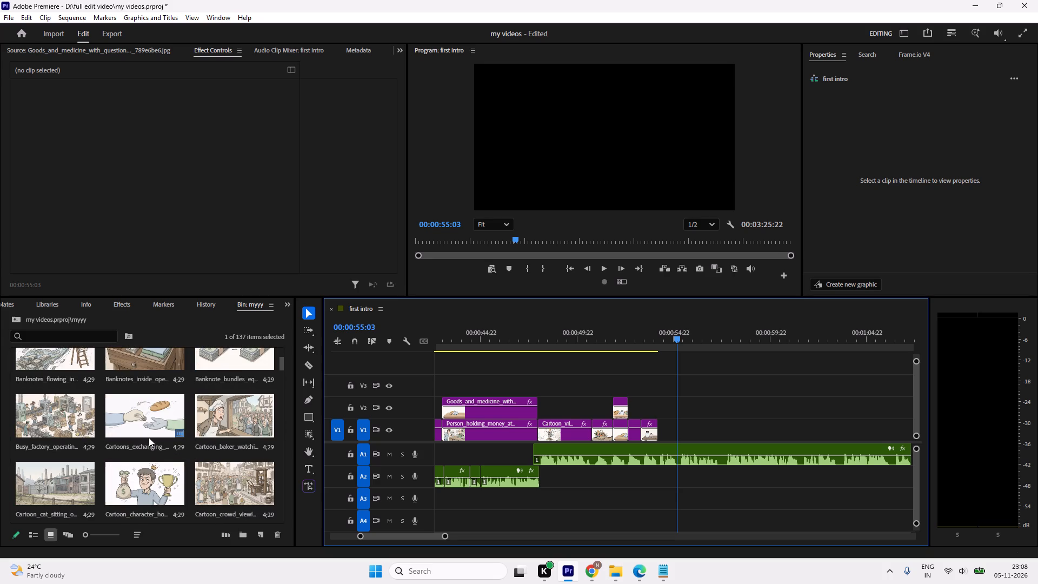
pyautogui.scroll(1, 149, 437)
pyautogui.scroll(-2, 149, 437)
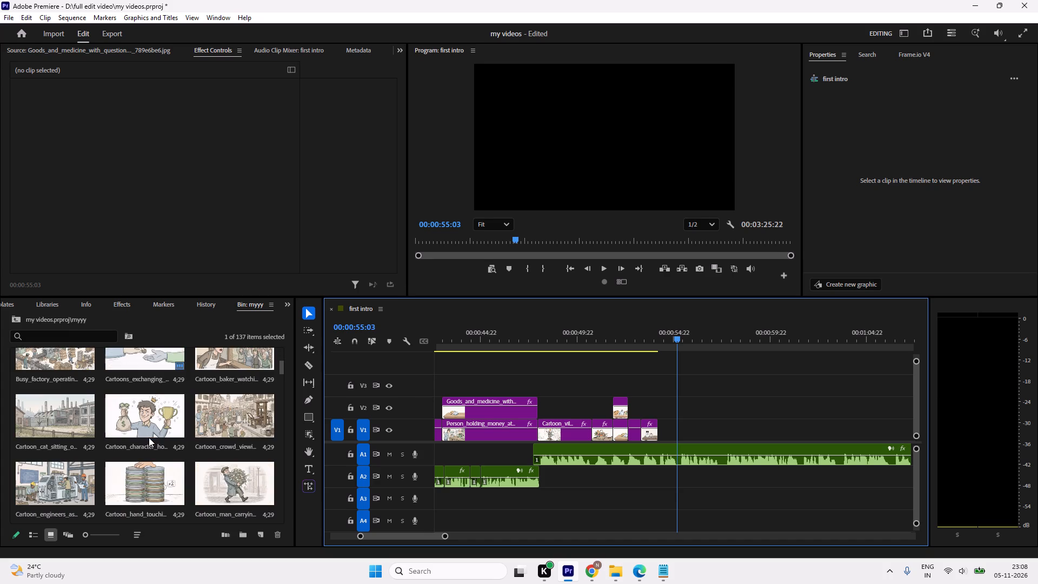
pyautogui.scroll(5, 149, 437)
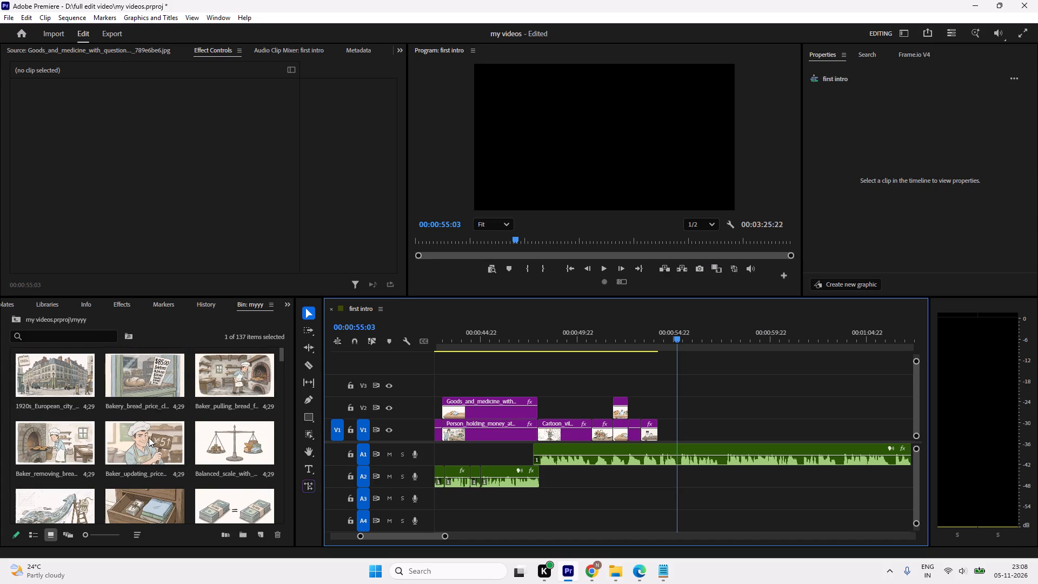
pyautogui.scroll(-3, 149, 437)
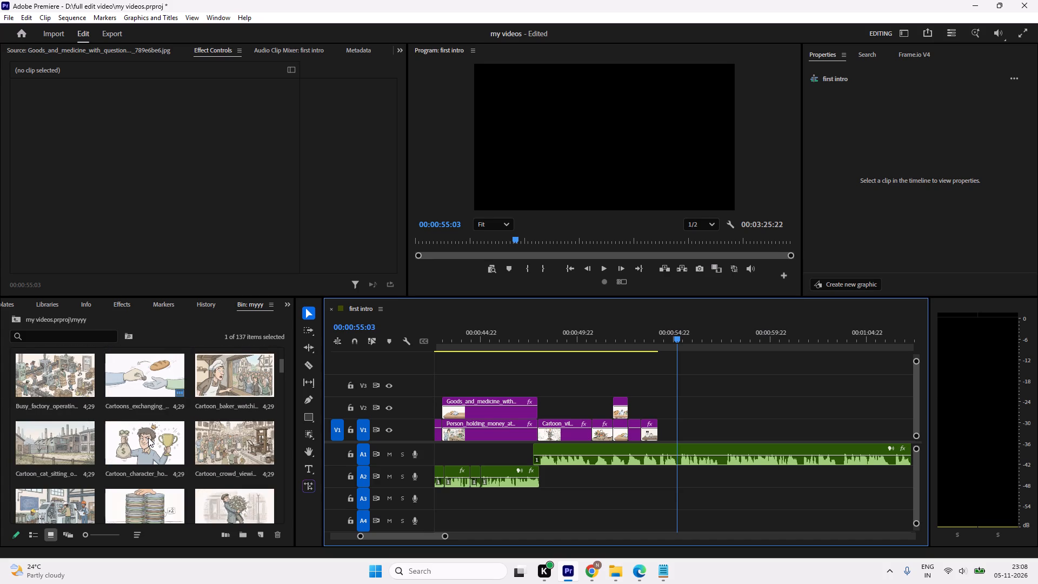
pyautogui.scroll(-3, 148, 437)
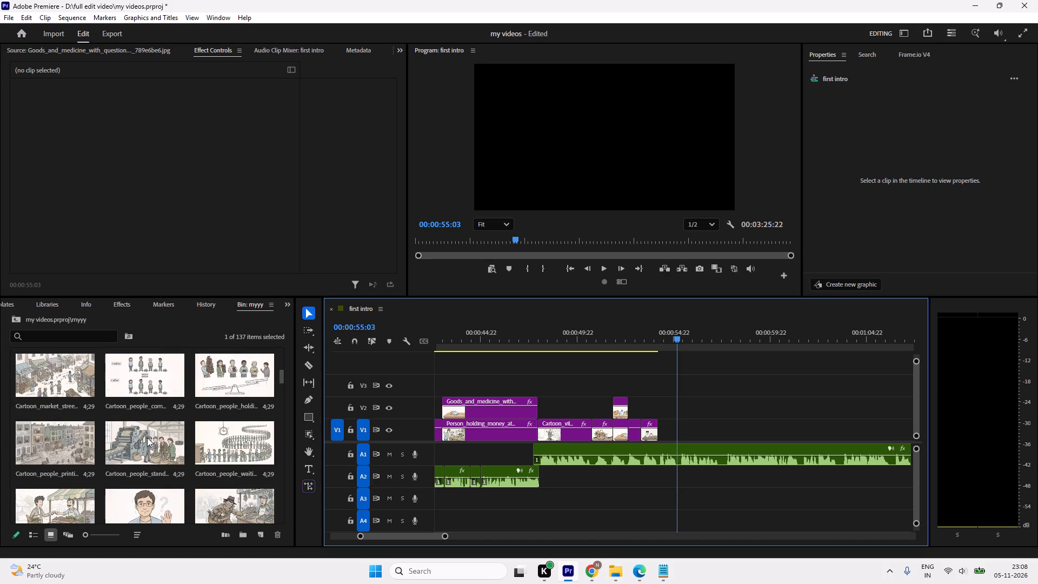
pyautogui.scroll(-5, 147, 437)
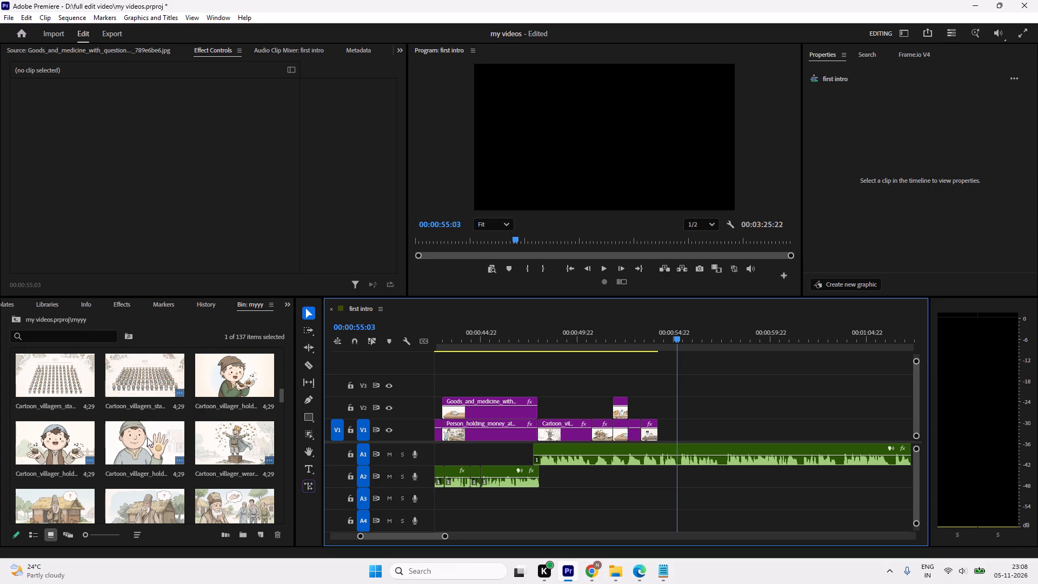
pyautogui.scroll(-3, 147, 437)
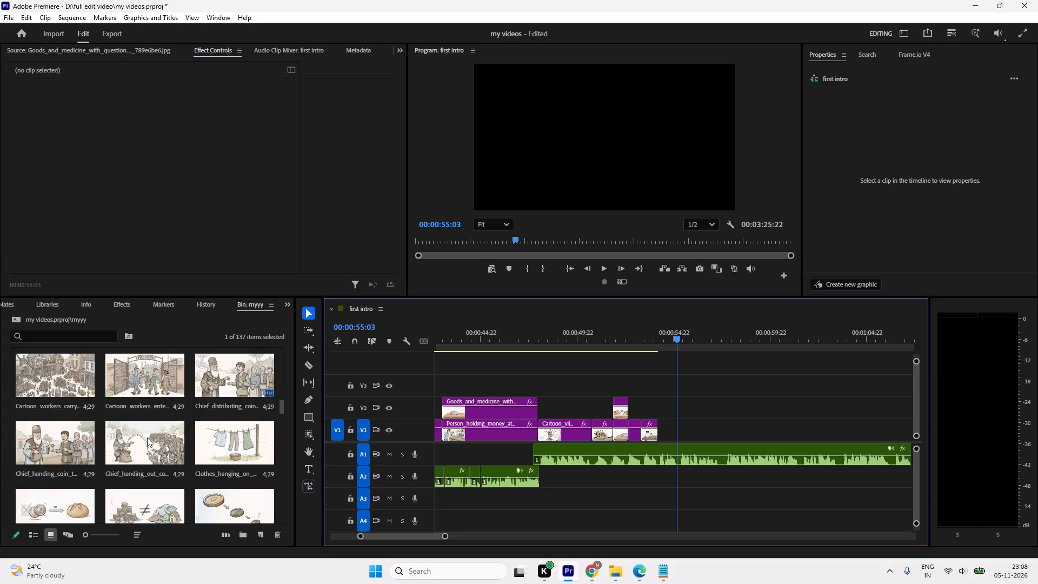
pyautogui.scroll(-4, 147, 437)
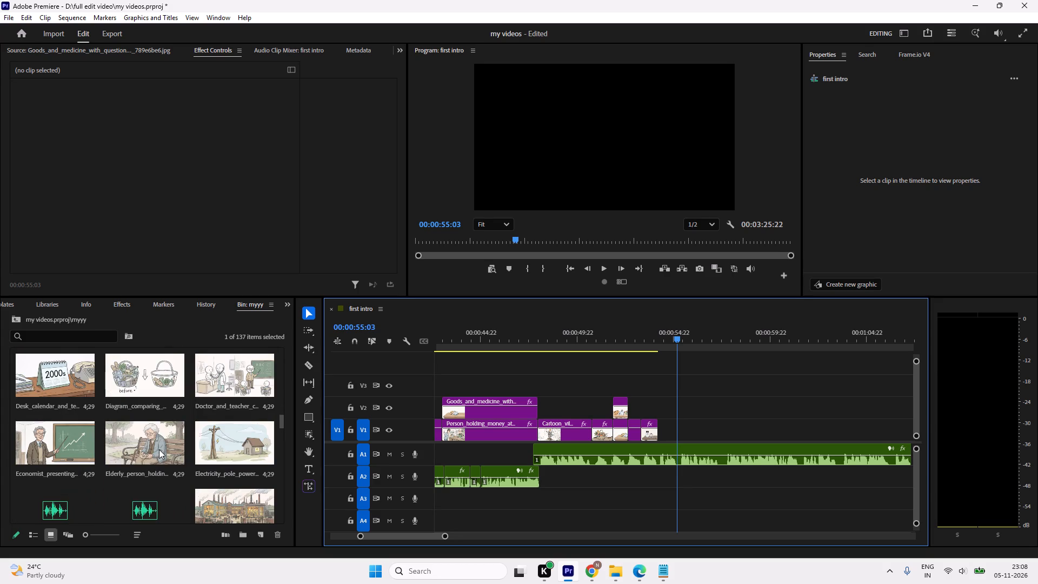
pyautogui.scroll(-2, 159, 449)
pyautogui.doubleClick(236, 393)
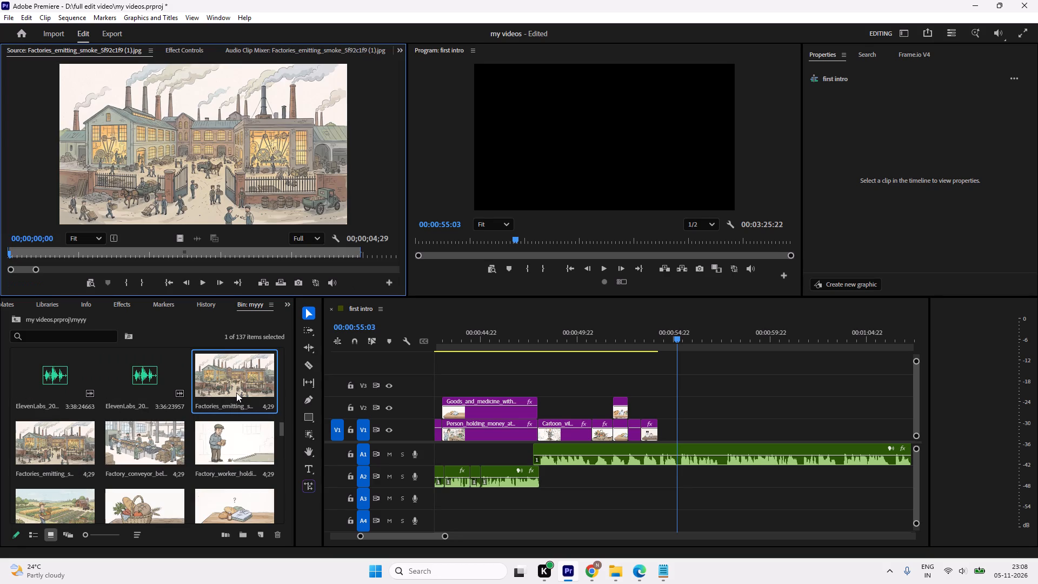
# Look through the rest of the bin for a still to follow the medicine bottle shot.
pyautogui.scroll(-1, 136, 475)
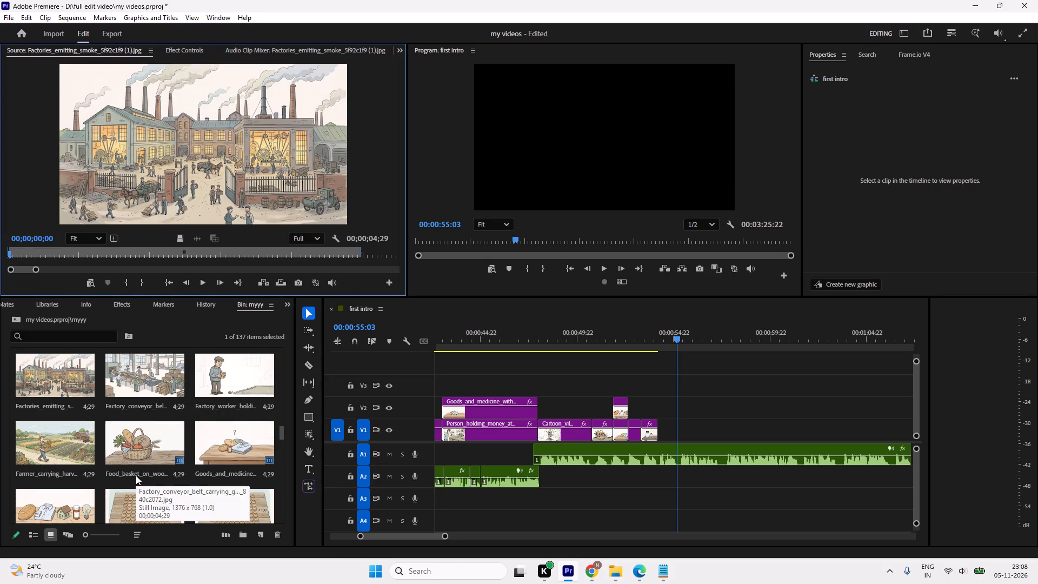
pyautogui.scroll(-6, 140, 415)
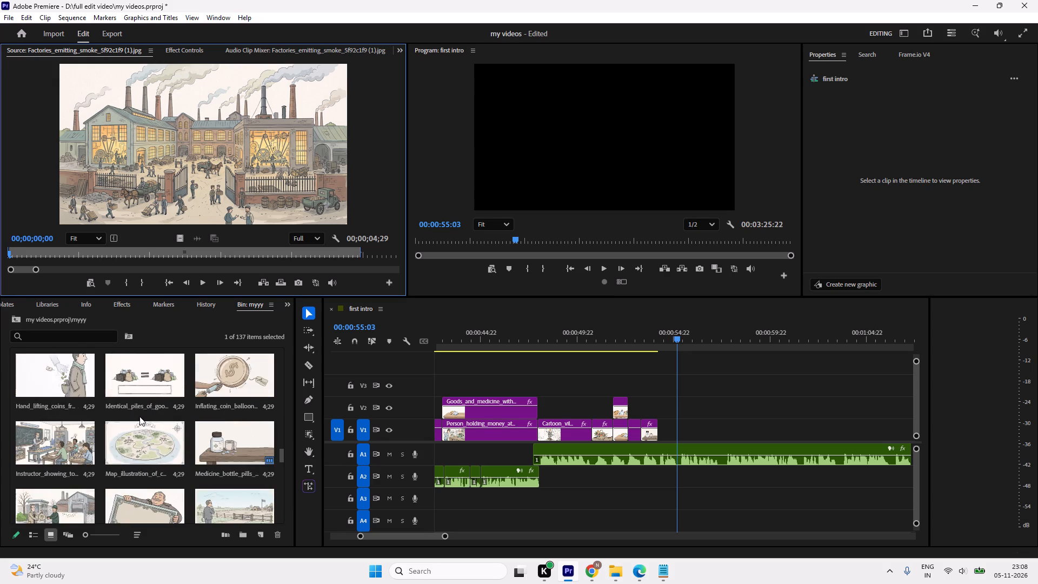
pyautogui.scroll(-6, 139, 416)
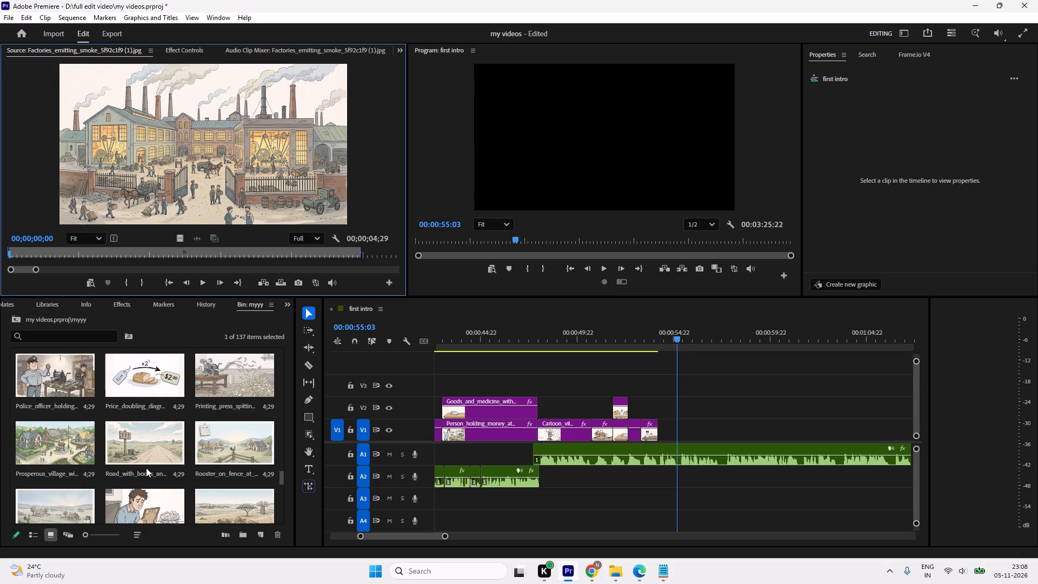
pyautogui.scroll(-3, 149, 457)
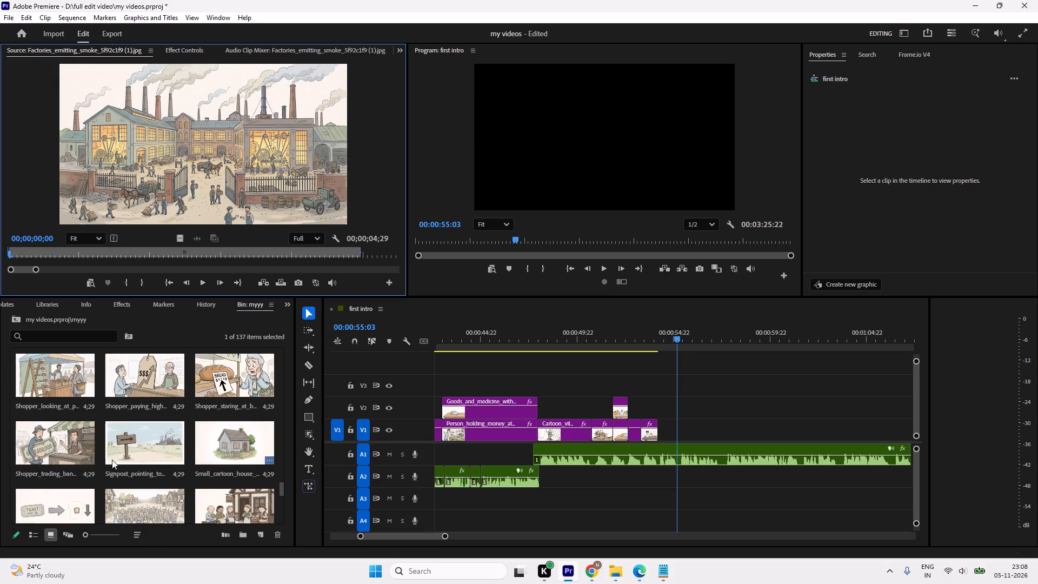
pyautogui.scroll(-5, 112, 460)
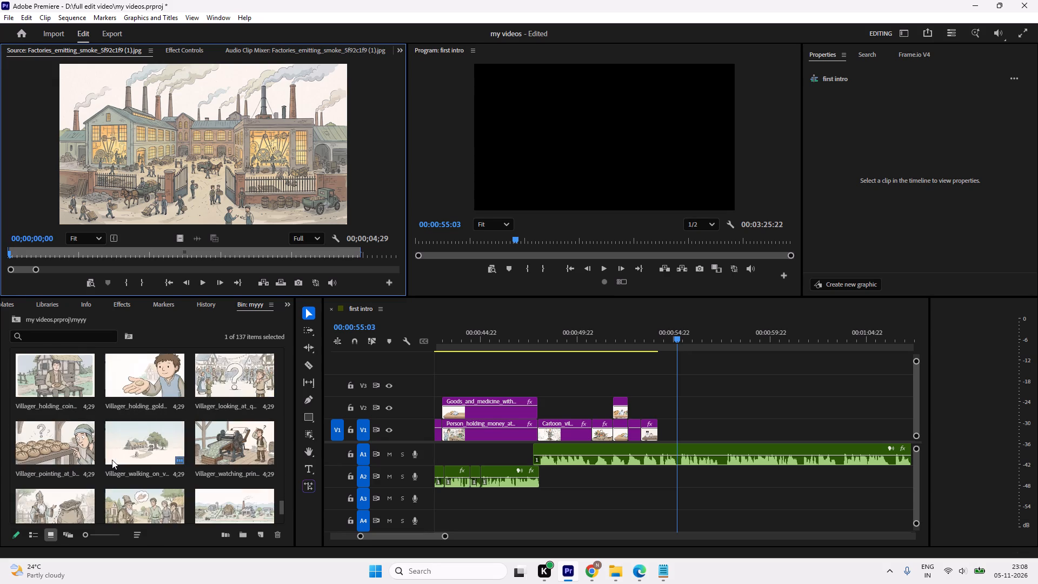
pyautogui.scroll(-2, 112, 460)
pyautogui.scroll(4, 112, 460)
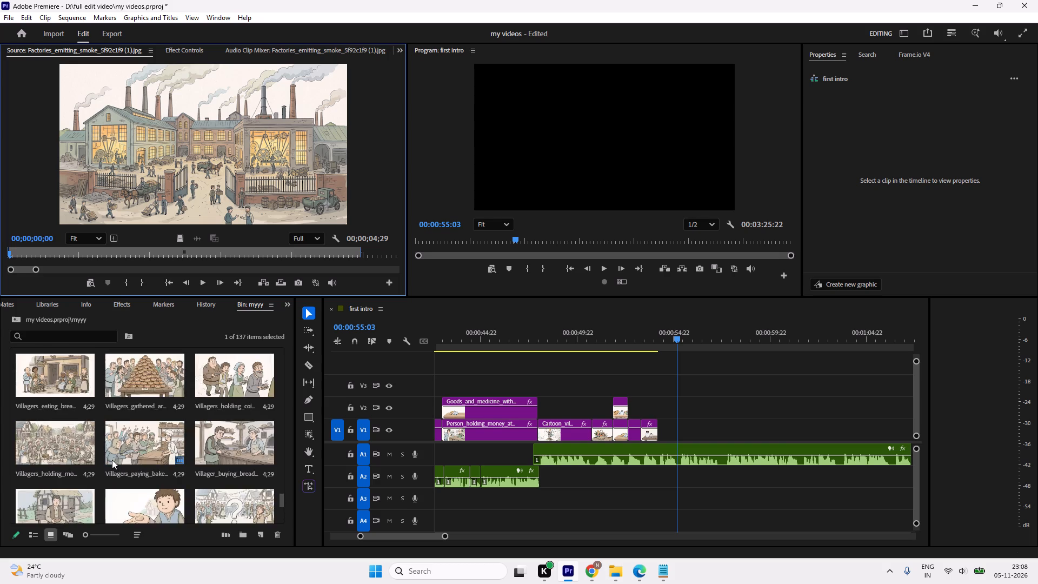
pyautogui.scroll(10, 112, 460)
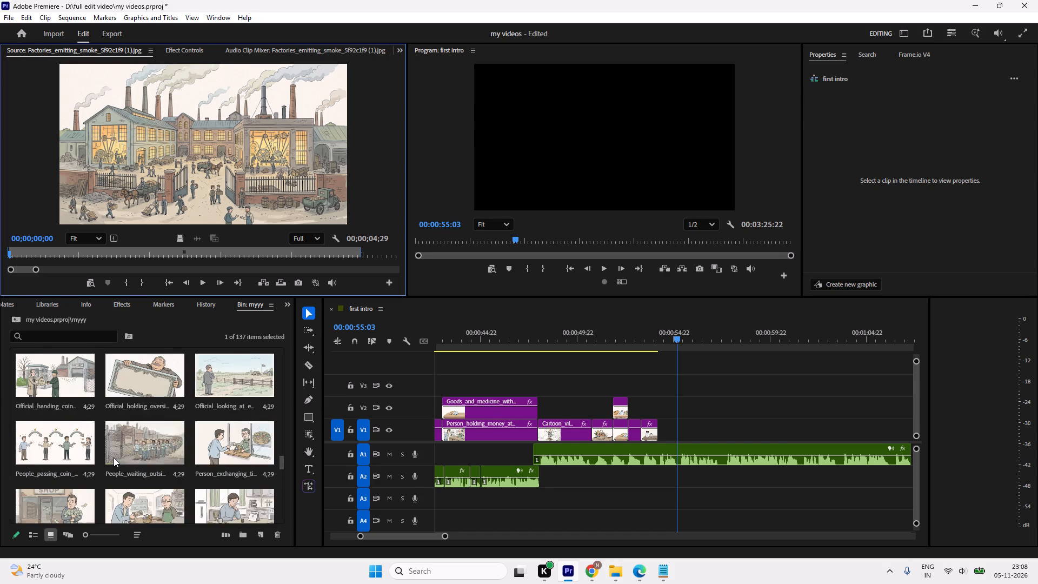
pyautogui.scroll(8, 114, 457)
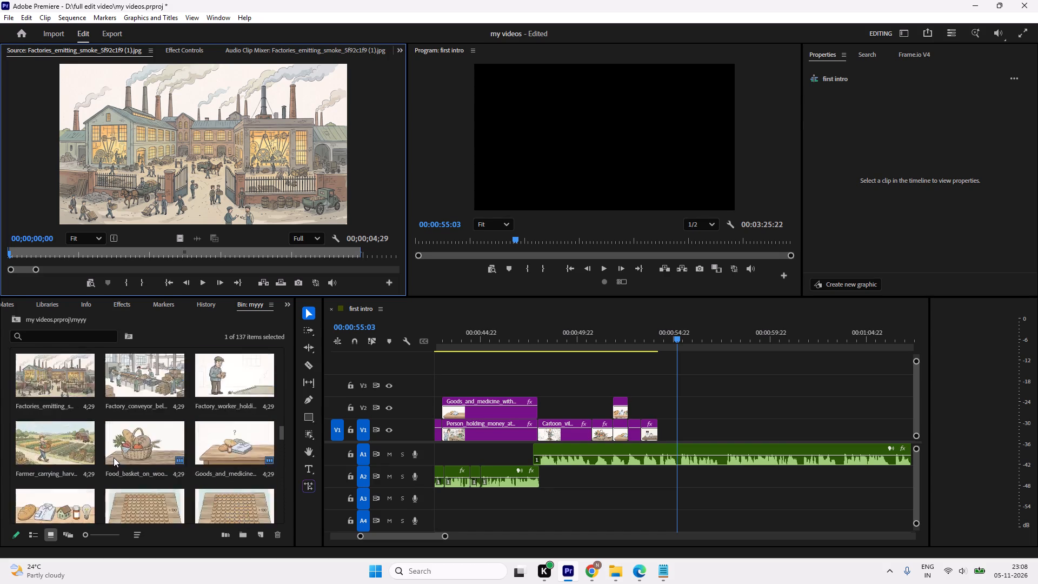
# Place the Electricity_pole_powering still on V1 at 00:00:54:03, directly after the medicine bottle still.
pyautogui.scroll(2, 114, 457)
pyautogui.moveTo(241, 377); pyautogui.dragTo(653, 409)
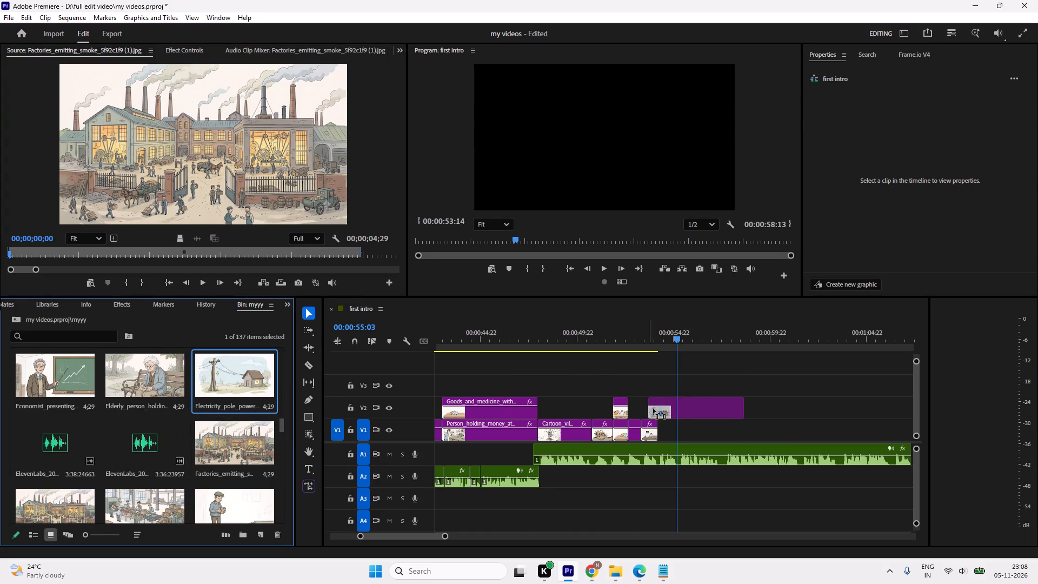
pyautogui.moveTo(653, 409); pyautogui.dragTo(657, 428)
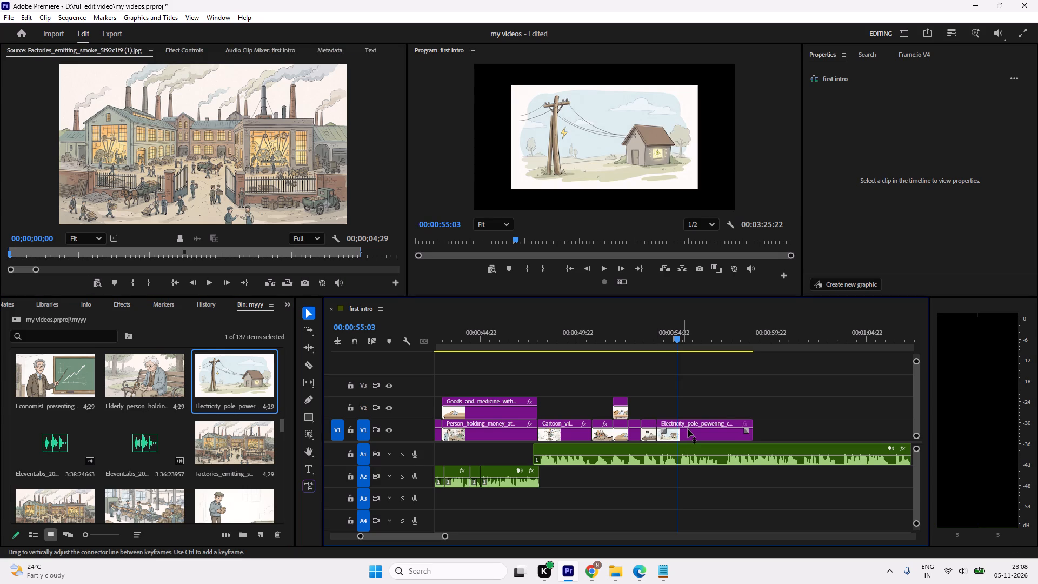
# Scale the electricity pole still to fill the frame, and enlarge it further to about 255%.
pyautogui.click(688, 429)
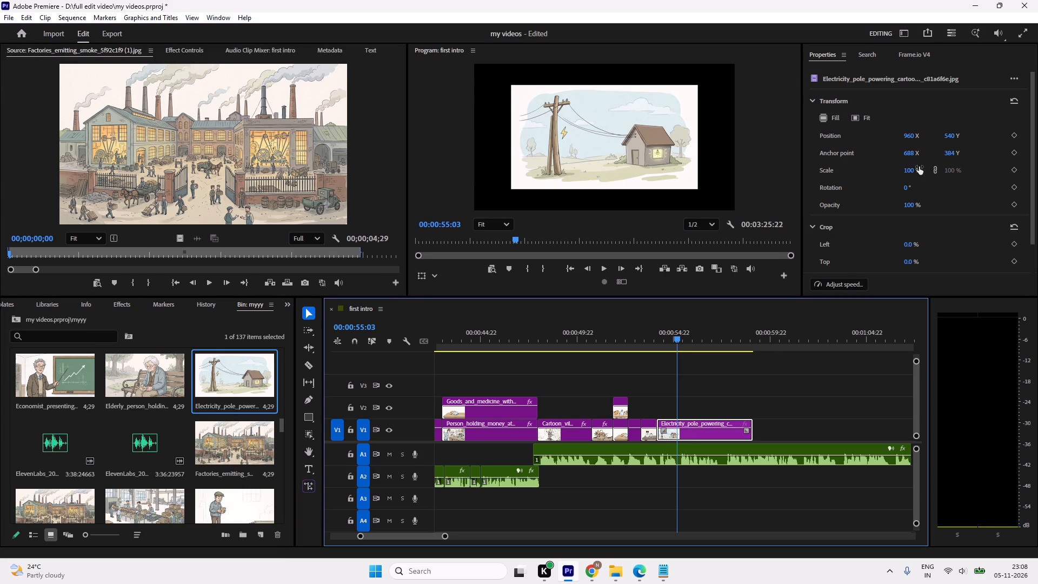
pyautogui.click(823, 120)
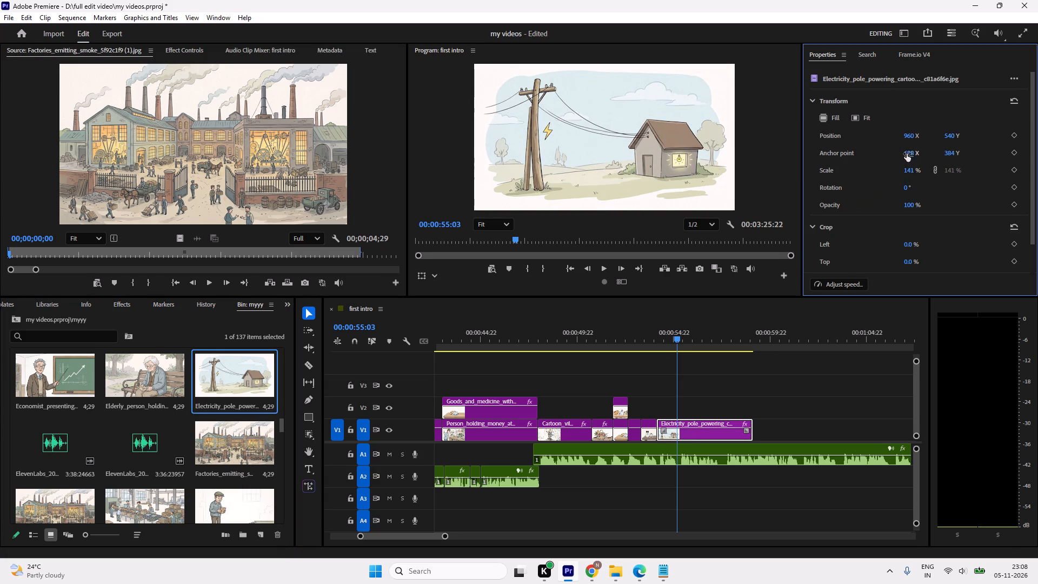
pyautogui.moveTo(910, 171); pyautogui.dragTo(965, 182)
pyautogui.moveTo(906, 169); pyautogui.dragTo(931, 173)
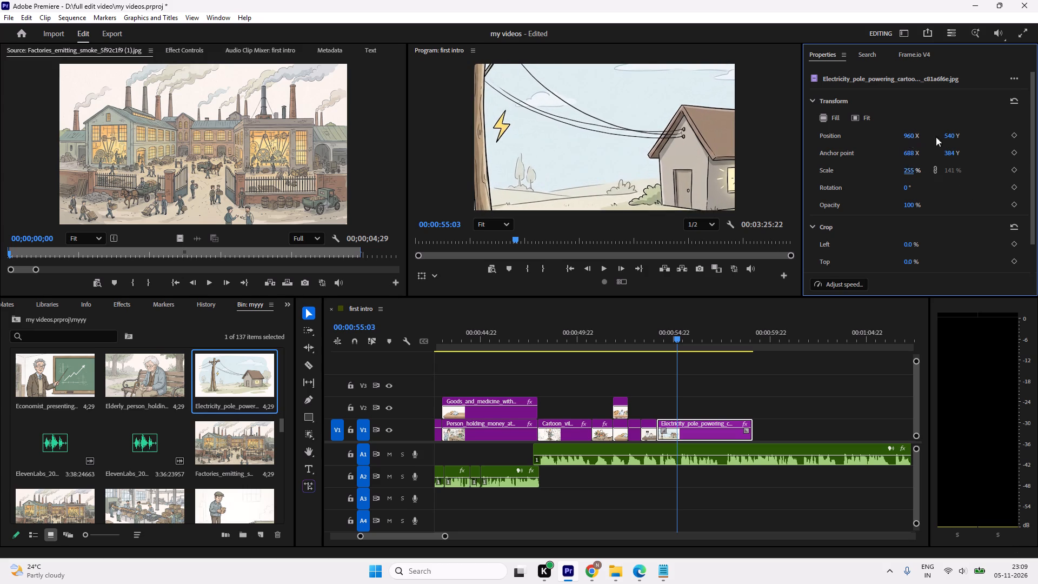
# Reposition the electricity pole still to about 1518 X, 796 Y so the pole and lightning bolt sit near the frame's centre.
pyautogui.moveTo(950, 132); pyautogui.dragTo(1037, 138)
pyautogui.moveTo(912, 136); pyautogui.dragTo(1037, 144)
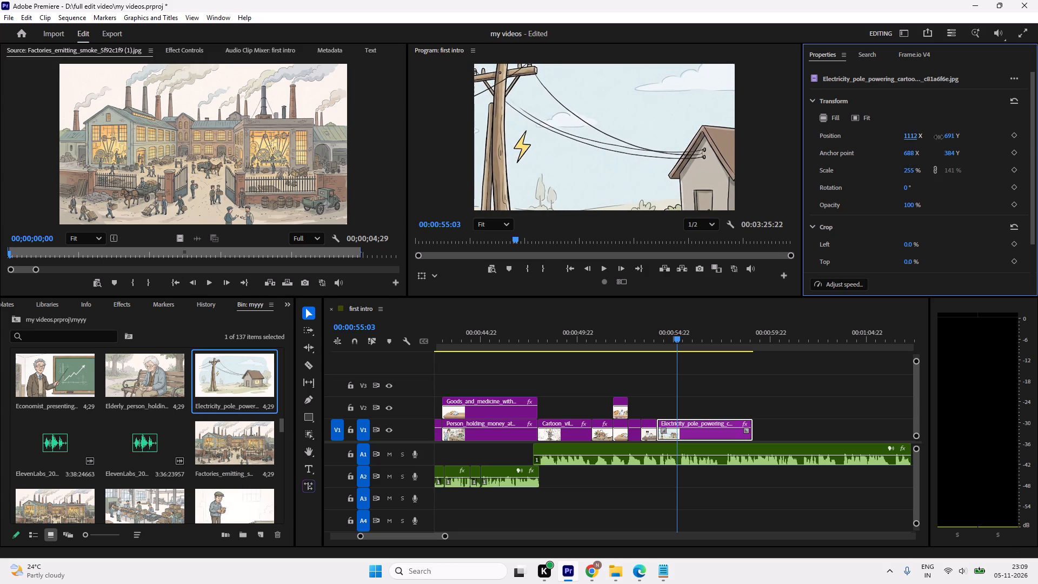
pyautogui.moveTo(914, 141); pyautogui.dragTo(1034, 147)
pyautogui.moveTo(902, 135); pyautogui.dragTo(930, 137)
pyautogui.moveTo(896, 134); pyautogui.dragTo(906, 134)
pyautogui.moveTo(908, 135); pyautogui.dragTo(984, 140)
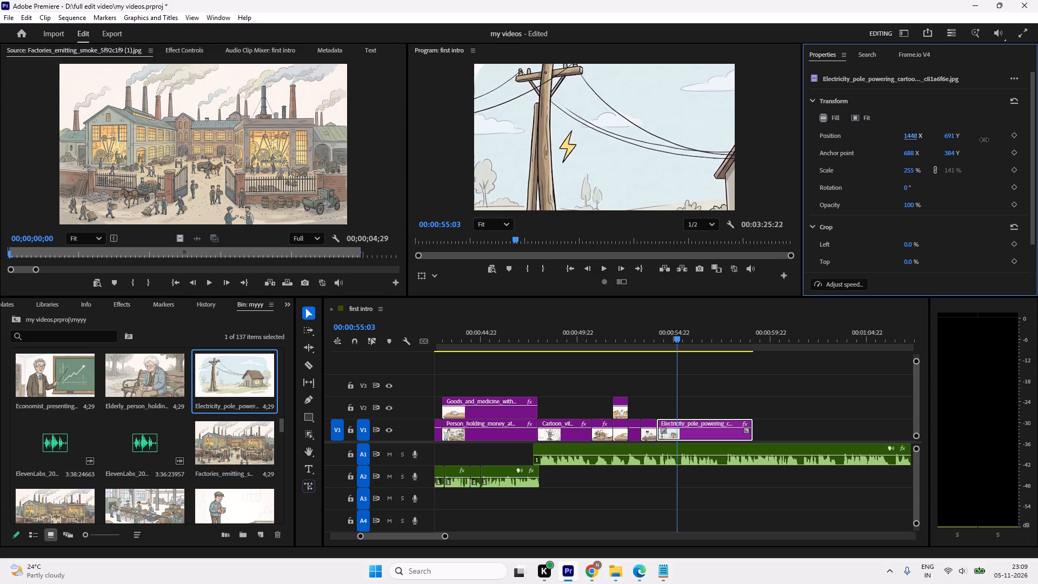
pyautogui.moveTo(984, 140); pyautogui.dragTo(990, 140)
pyautogui.moveTo(909, 135); pyautogui.dragTo(933, 138)
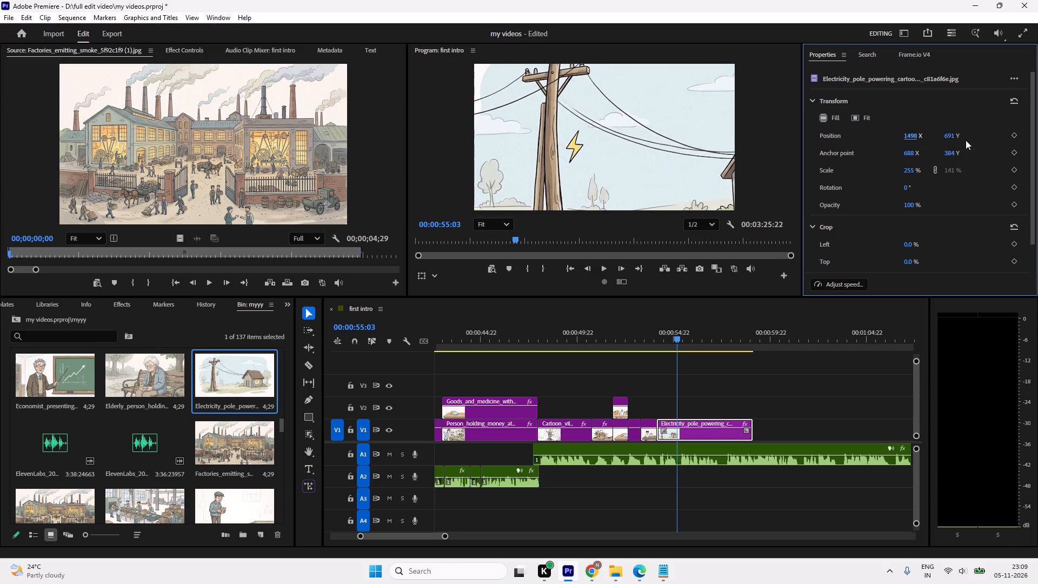
pyautogui.moveTo(948, 136); pyautogui.dragTo(1006, 136)
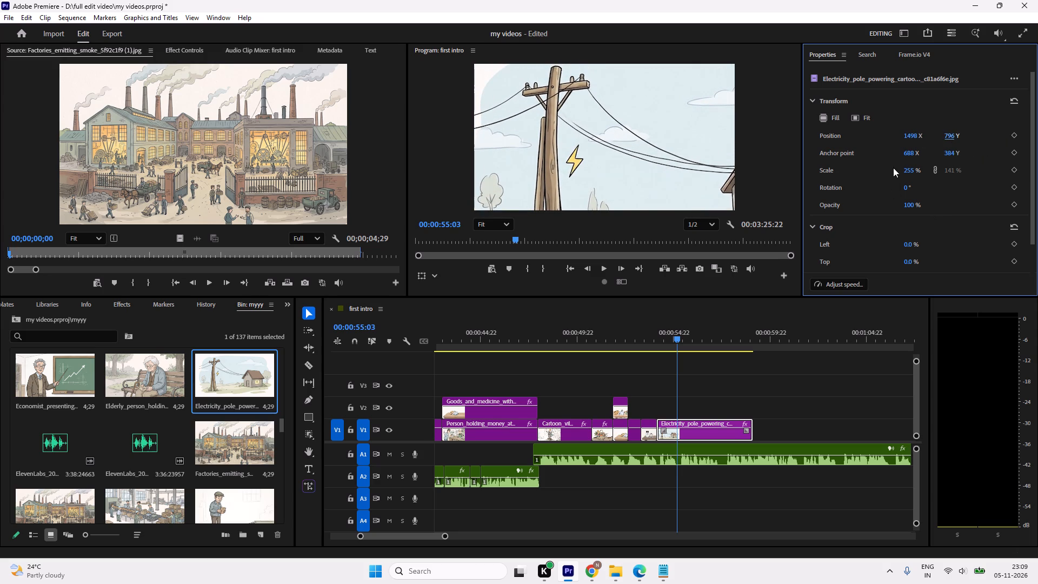
pyautogui.moveTo(915, 137); pyautogui.dragTo(927, 137)
# Reframe the electricity pole still by reducing its scale to about 241% and shifting its horizontal position to about 1612 X.
pyautogui.moveTo(907, 173); pyautogui.dragTo(899, 175)
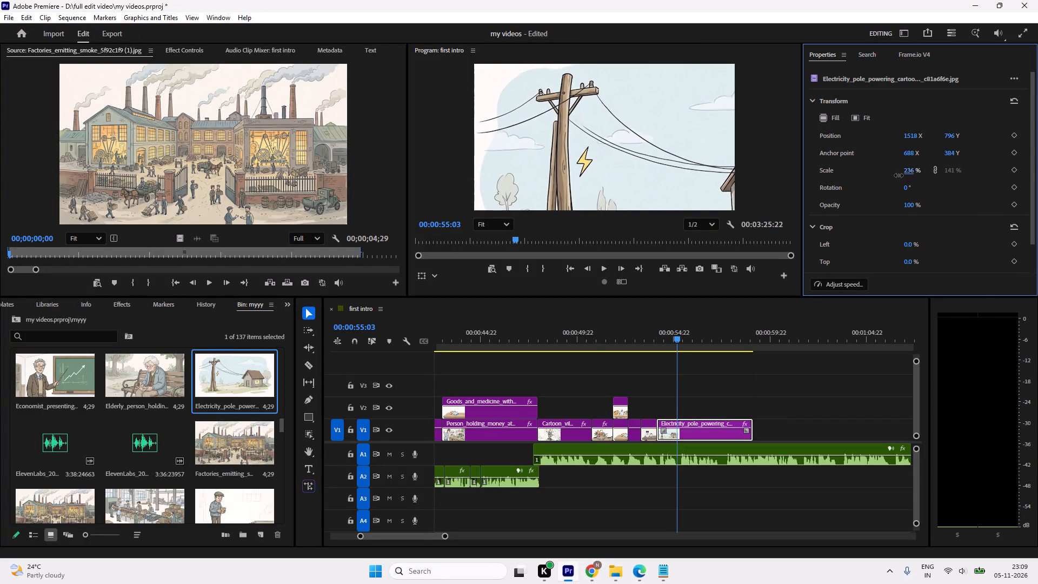
pyautogui.moveTo(899, 175); pyautogui.dragTo(891, 178)
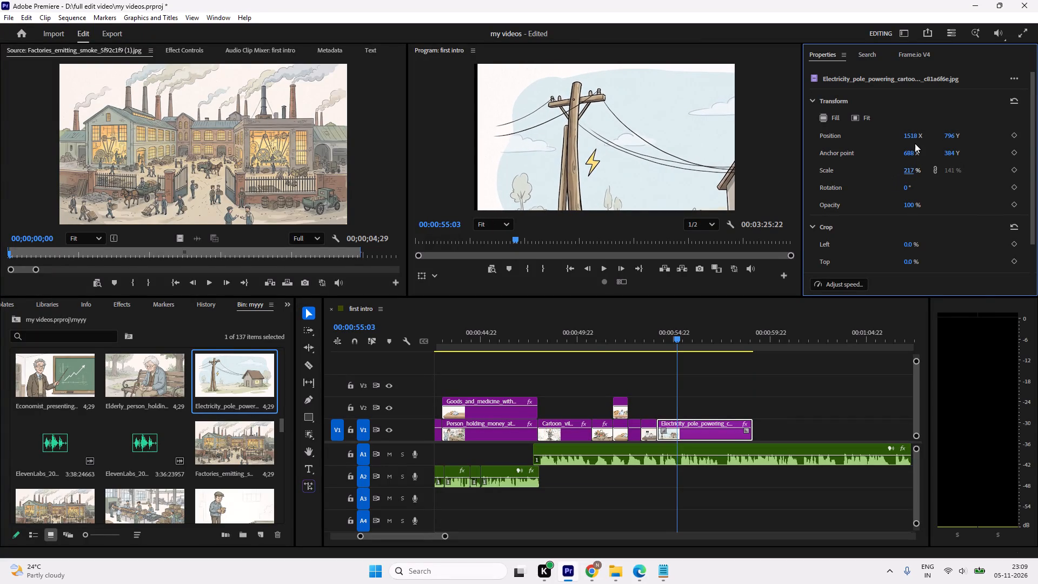
pyautogui.moveTo(909, 135); pyautogui.dragTo(921, 136)
pyautogui.moveTo(912, 134); pyautogui.dragTo(956, 141)
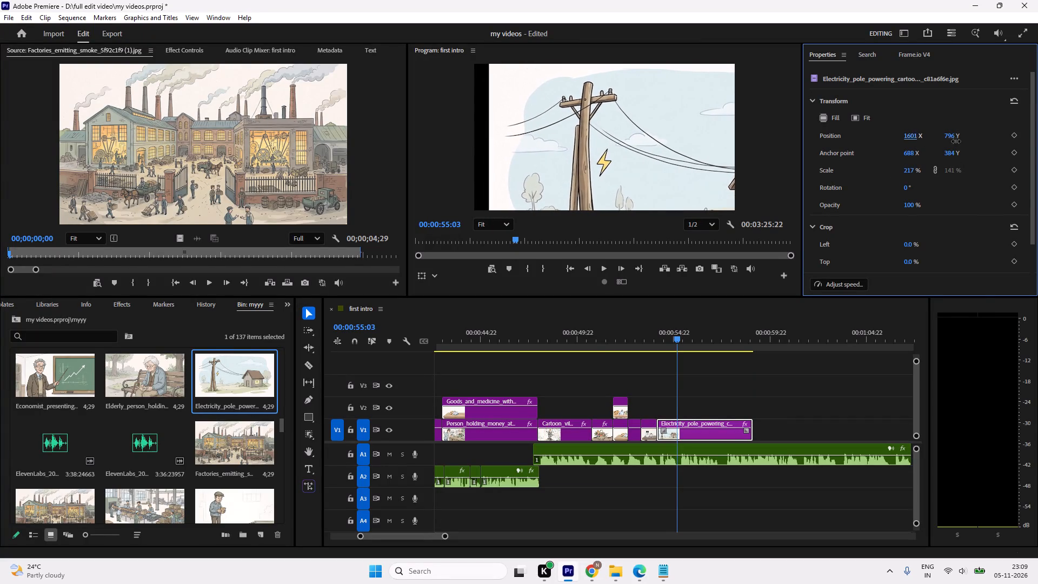
pyautogui.moveTo(956, 141); pyautogui.dragTo(961, 142)
pyautogui.moveTo(907, 170); pyautogui.dragTo(921, 173)
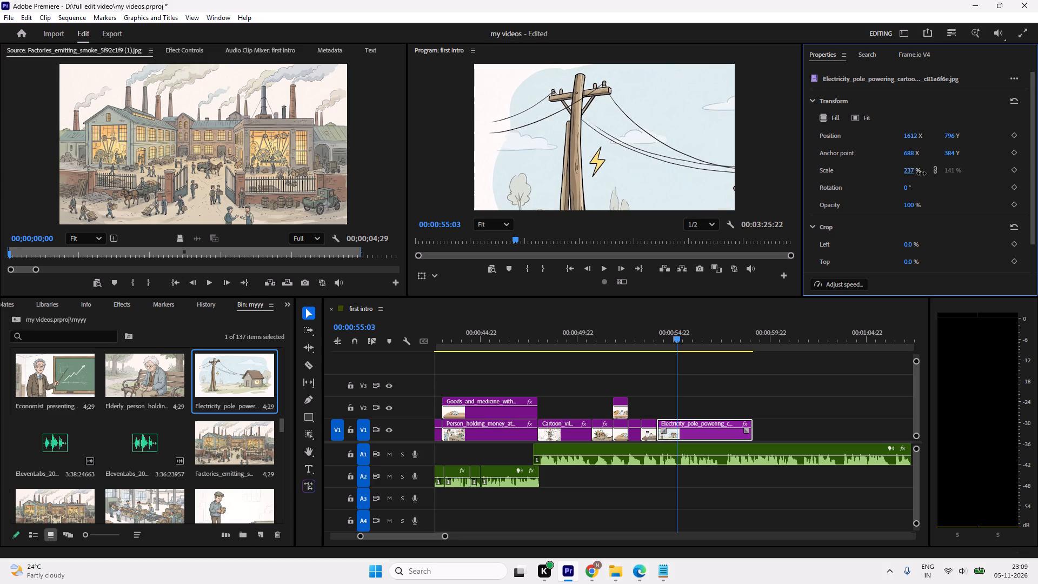
pyautogui.moveTo(921, 173); pyautogui.dragTo(923, 173)
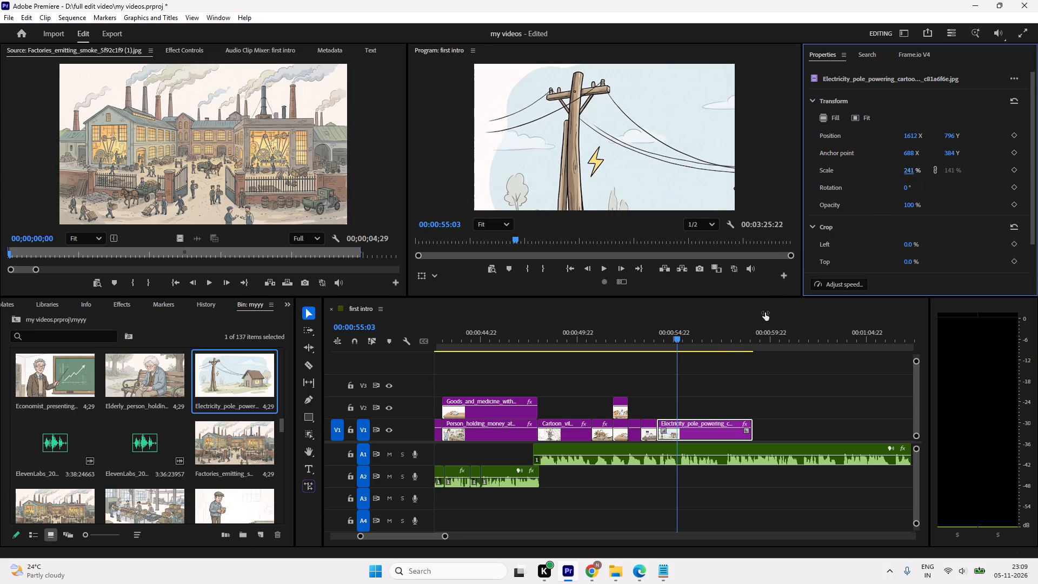
# Match the electricity pole still to the narration by splitting it at 00:00:55:03 and deleting the part after the cut.
pyautogui.moveTo(674, 335); pyautogui.dragTo(663, 339)
pyautogui.press('space')
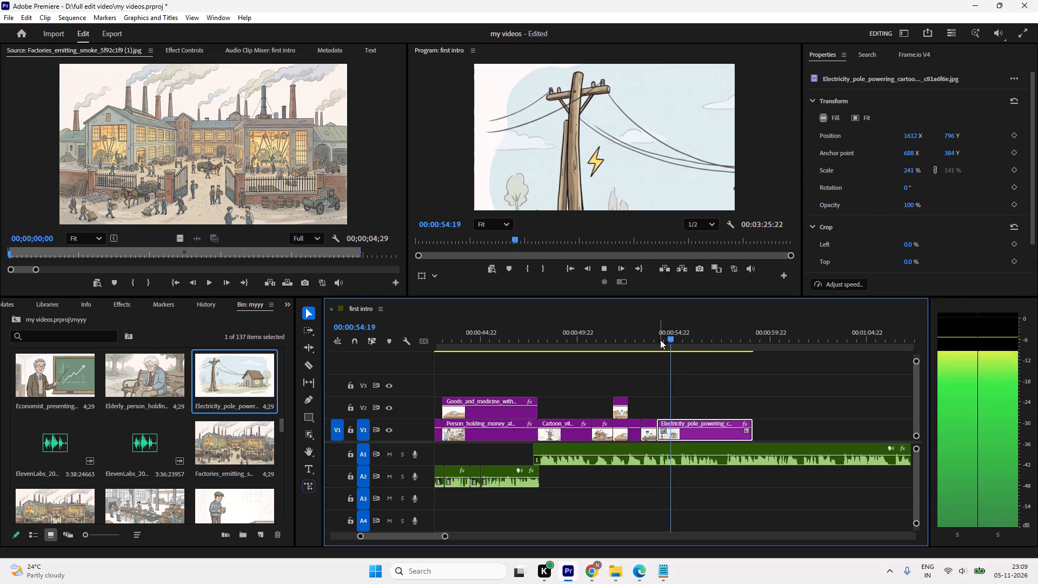
pyautogui.press('space')
pyautogui.moveTo(684, 347); pyautogui.dragTo(657, 352)
pyautogui.press('space')
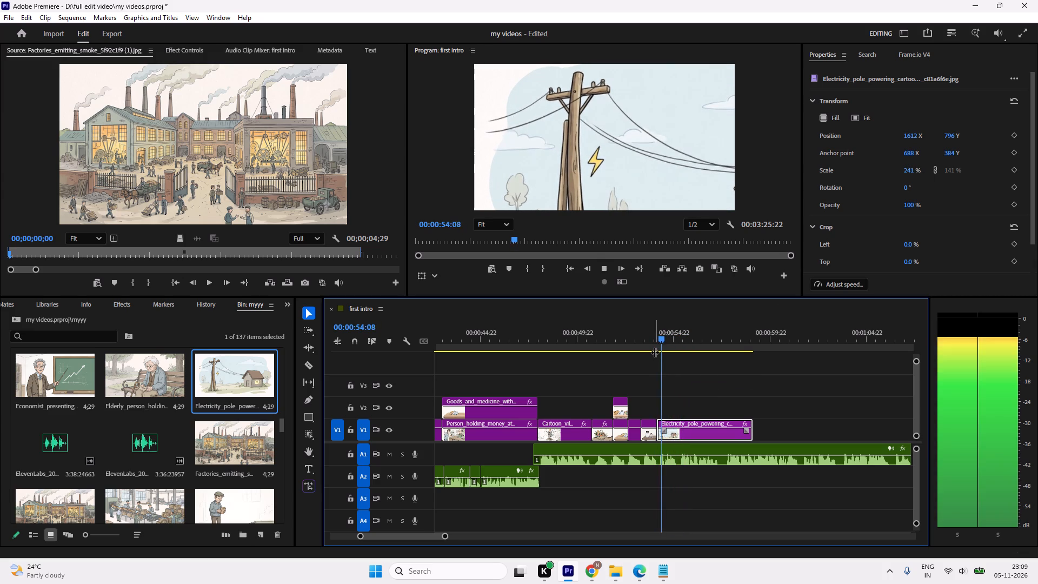
pyautogui.press('space')
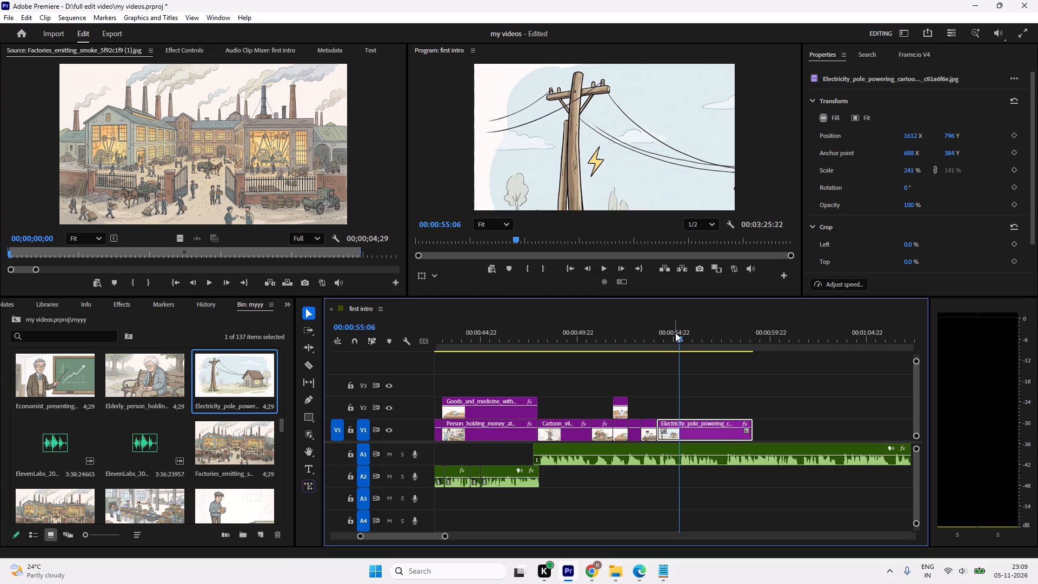
pyautogui.click(675, 332)
pyautogui.press('space')
pyautogui.press('space')
pyautogui.click(675, 341)
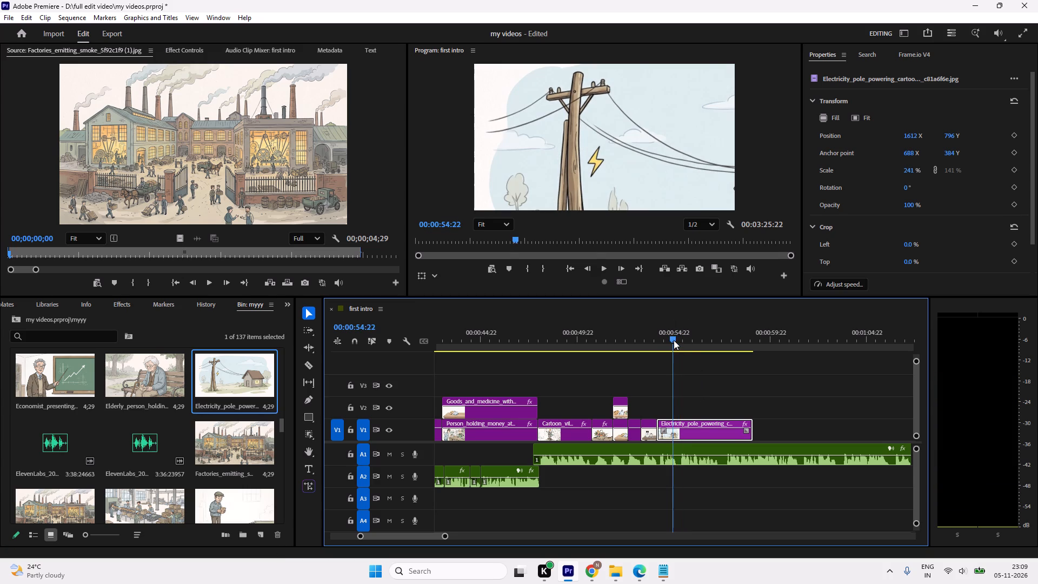
pyautogui.click(693, 434)
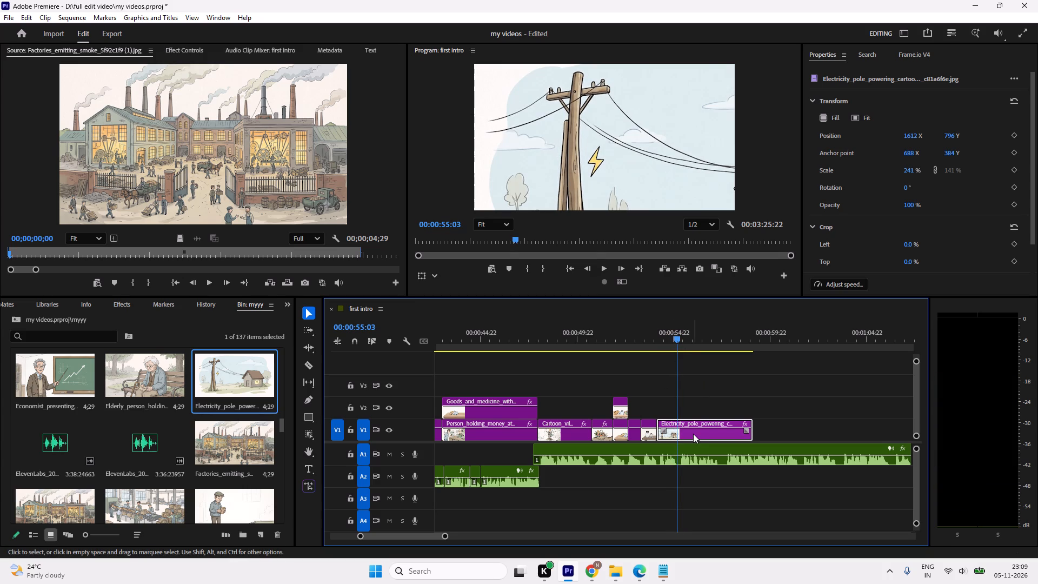
pyautogui.hotkey('ctrl', 'k')
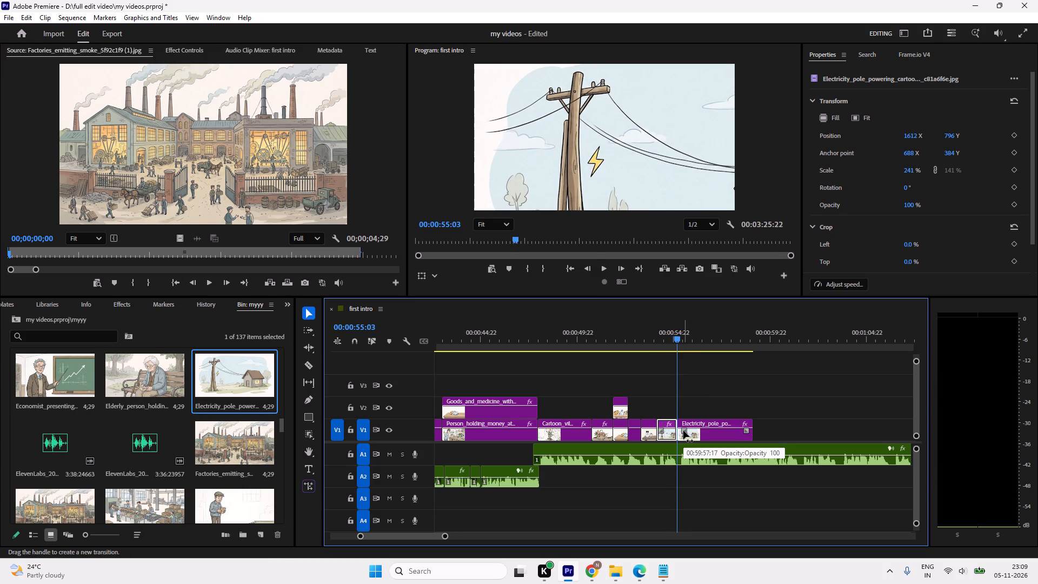
pyautogui.click(683, 430)
pyautogui.click(683, 430)
pyautogui.click(697, 438)
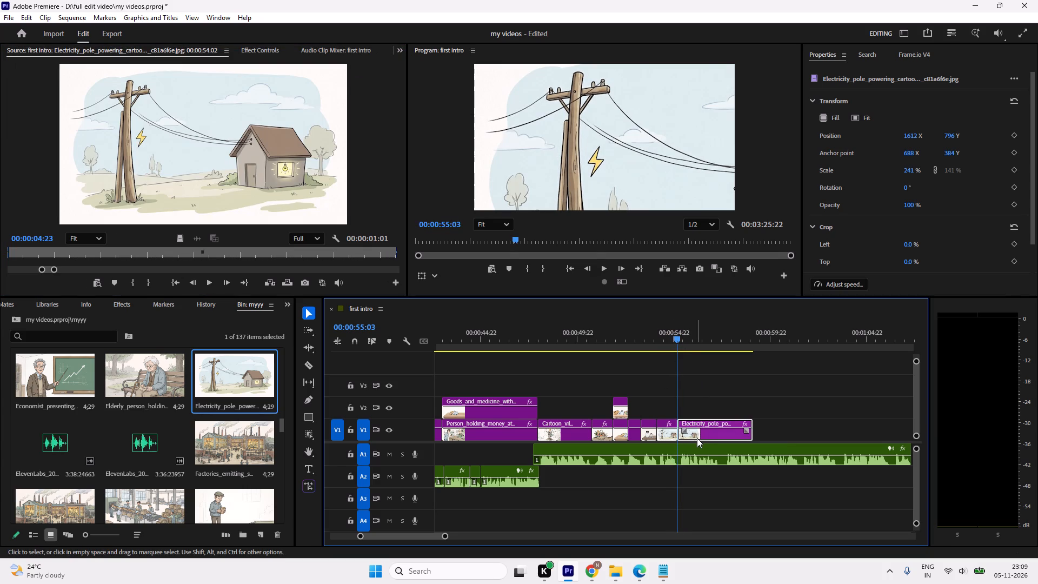
pyautogui.press('Delete')
# Split the A1 narration clip at 00:00:55:03 and move the second part down to A2, starting slightly before the cut.
pyautogui.moveTo(673, 347); pyautogui.dragTo(601, 356)
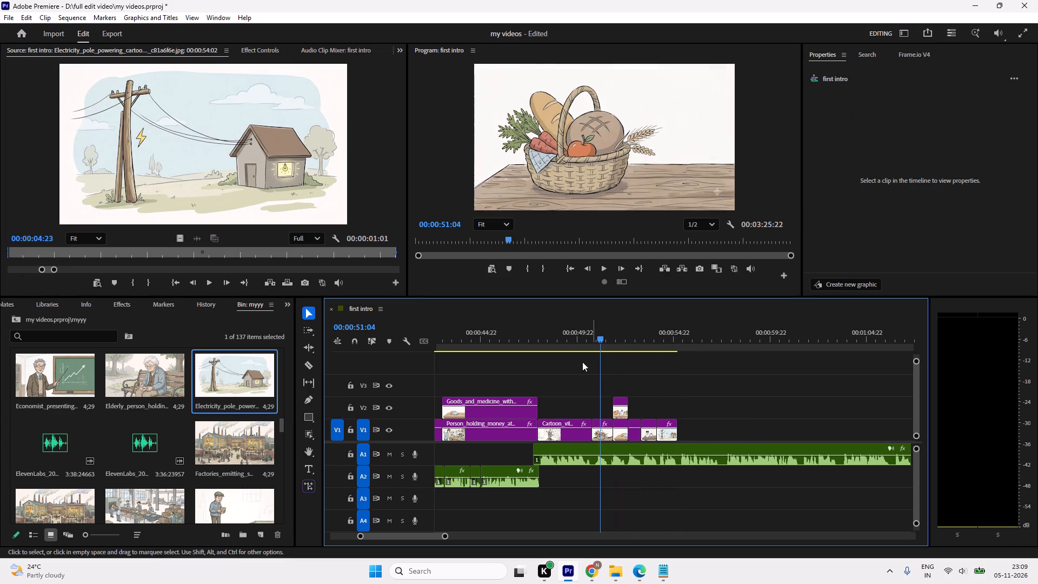
pyautogui.press('space')
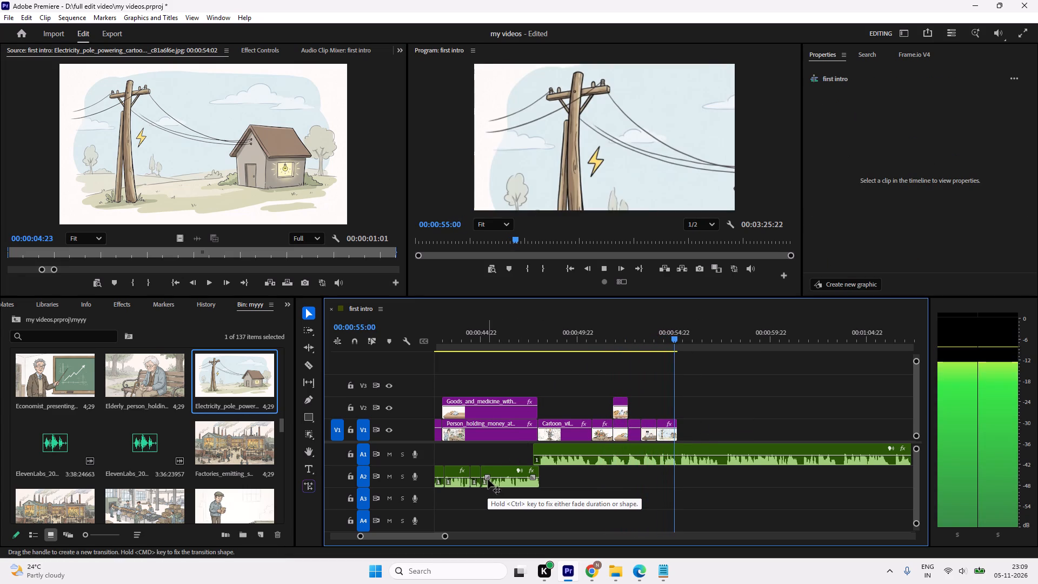
pyautogui.press('space')
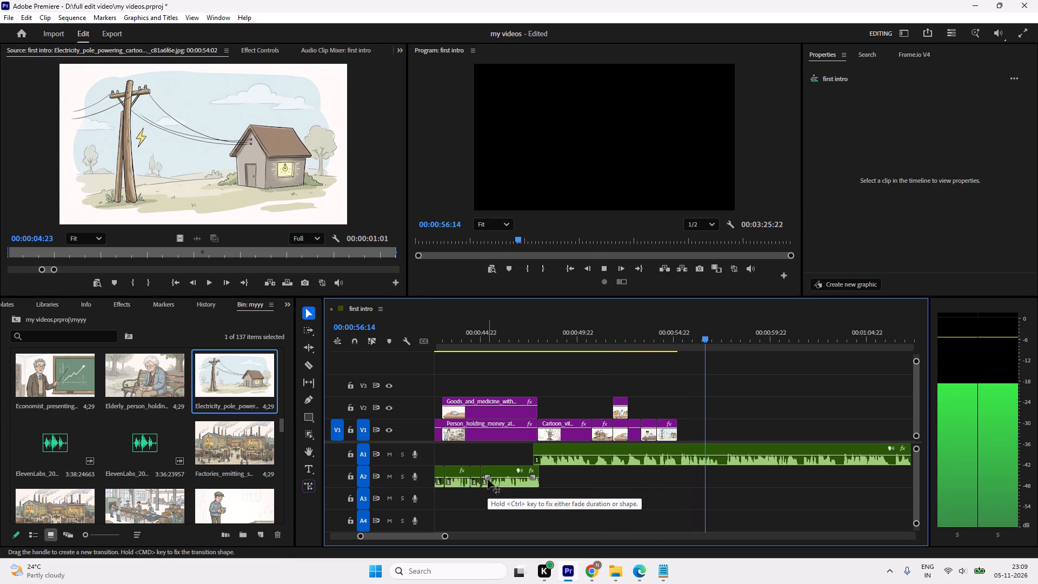
pyautogui.moveTo(708, 344); pyautogui.dragTo(681, 349)
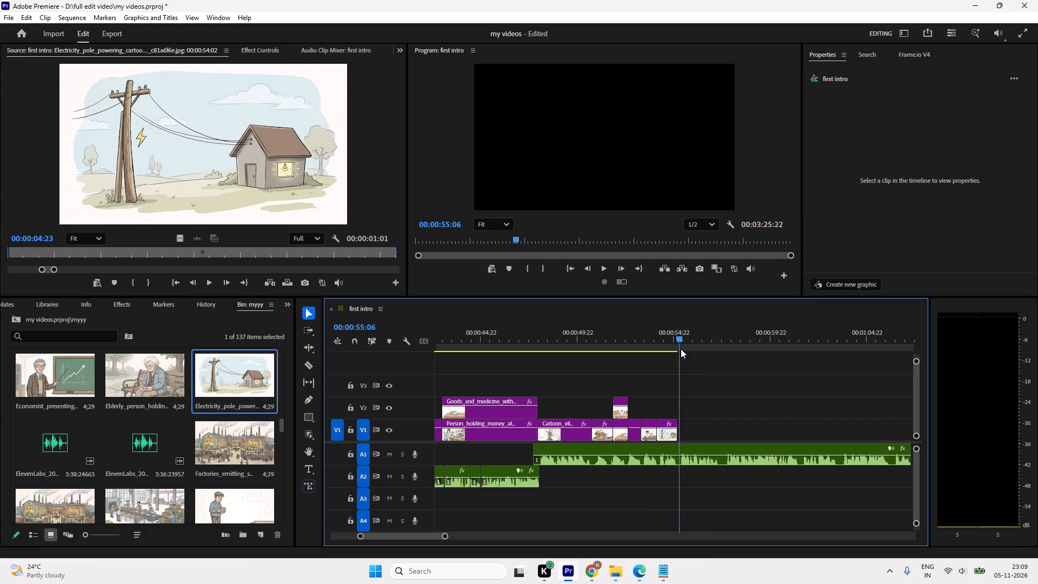
pyautogui.moveTo(681, 349); pyautogui.dragTo(678, 349)
pyautogui.click(696, 461)
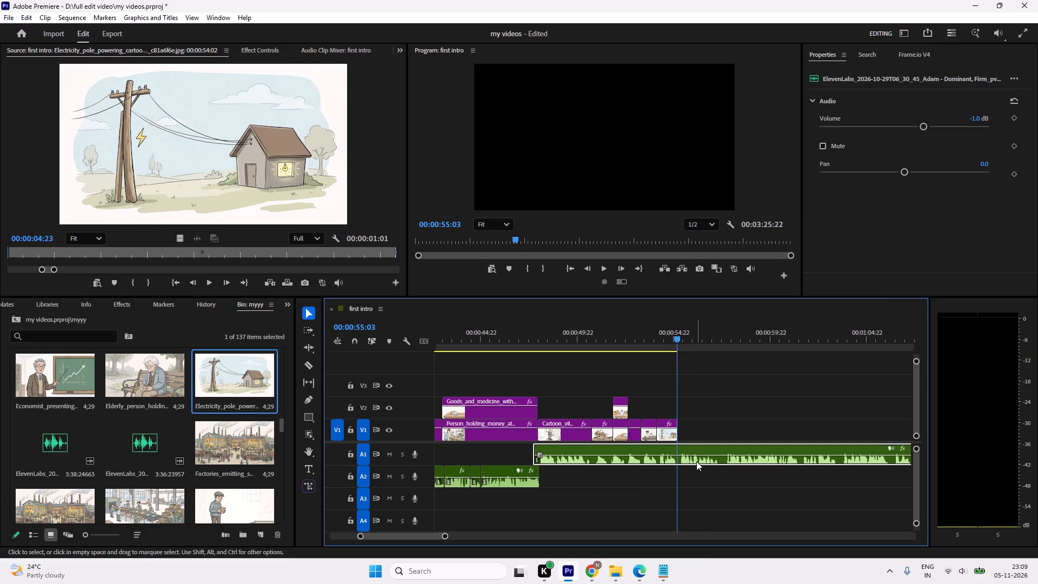
pyautogui.hotkey('ctrl', 'k')
pyautogui.moveTo(696, 461); pyautogui.dragTo(693, 470)
pyautogui.click(700, 440)
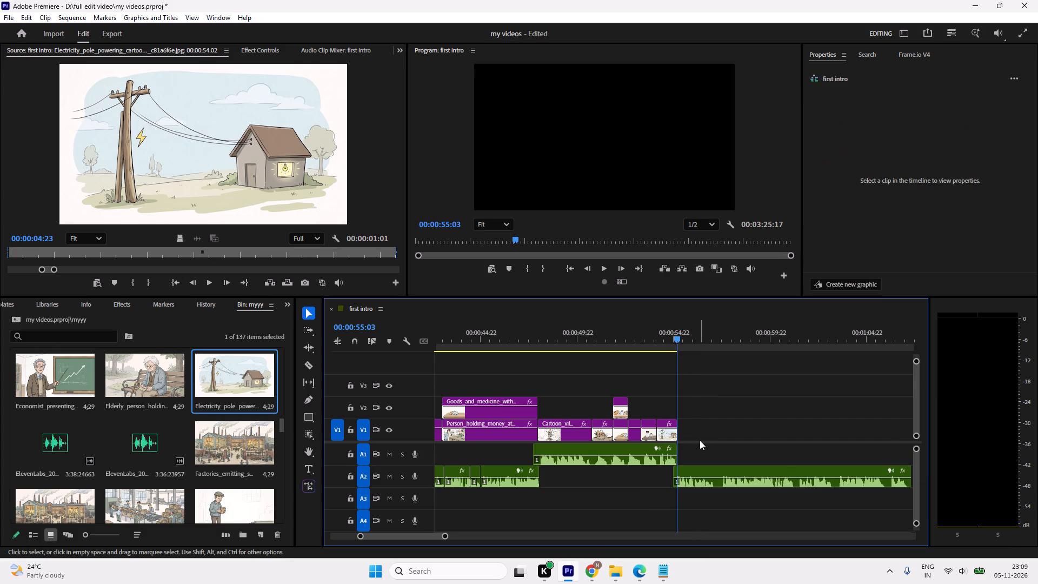
# Play the narration just past 00:00:55:03 and look through the myyy bin for a still that matches it.
pyautogui.moveTo(677, 348); pyautogui.dragTo(658, 351)
pyautogui.press('space')
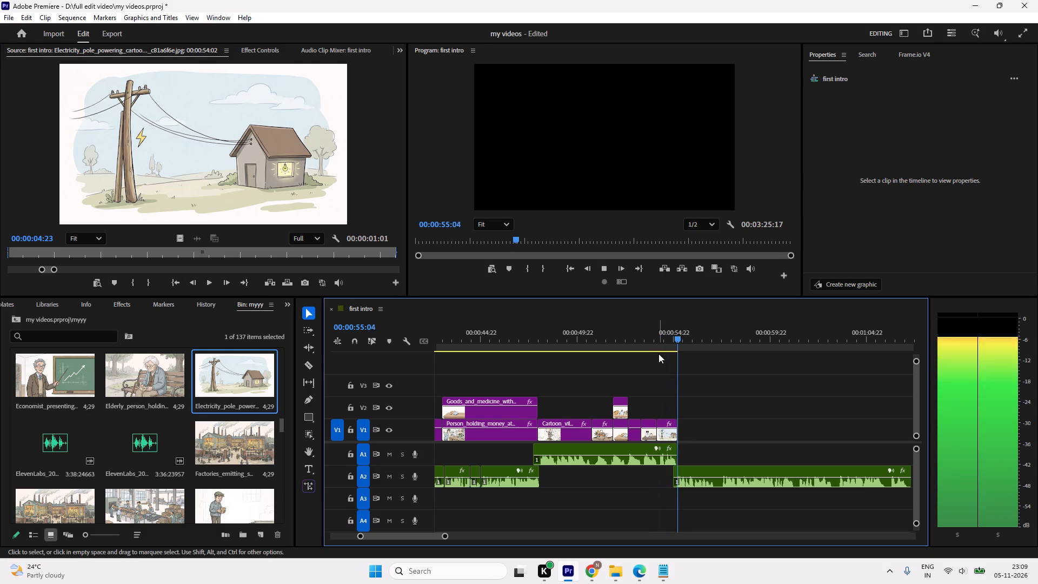
pyautogui.press('space')
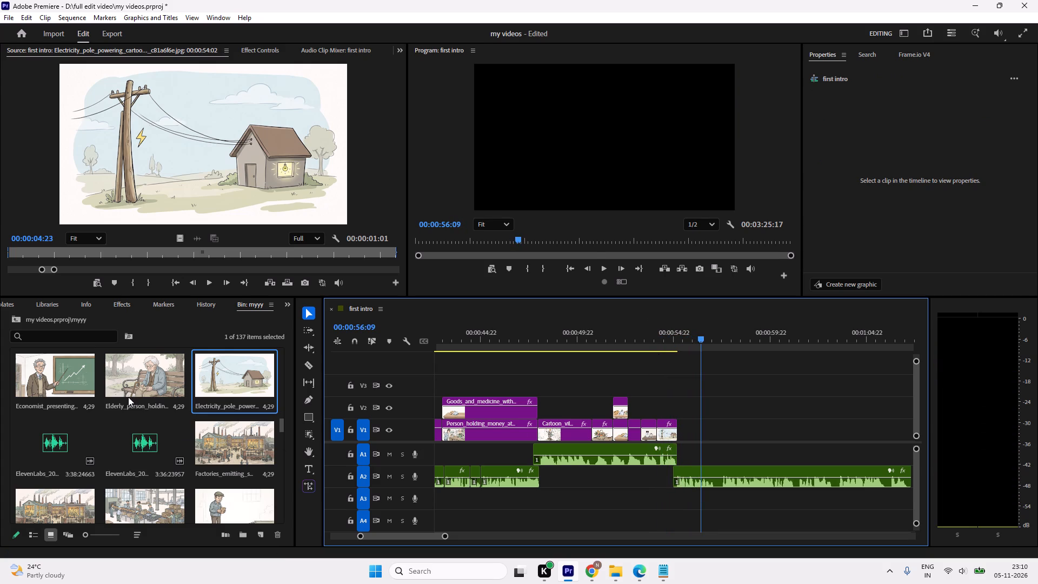
pyautogui.scroll(-3, 128, 397)
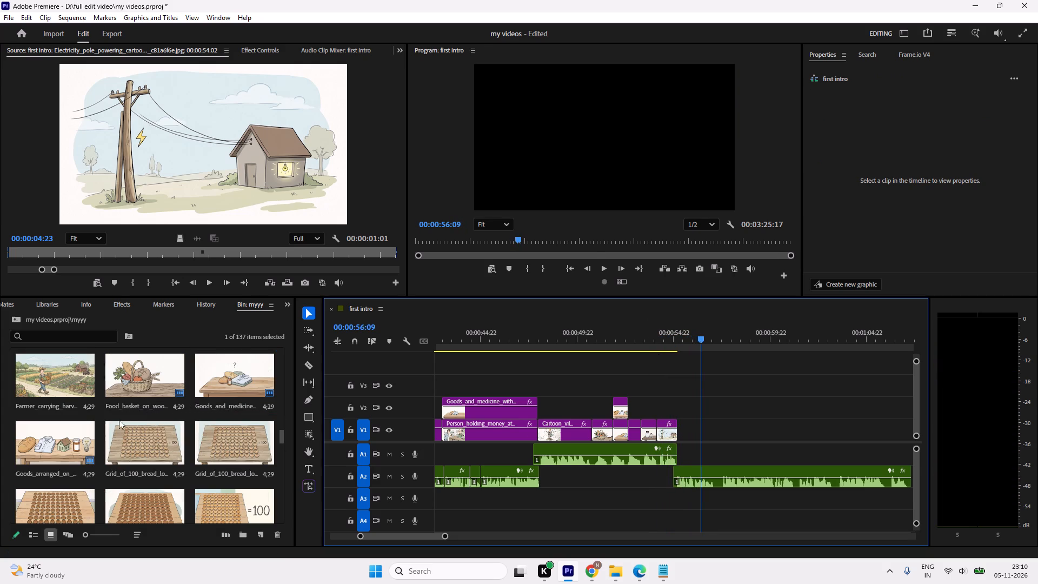
pyautogui.scroll(-6, 178, 456)
pyautogui.scroll(1, 178, 456)
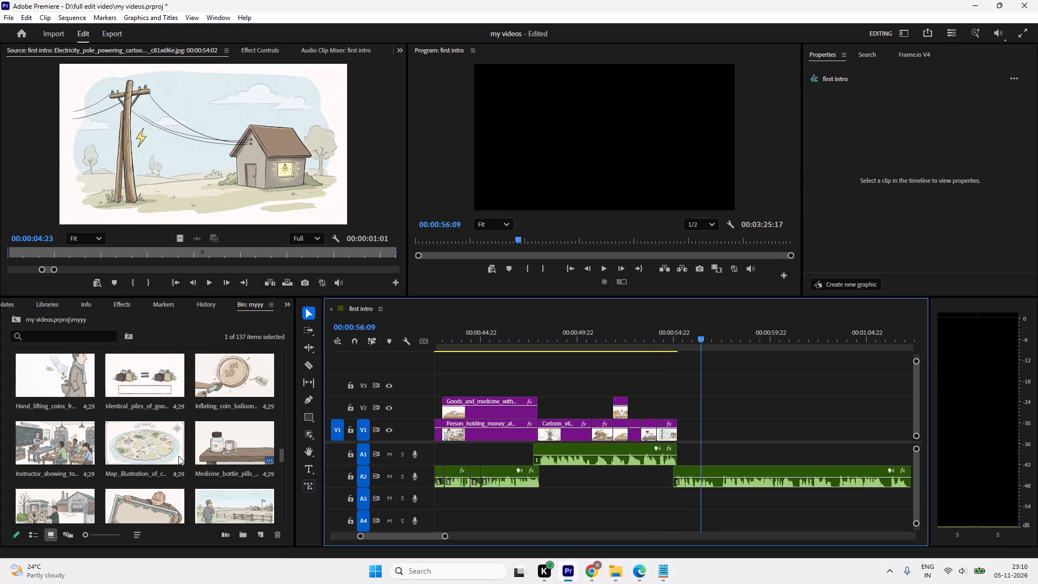
pyautogui.scroll(-2, 179, 455)
pyautogui.scroll(1, 179, 455)
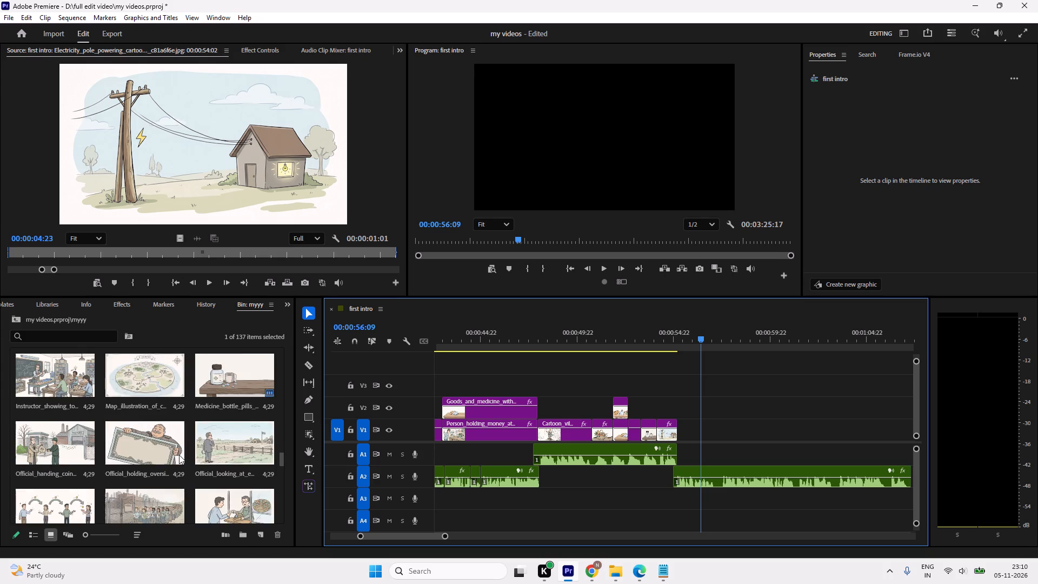
pyautogui.scroll(-4, 179, 455)
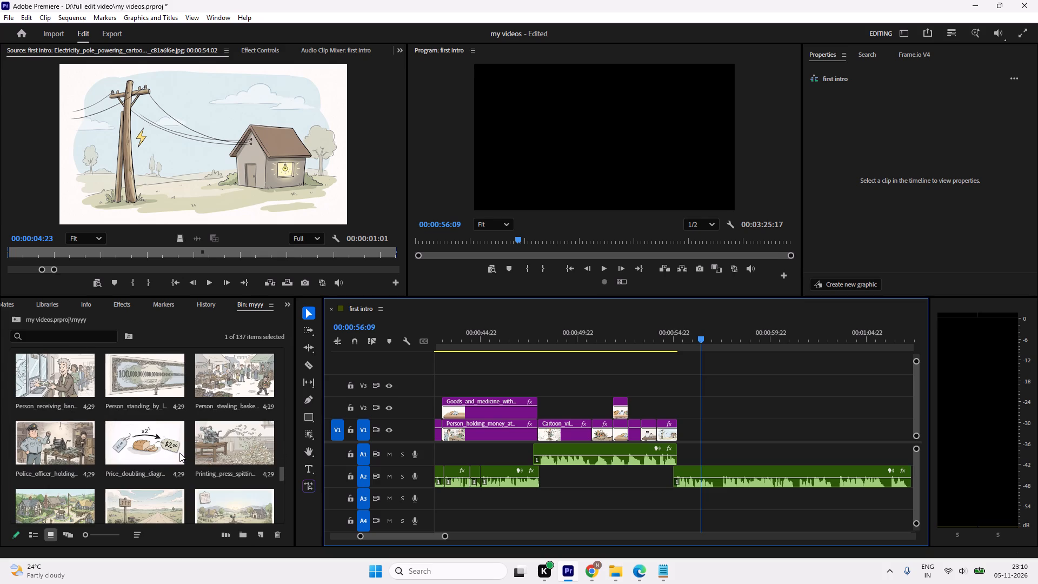
pyautogui.scroll(-3, 179, 453)
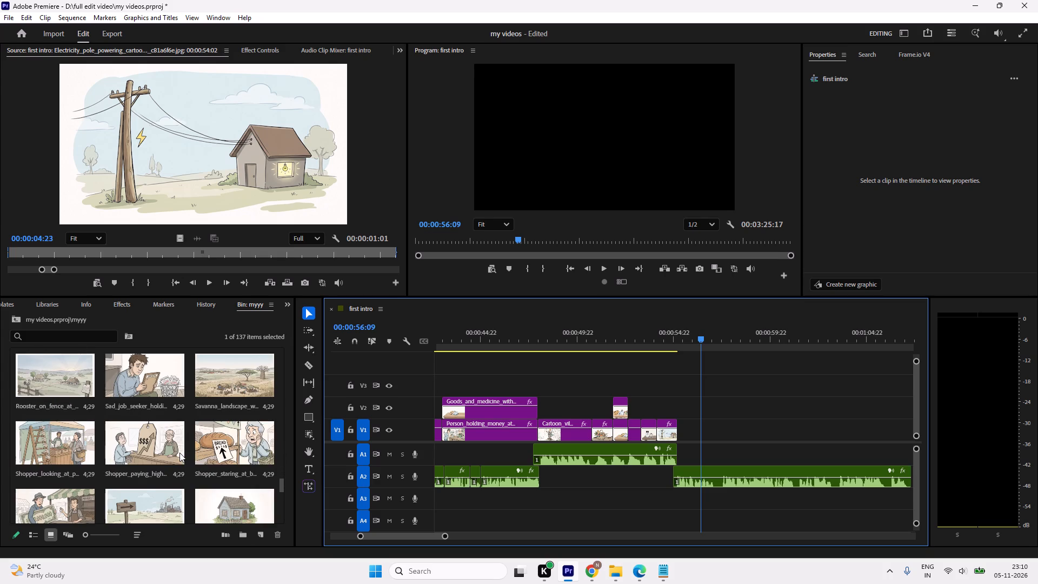
pyautogui.scroll(-6, 179, 453)
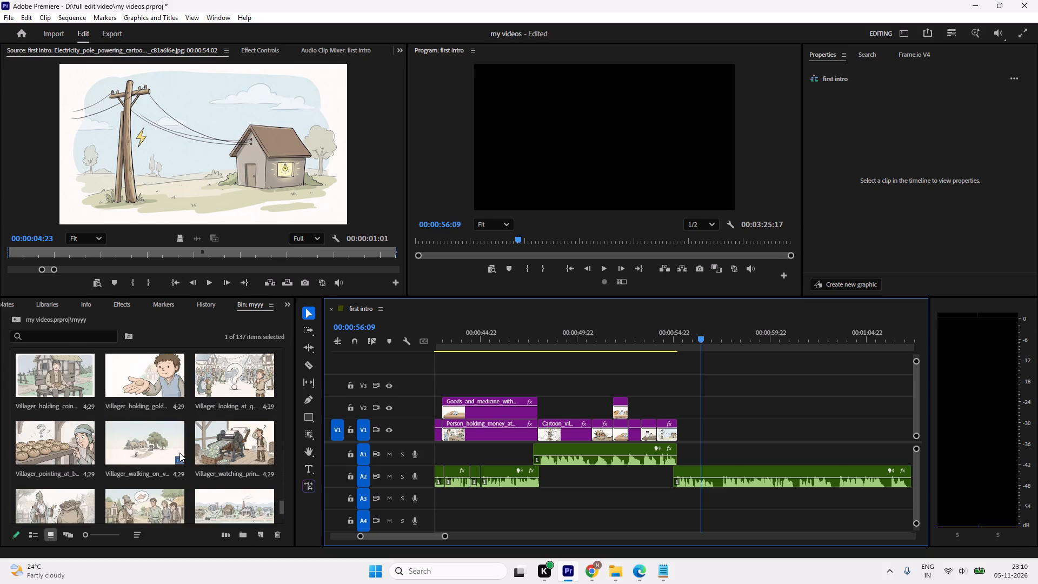
pyautogui.scroll(-3, 179, 453)
pyautogui.scroll(3, 179, 453)
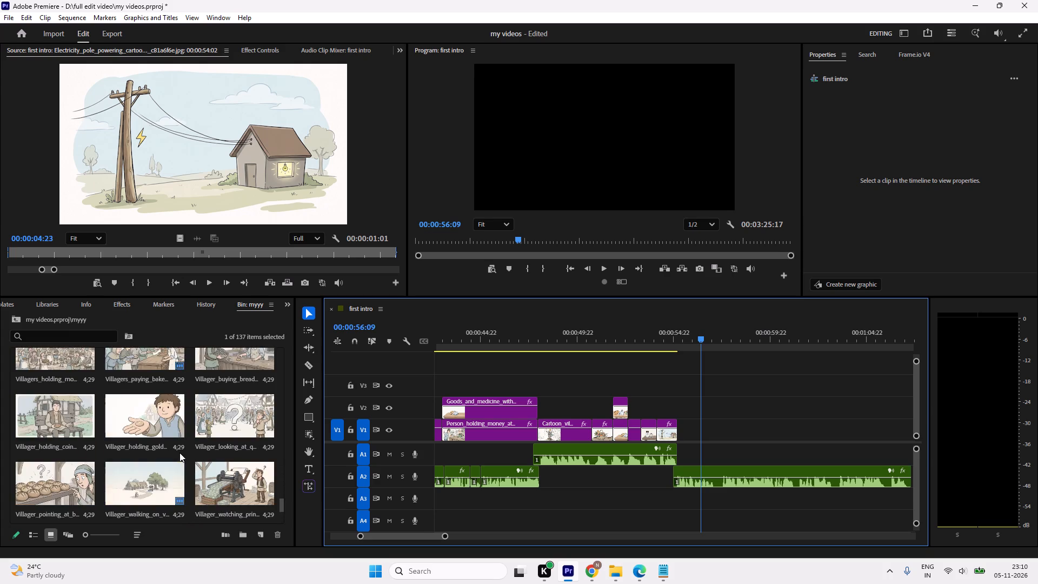
pyautogui.scroll(6, 179, 453)
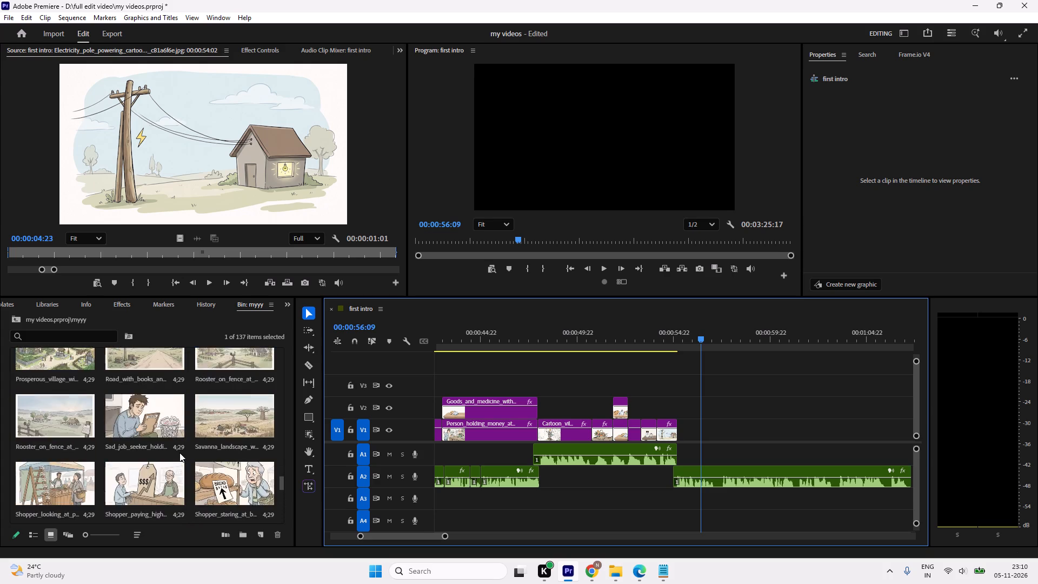
pyautogui.scroll(3, 179, 453)
pyautogui.scroll(-7, 179, 453)
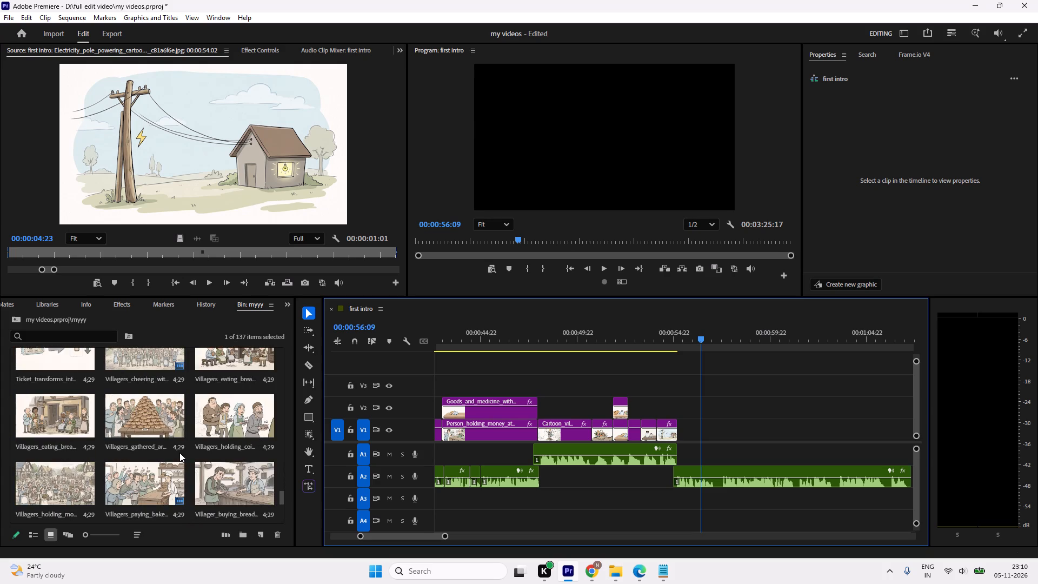
pyautogui.scroll(-6, 179, 453)
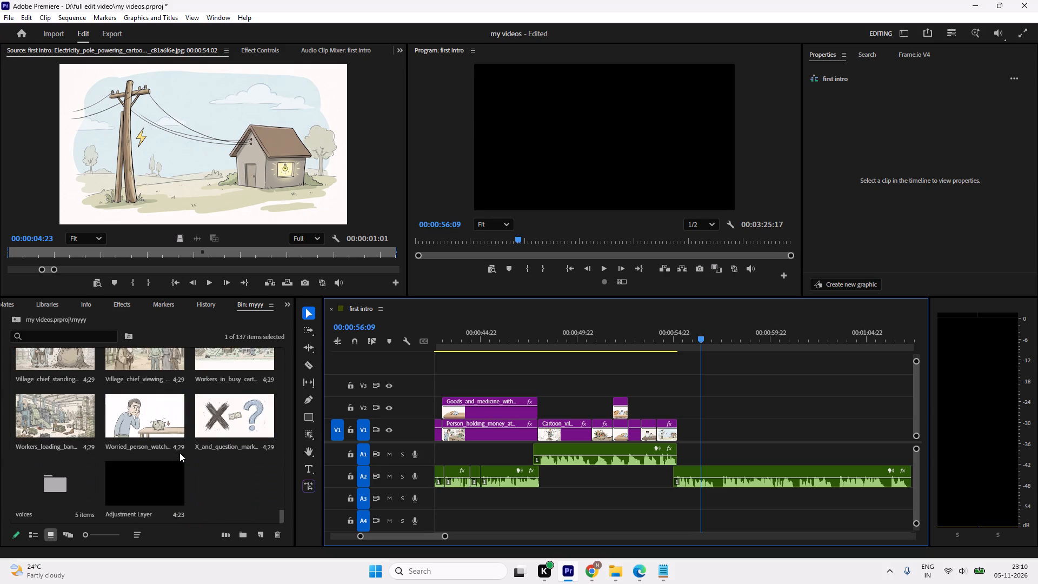
pyautogui.scroll(3, 179, 450)
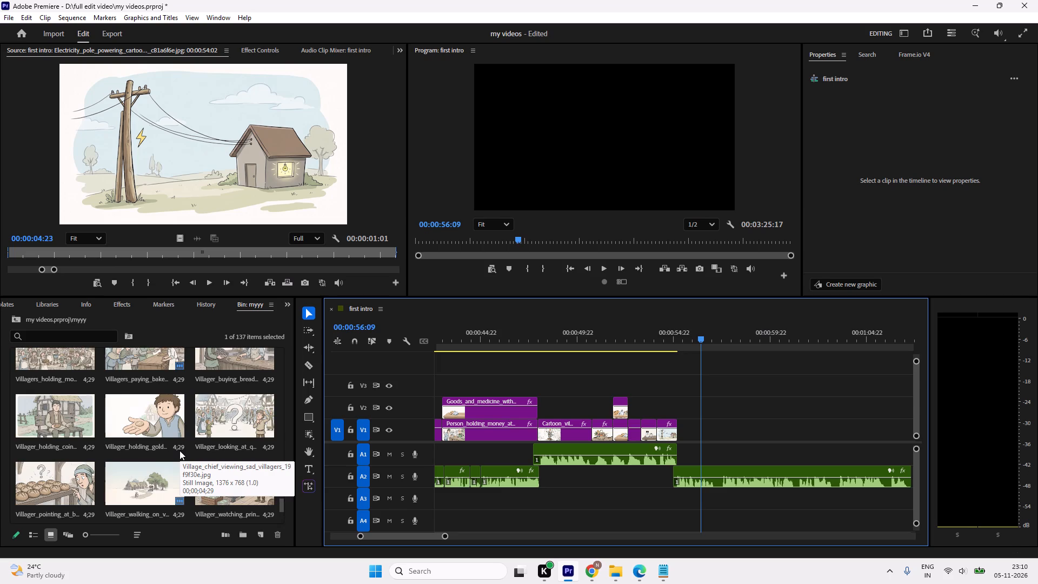
pyautogui.scroll(6, 179, 450)
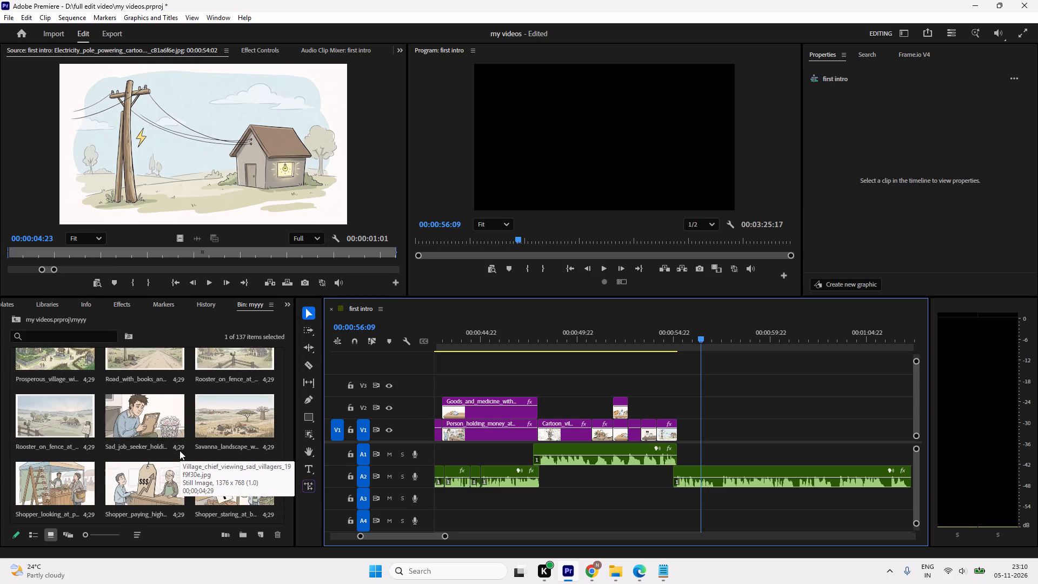
pyautogui.scroll(2, 179, 450)
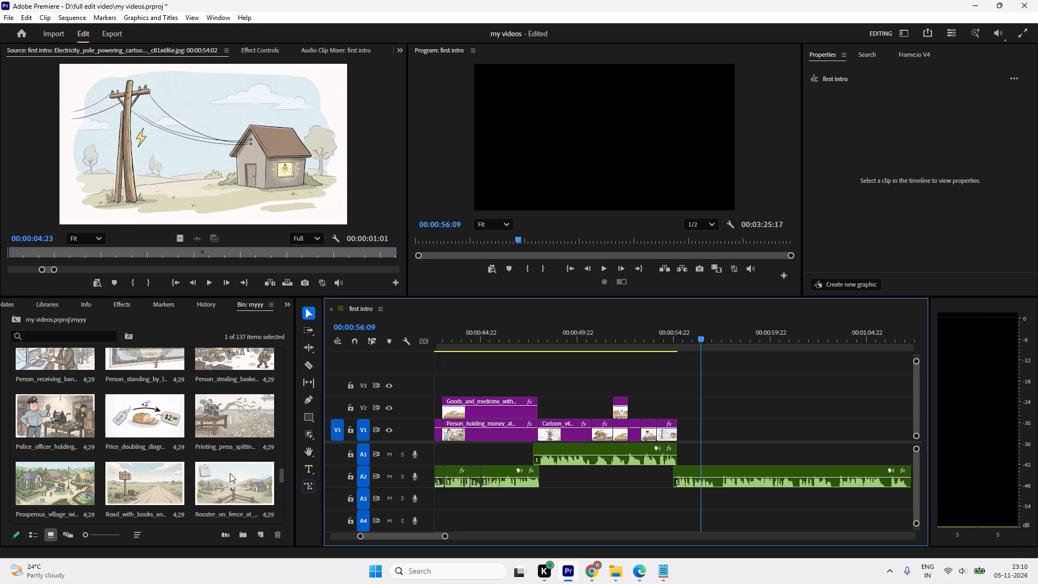
pyautogui.scroll(4, 210, 467)
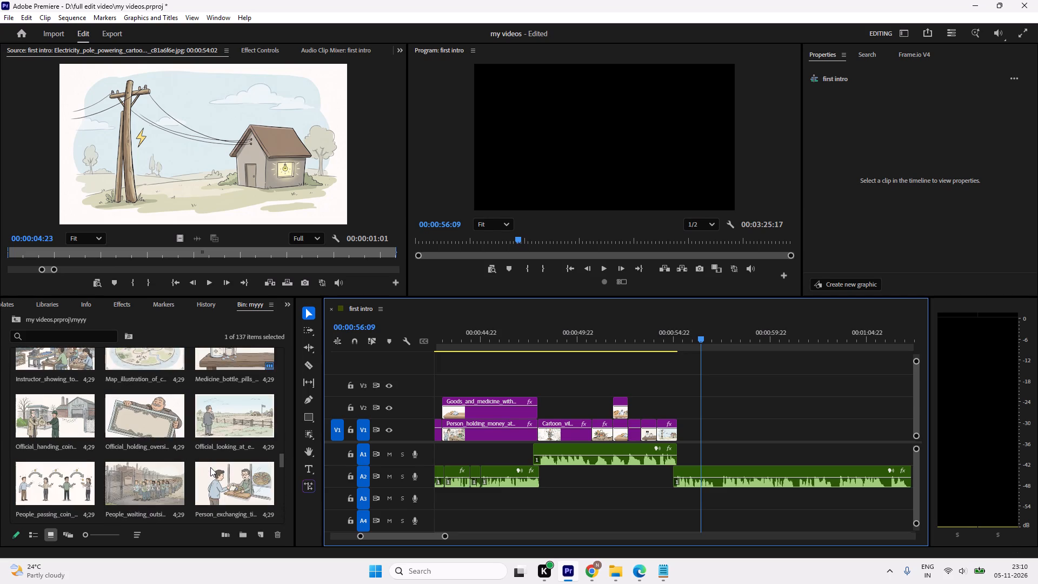
pyautogui.scroll(4, 210, 467)
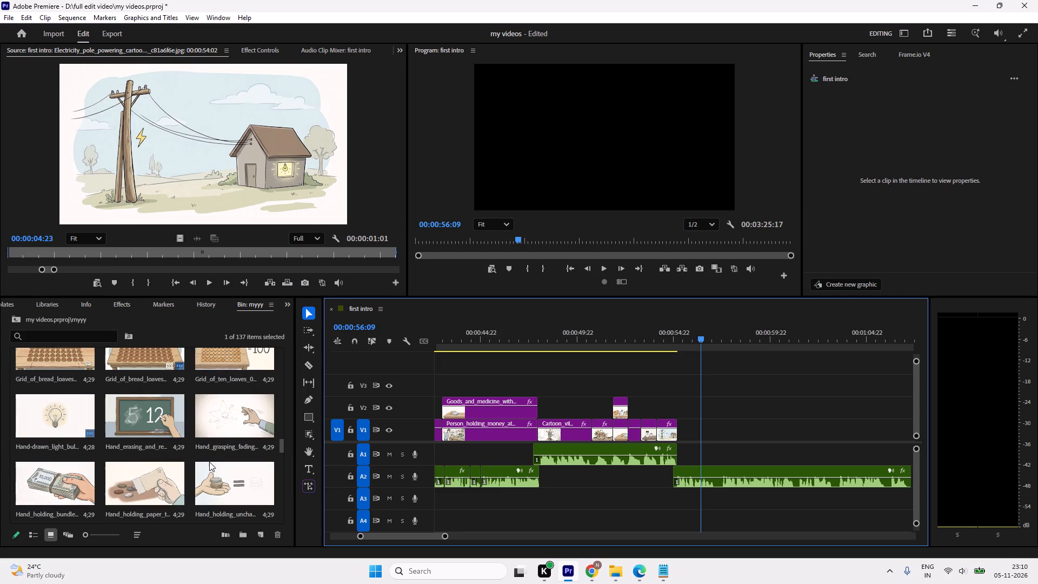
pyautogui.scroll(5, 209, 462)
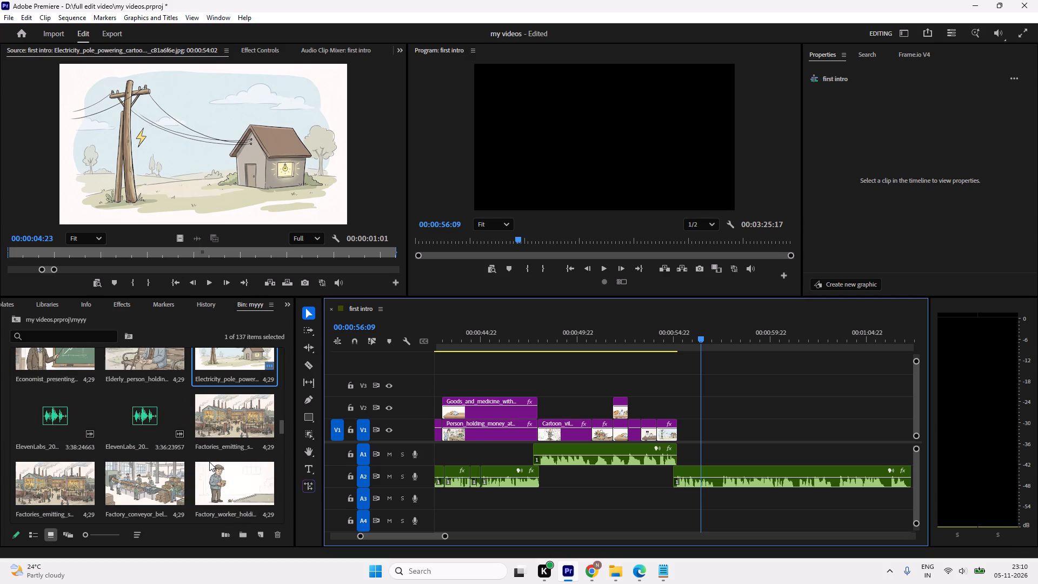
pyautogui.scroll(2, 209, 462)
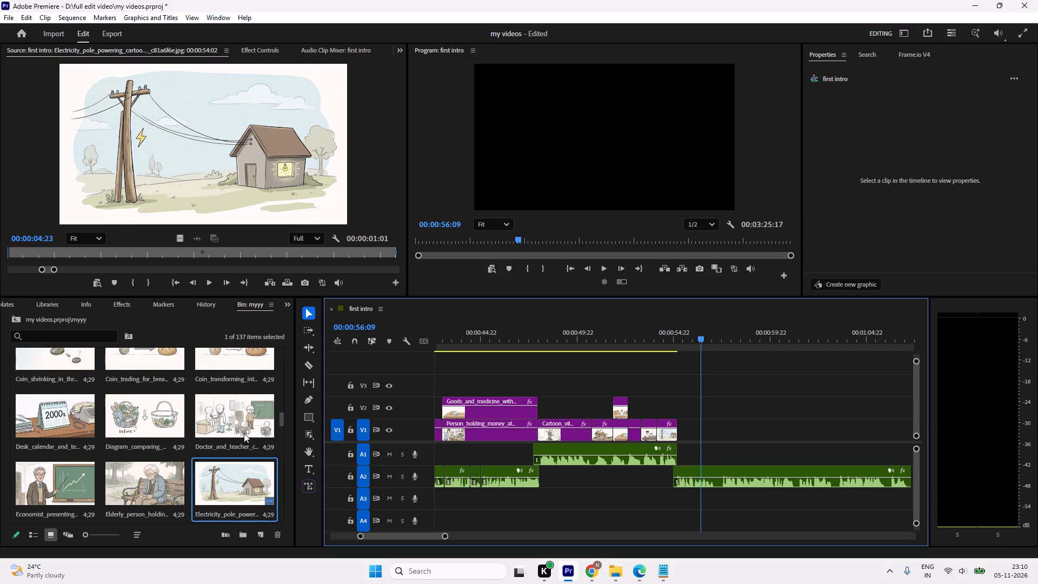
# Open the Doctor_and_teacher cartoon still from the bin for preview.
pyautogui.doubleClick(232, 419)
pyautogui.moveTo(232, 419); pyautogui.dragTo(282, 428)
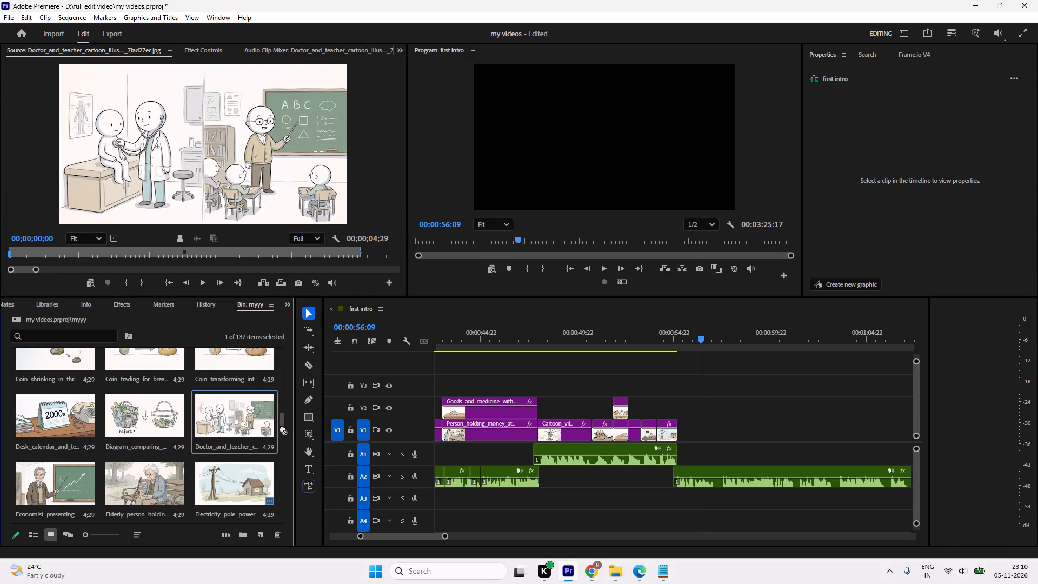
pyautogui.moveTo(282, 428); pyautogui.dragTo(239, 431)
# Look through the earlier stills in the myyy bin for other images that suit the narration.
pyautogui.scroll(2, 211, 433)
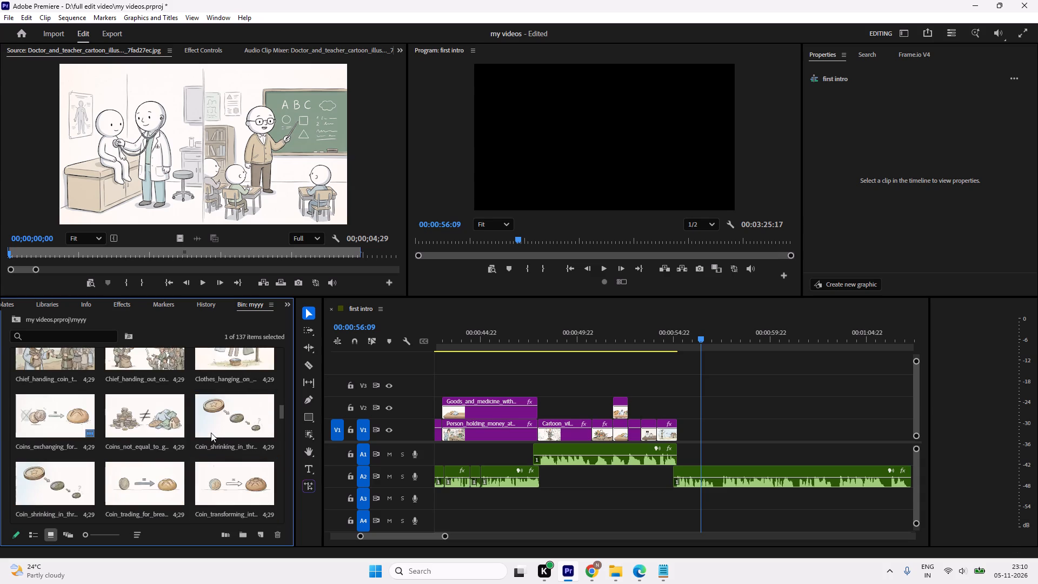
pyautogui.scroll(4, 211, 433)
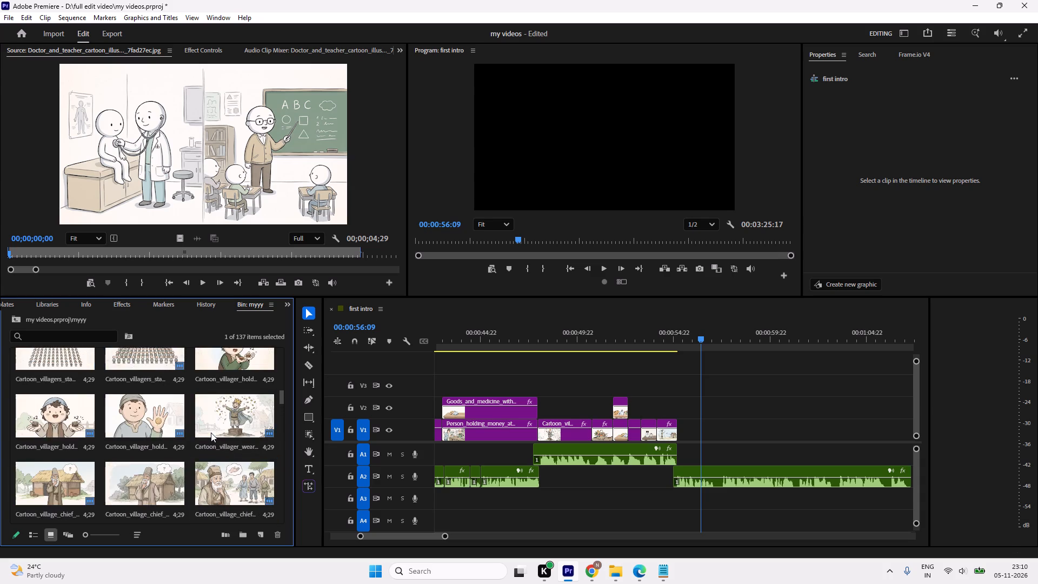
pyautogui.scroll(6, 211, 433)
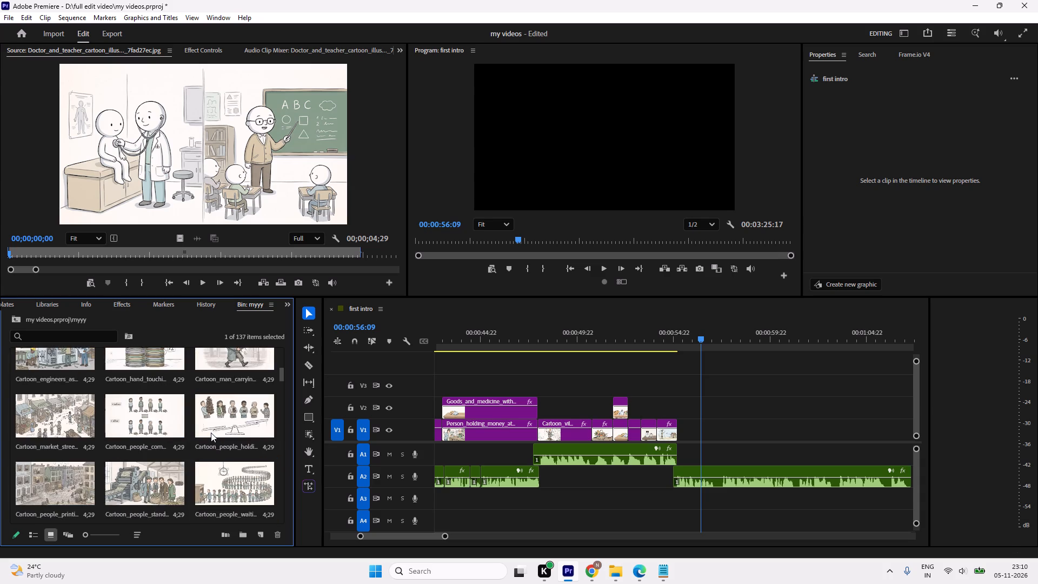
pyautogui.scroll(6, 211, 433)
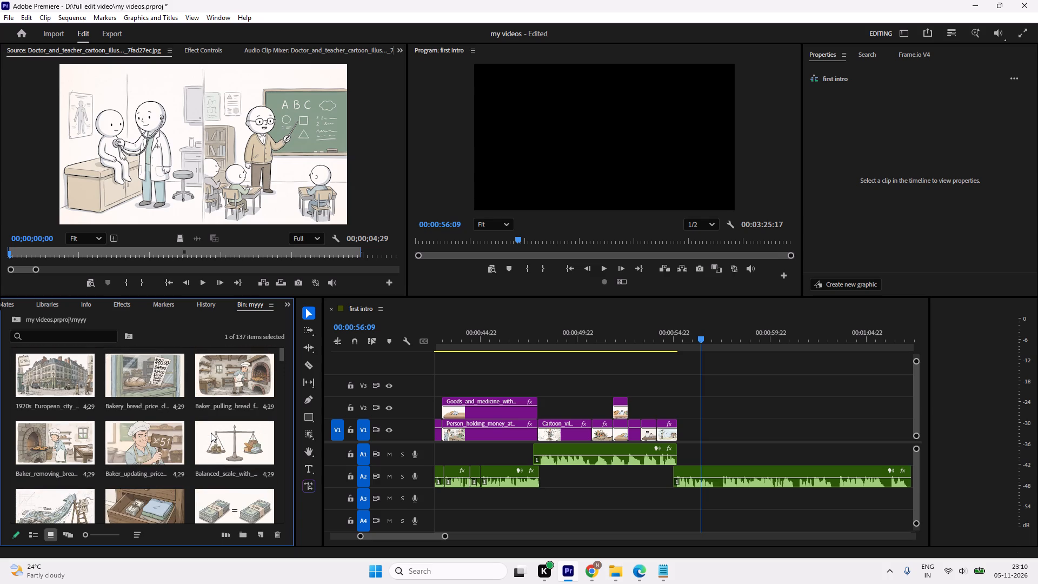
pyautogui.scroll(1, 211, 433)
pyautogui.scroll(-7, 211, 433)
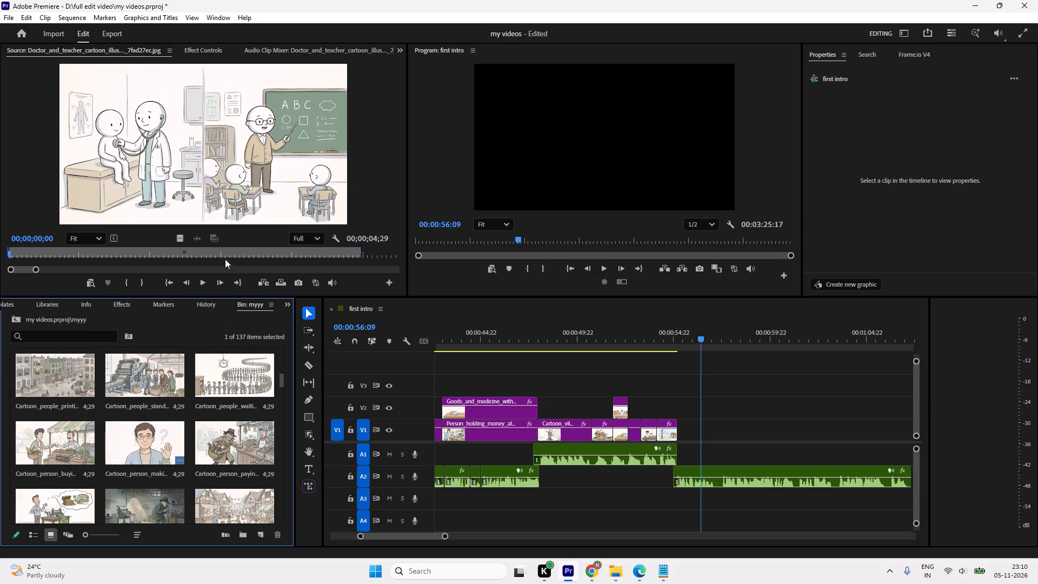
# Place the doctor and teacher still on V1 at 00:00:55:03, directly after the electricity pole still, and scale it to fill the frame.
pyautogui.moveTo(182, 174); pyautogui.dragTo(684, 434)
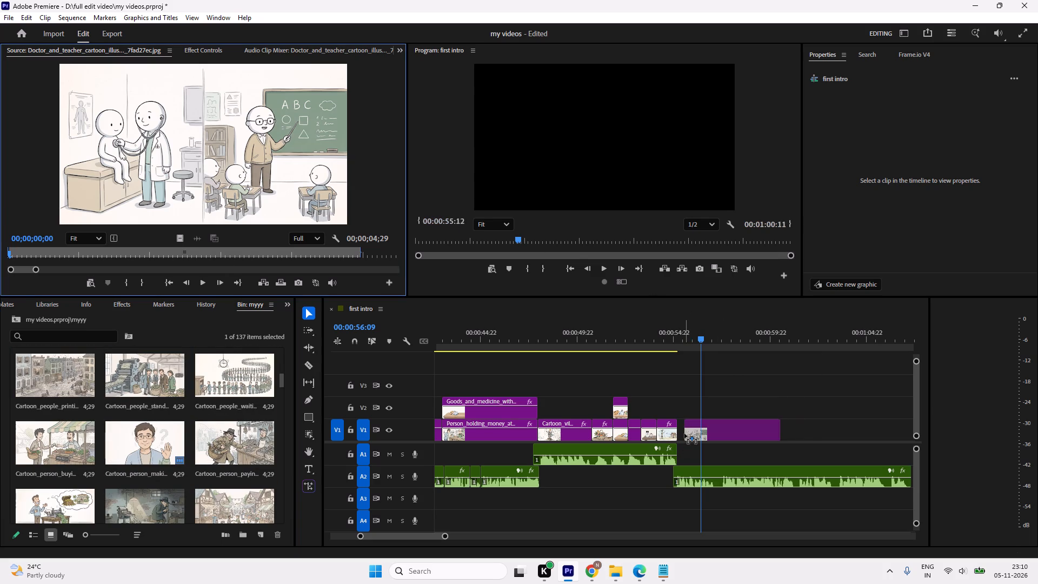
pyautogui.moveTo(684, 434); pyautogui.dragTo(677, 433)
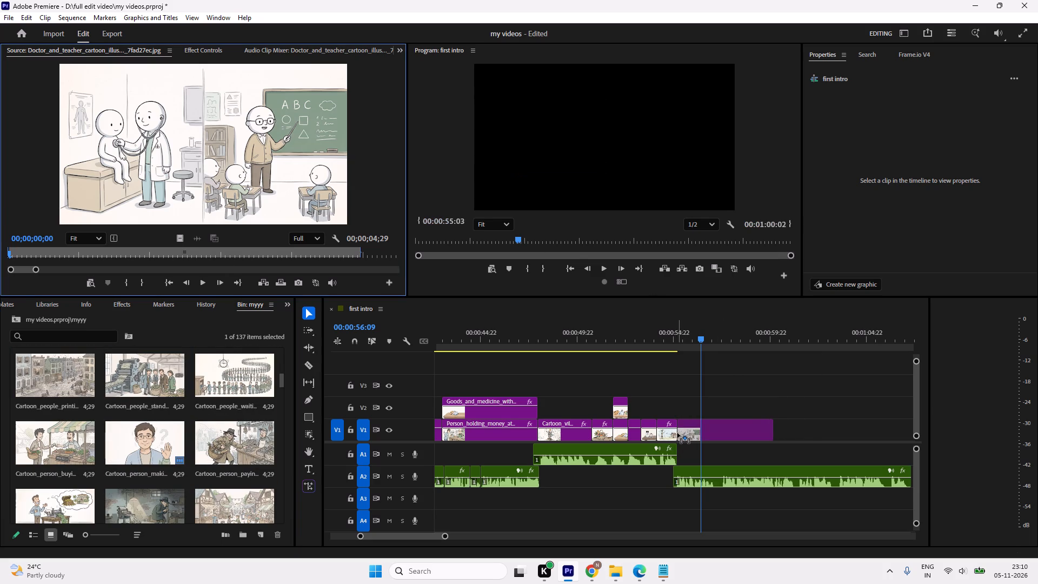
pyautogui.moveTo(677, 433); pyautogui.dragTo(677, 433)
pyautogui.moveTo(693, 353); pyautogui.dragTo(682, 353)
pyautogui.moveTo(693, 344); pyautogui.dragTo(684, 345)
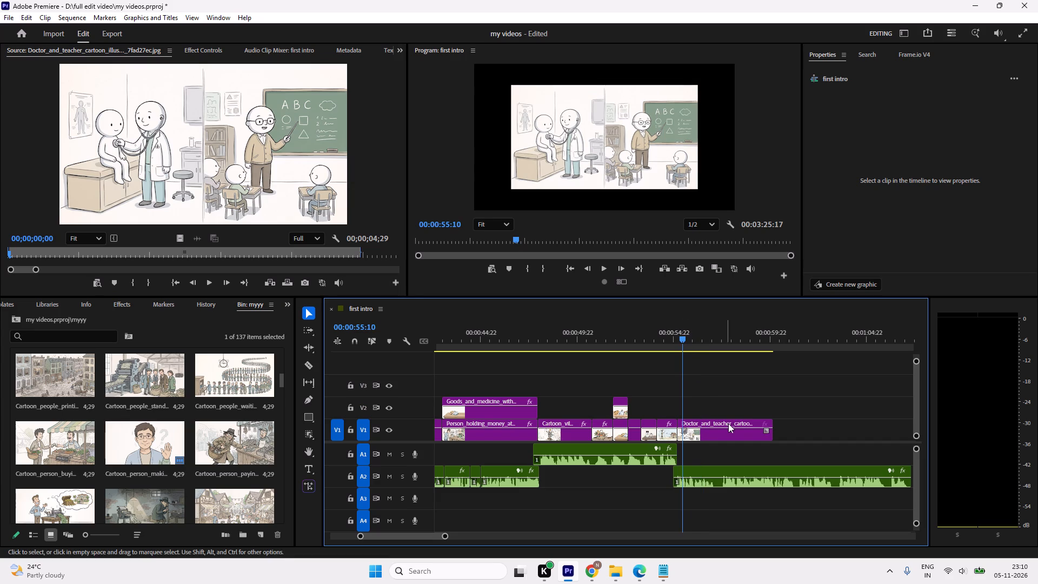
pyautogui.click(736, 437)
pyautogui.click(832, 111)
# Match the doctor and teacher still to the narration by trimming its end to about 00:00:57.
pyautogui.press('space')
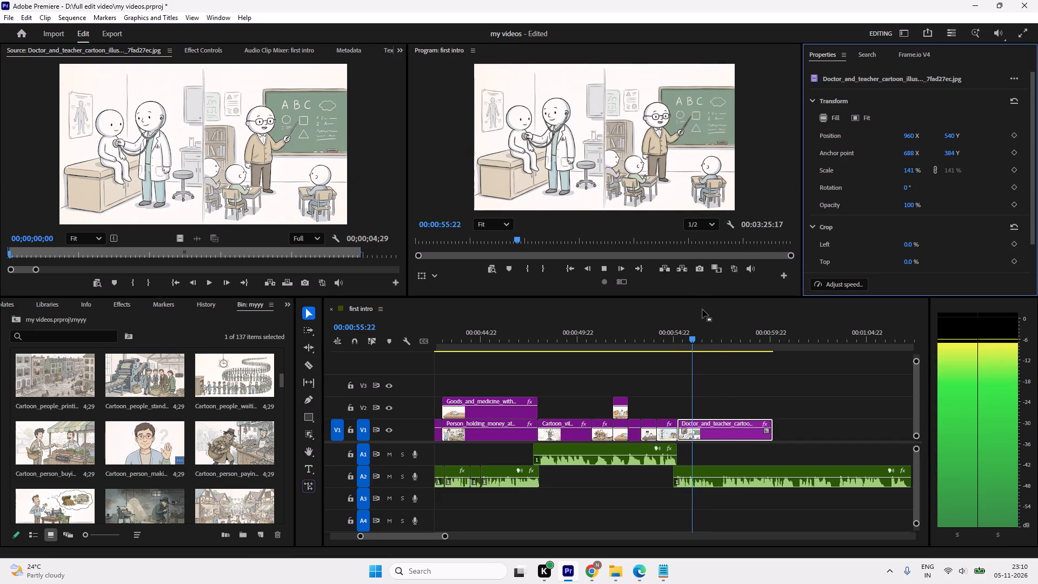
pyautogui.moveTo(728, 343); pyautogui.dragTo(678, 353)
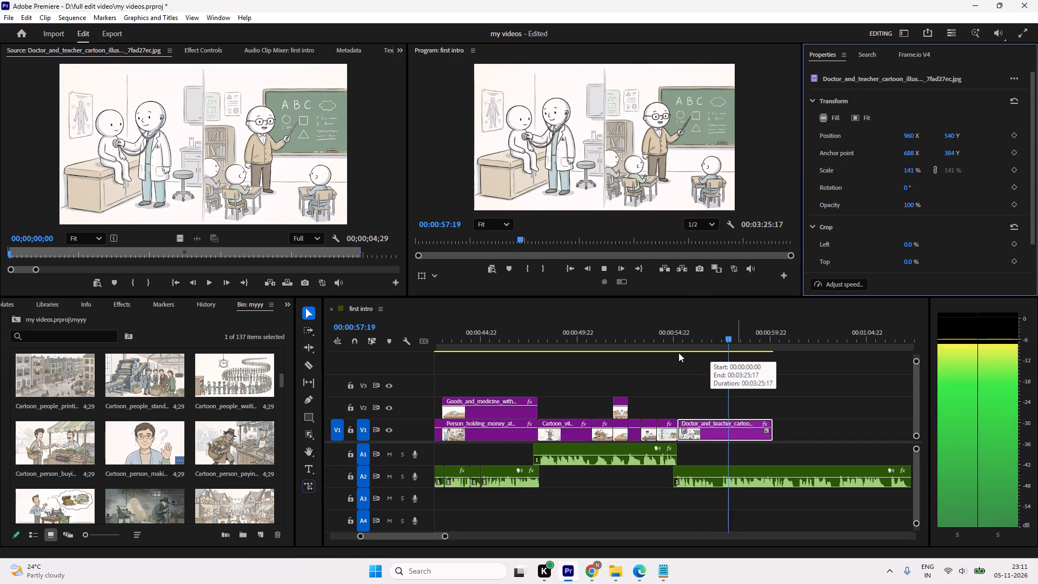
pyautogui.moveTo(678, 353); pyautogui.dragTo(678, 353)
pyautogui.moveTo(693, 346); pyautogui.dragTo(646, 356)
pyautogui.press('space')
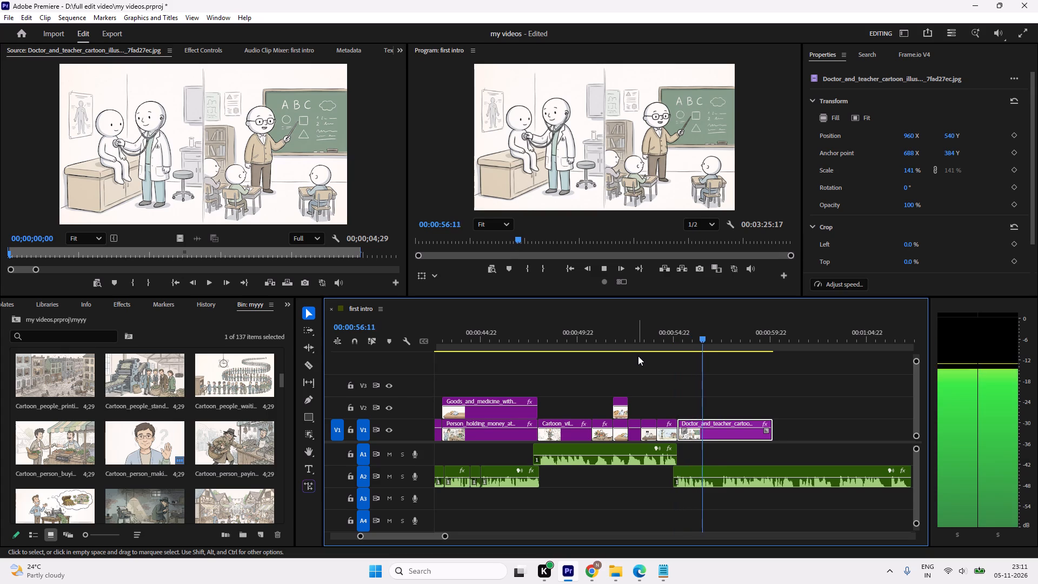
pyautogui.press('space')
pyautogui.moveTo(721, 331); pyautogui.dragTo(717, 337)
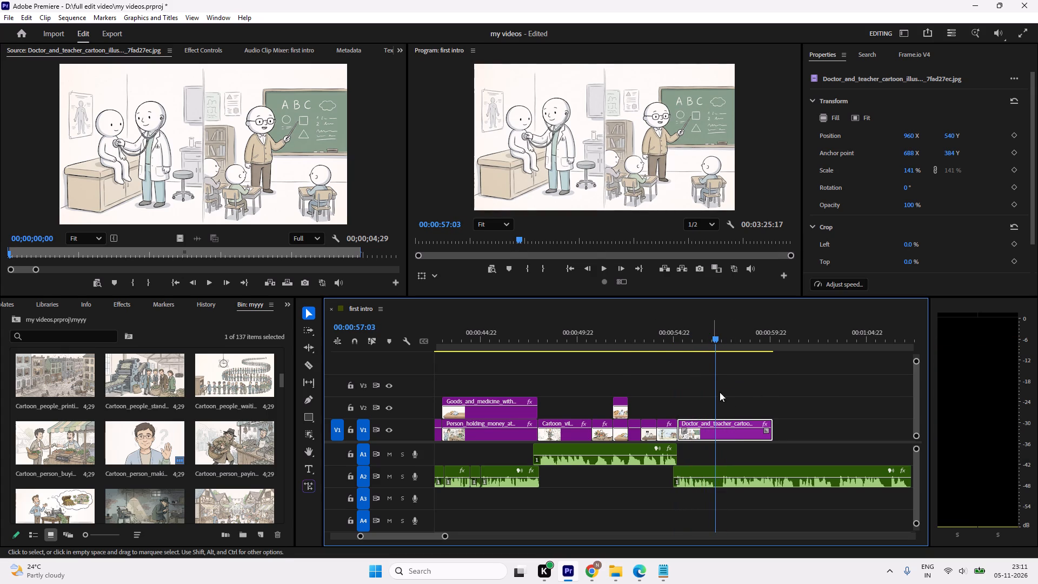
pyautogui.moveTo(770, 420); pyautogui.dragTo(700, 433)
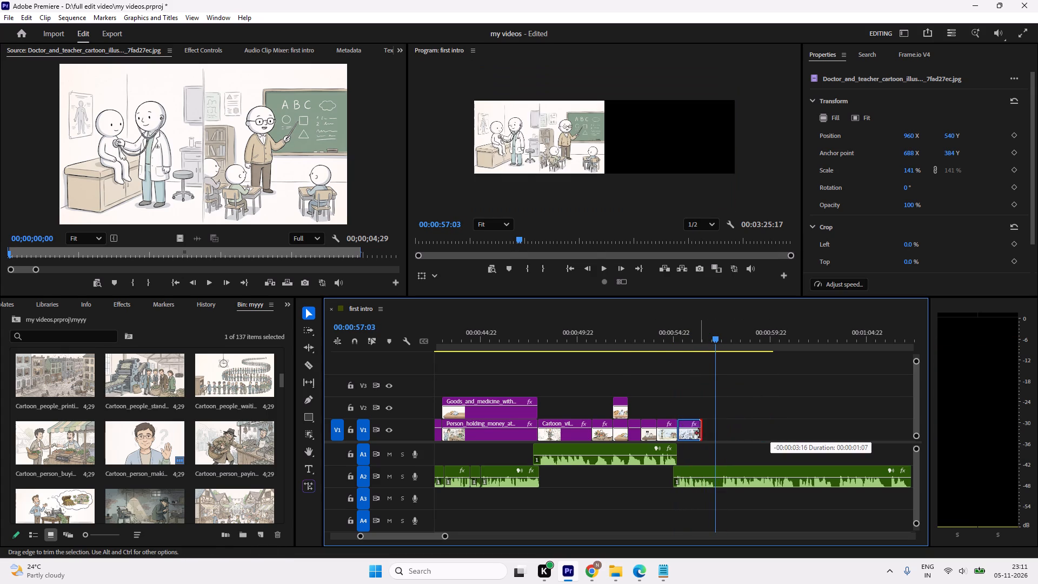
pyautogui.moveTo(700, 433); pyautogui.dragTo(716, 434)
# Play back the doctor and teacher still from its start to check its end against the narration.
pyautogui.moveTo(700, 356); pyautogui.dragTo(694, 356)
pyautogui.moveTo(710, 333); pyautogui.dragTo(669, 341)
pyautogui.press('space')
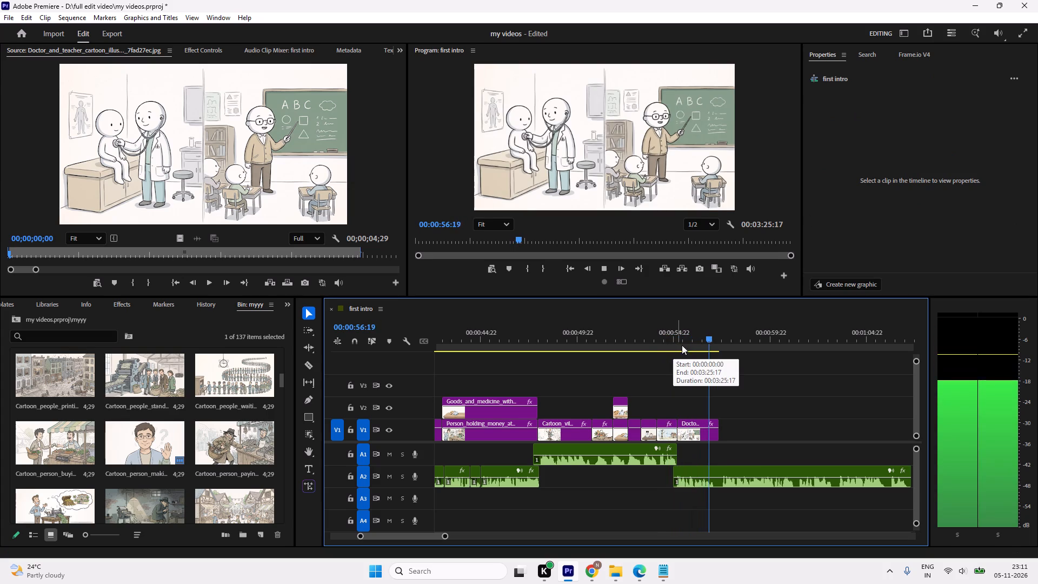
pyautogui.press('space')
# Open the Motion effect controls of the doctor and teacher still, at its start at 00:00:55:04.
pyautogui.moveTo(721, 335); pyautogui.dragTo(678, 357)
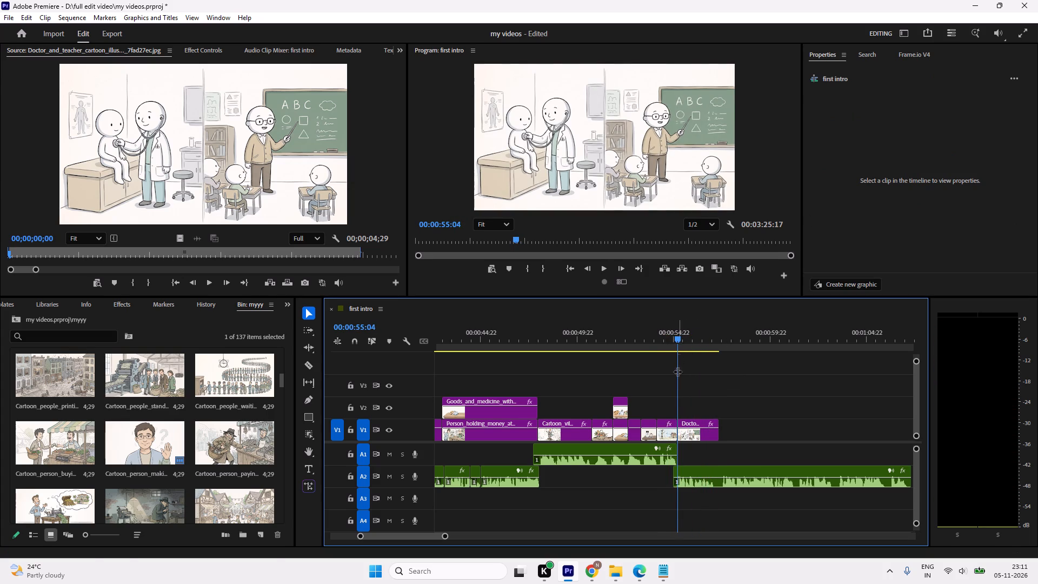
pyautogui.click(696, 425)
pyautogui.click(199, 55)
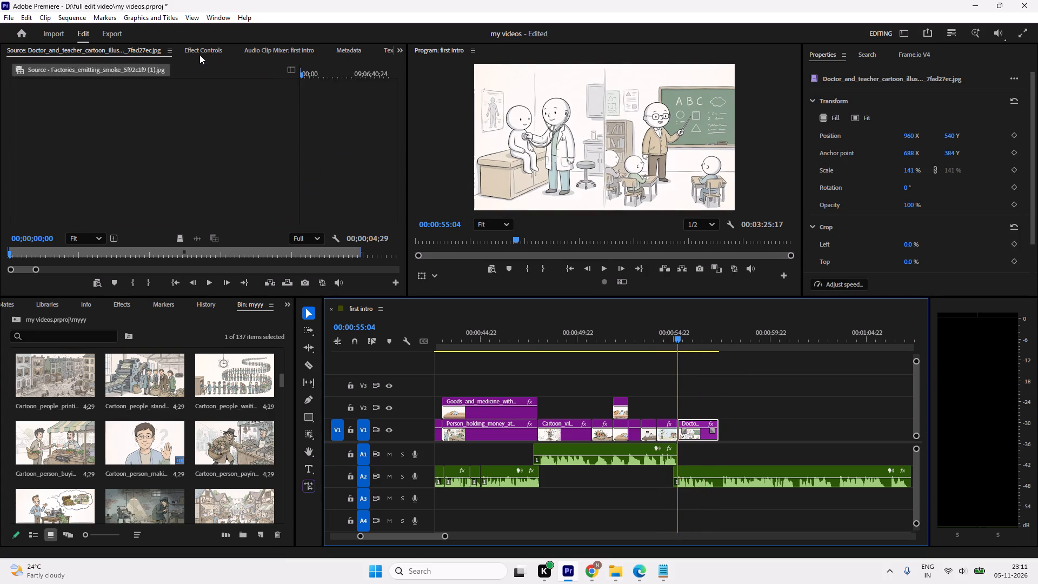
pyautogui.click(7, 107)
pyautogui.click(12, 107)
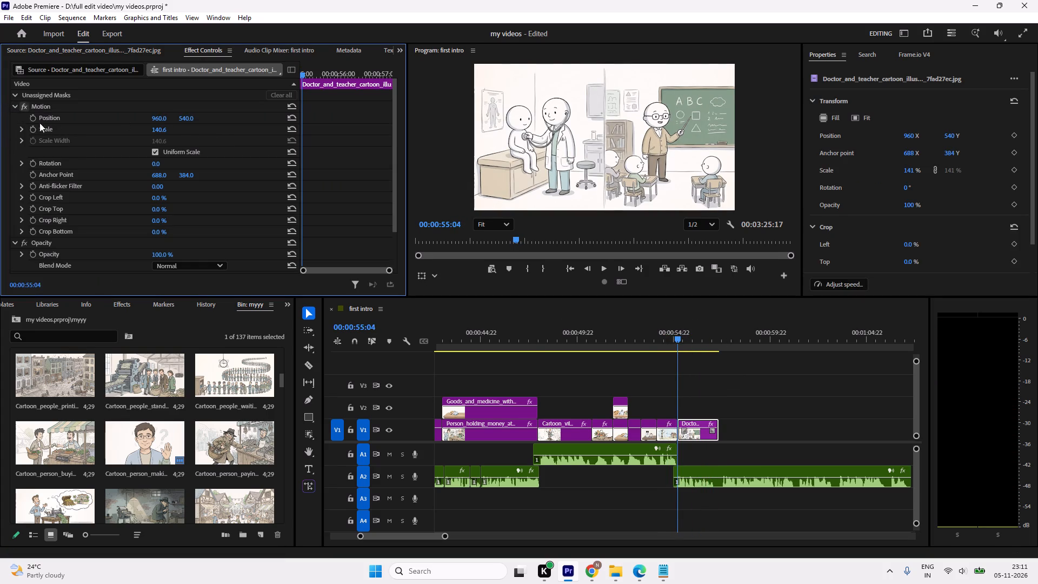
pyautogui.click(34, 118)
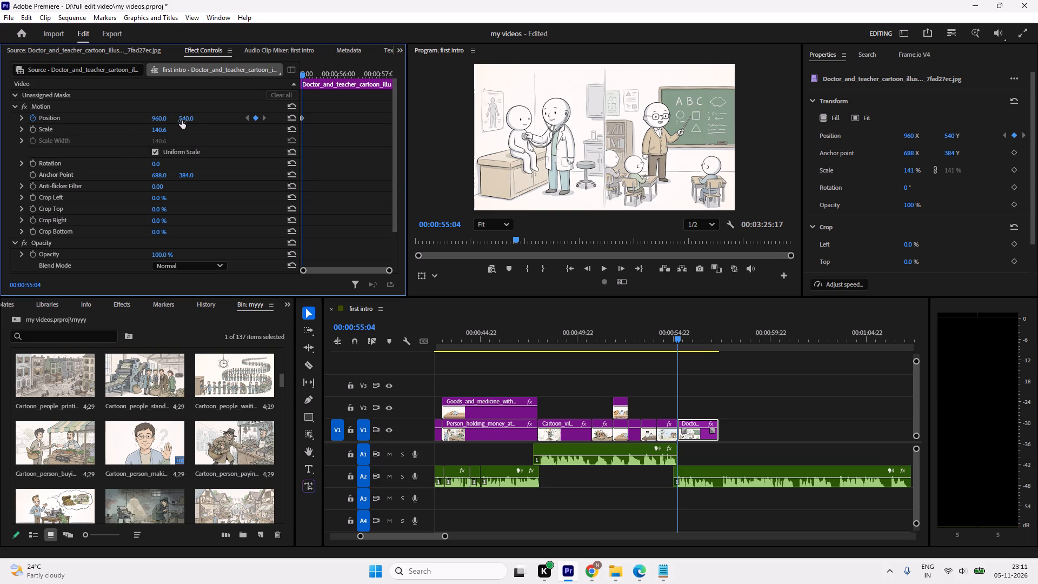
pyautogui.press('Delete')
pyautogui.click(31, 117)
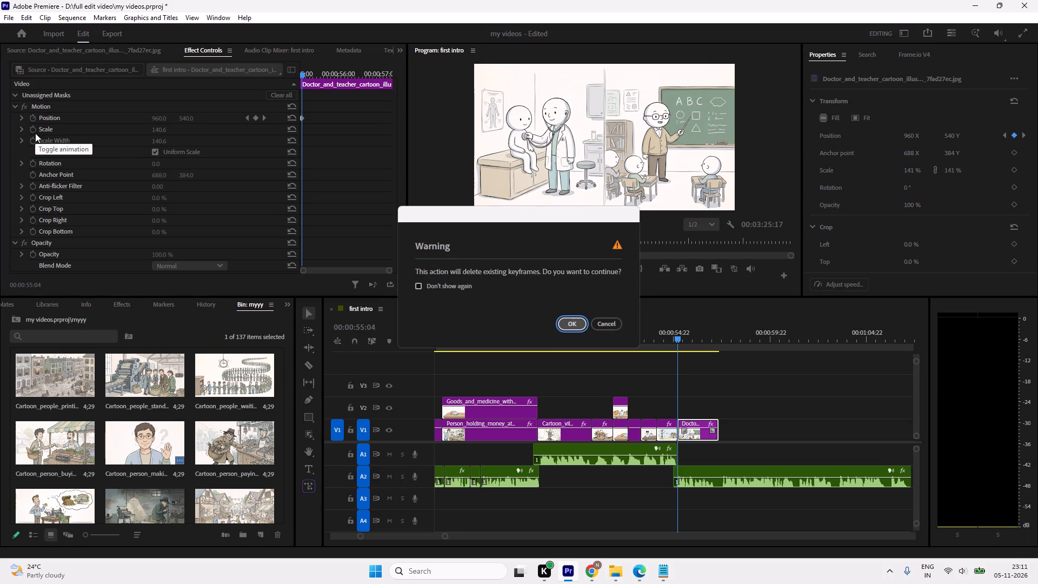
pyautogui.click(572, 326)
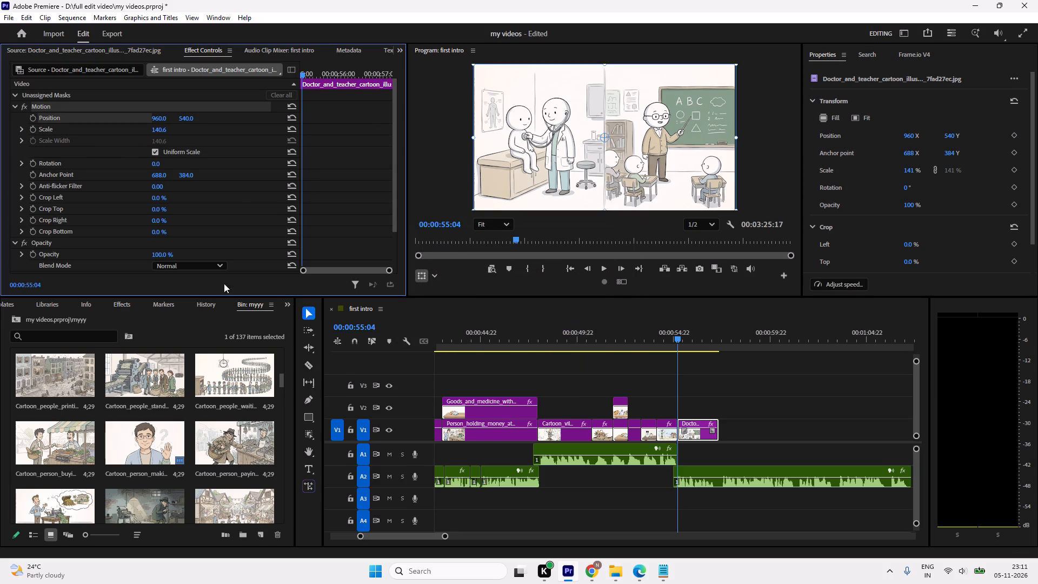
# Animate the still's Scale with keyframes from 140.6 at 00:00:55:04 to 162.6 at 00:00:57:06, and preview the zoom.
pyautogui.click(34, 130)
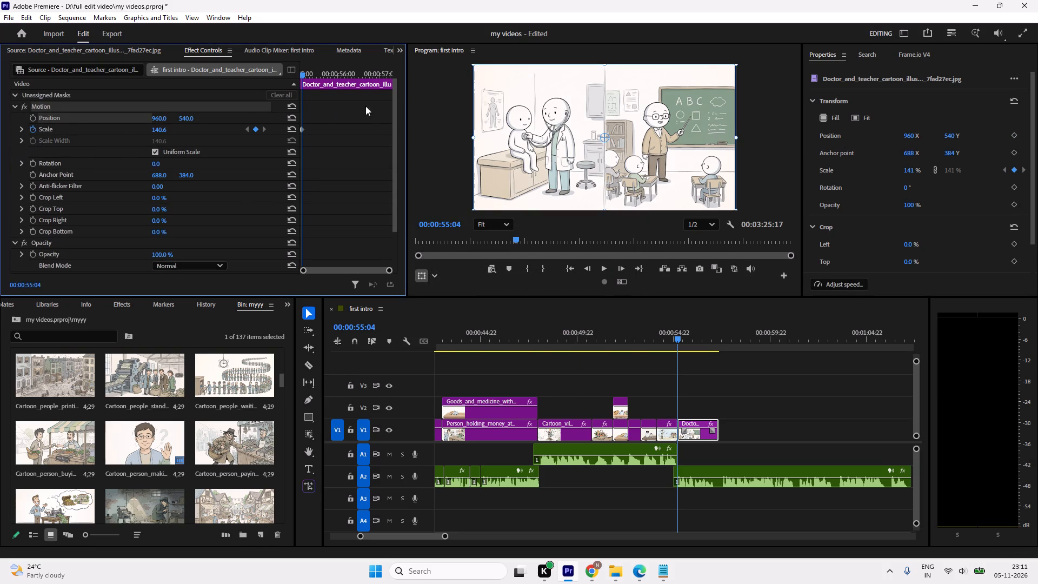
pyautogui.moveTo(305, 75); pyautogui.dragTo(434, 102)
pyautogui.moveTo(159, 129); pyautogui.dragTo(163, 129)
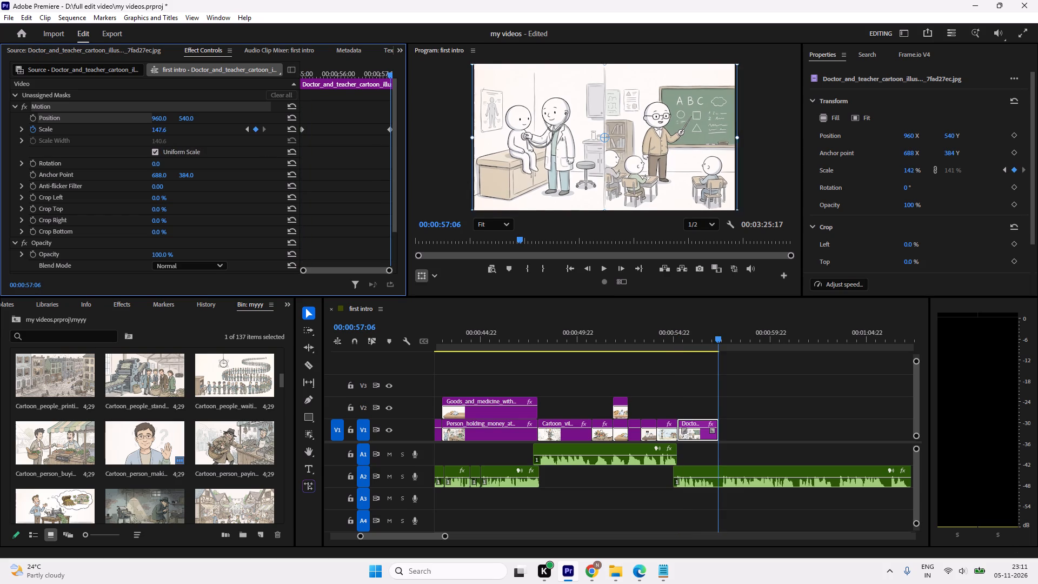
pyautogui.moveTo(163, 129); pyautogui.dragTo(177, 135)
pyautogui.moveTo(716, 344); pyautogui.dragTo(671, 351)
pyautogui.press('space')
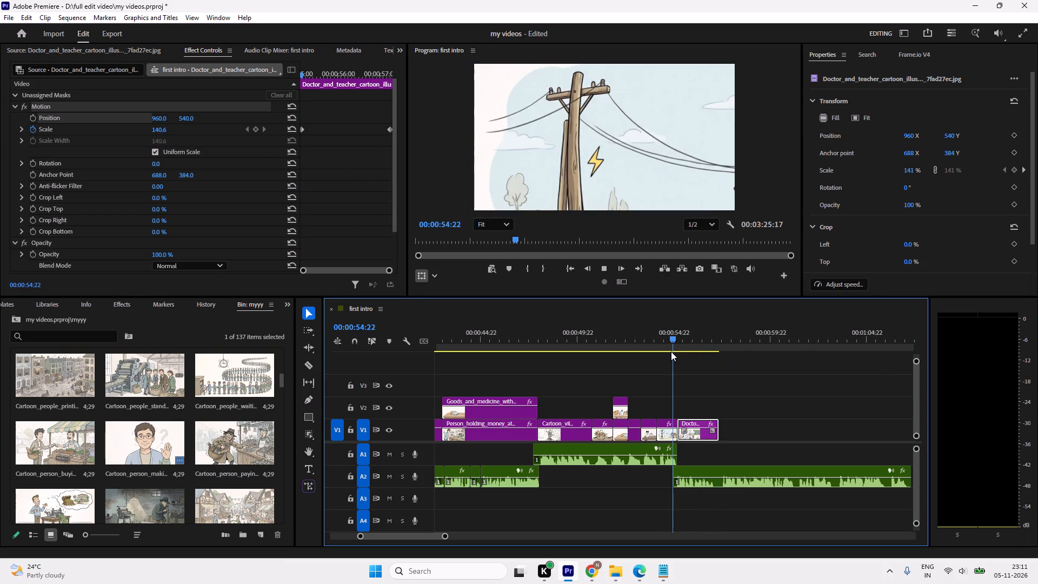
pyautogui.press('space')
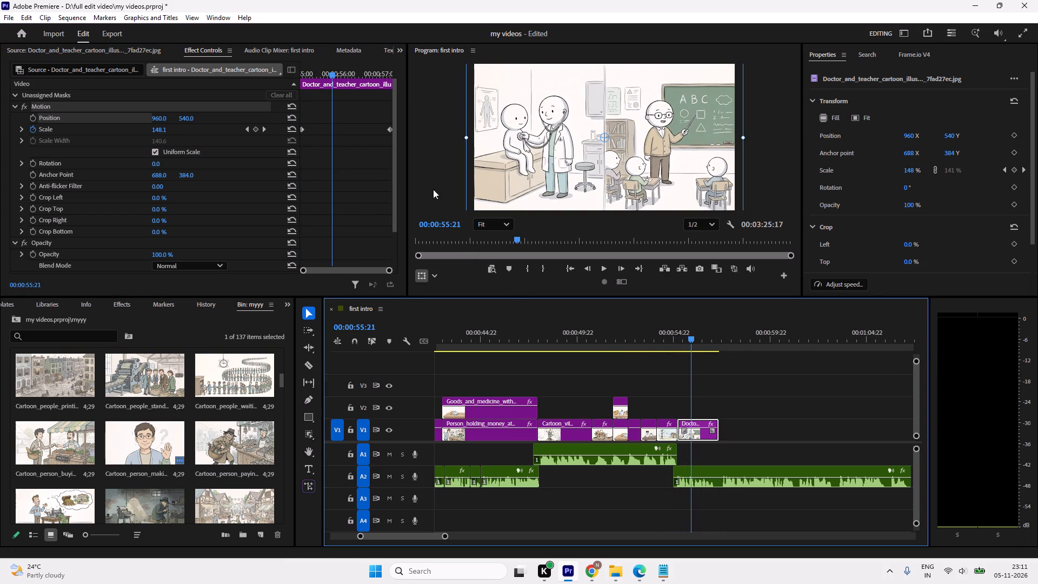
# Set the ending Scale keyframe at 00:00:57:06 to 147.6 for a gentler zoom and play it back.
pyautogui.moveTo(337, 71); pyautogui.dragTo(436, 92)
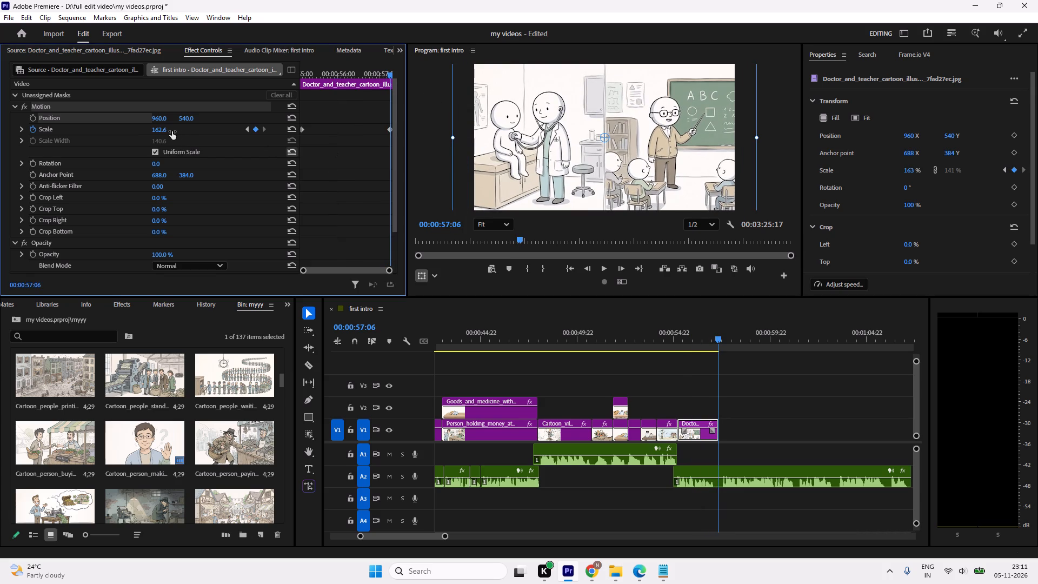
pyautogui.moveTo(157, 131); pyautogui.dragTo(150, 134)
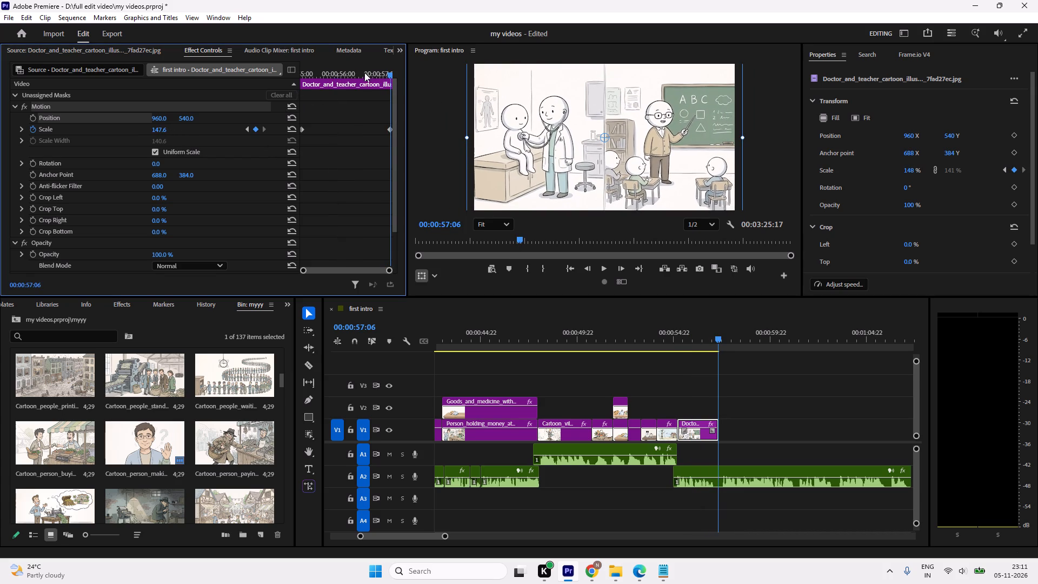
pyautogui.moveTo(358, 73); pyautogui.dragTo(323, 84)
pyautogui.press('space')
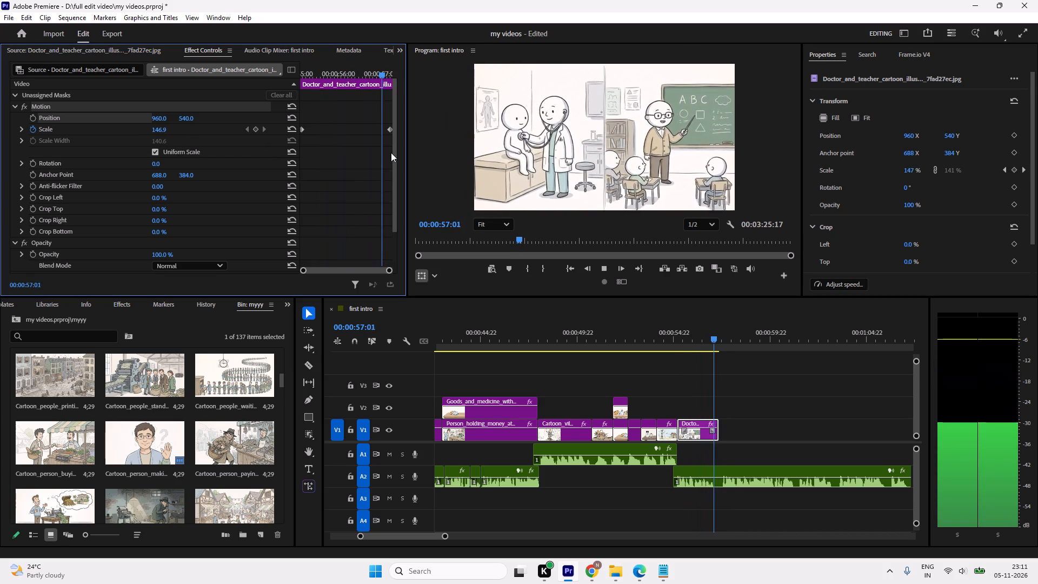
pyautogui.press('space')
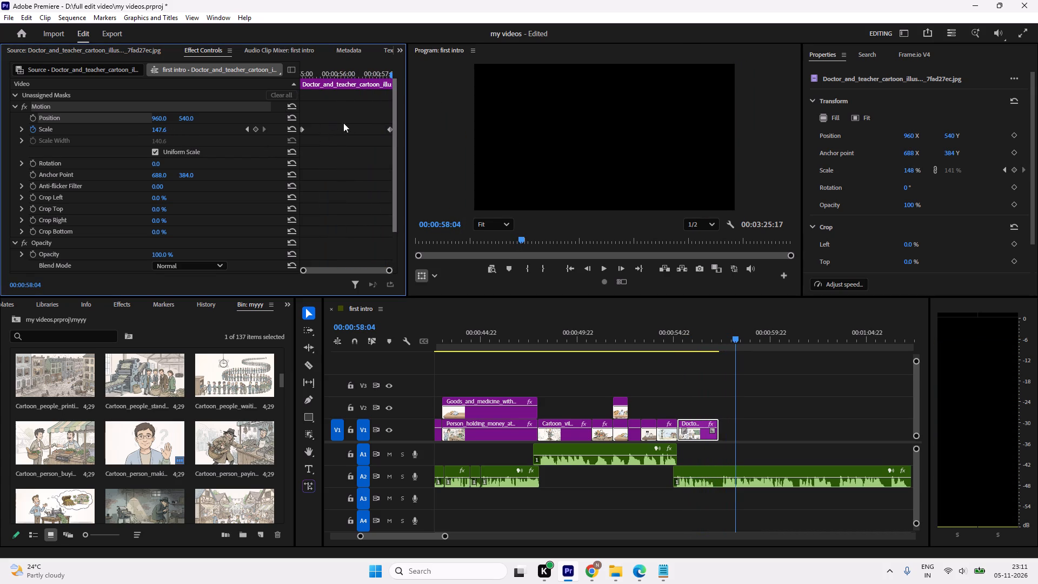
# Move the ending Scale keyframe slightly earlier, to about 00:00:57, and trim the doctor and teacher still's end to 00:00:57:00.
pyautogui.click(385, 129)
pyautogui.moveTo(388, 128); pyautogui.dragTo(381, 130)
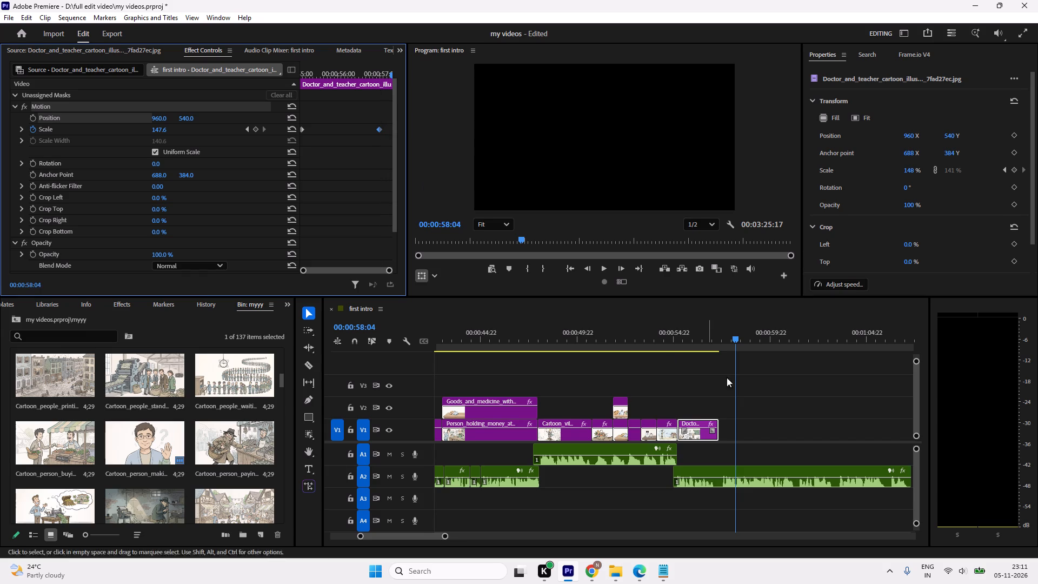
pyautogui.moveTo(729, 355); pyautogui.dragTo(723, 354)
pyautogui.moveTo(730, 342); pyautogui.dragTo(715, 348)
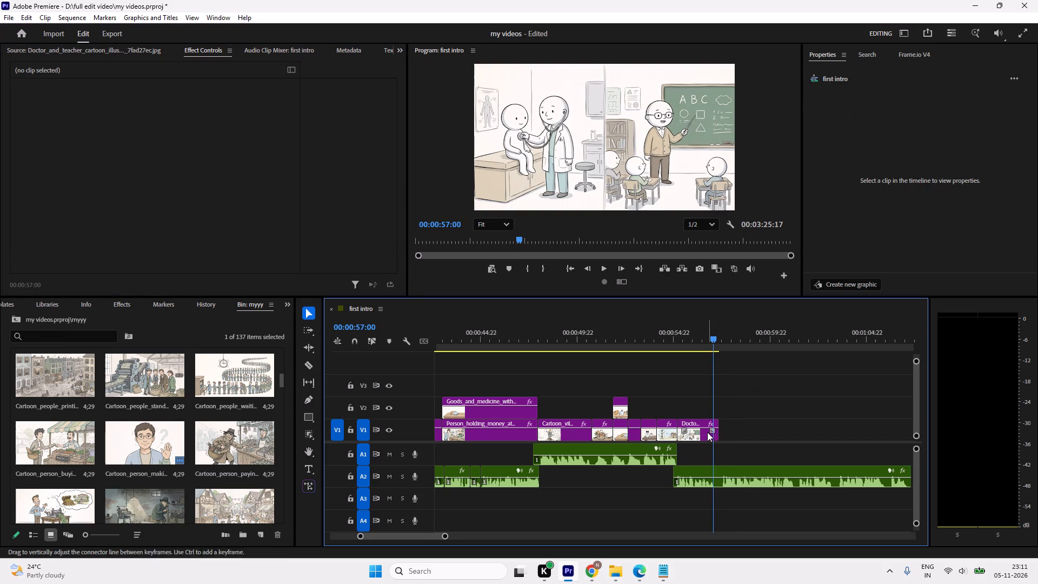
pyautogui.moveTo(717, 424); pyautogui.dragTo(714, 424)
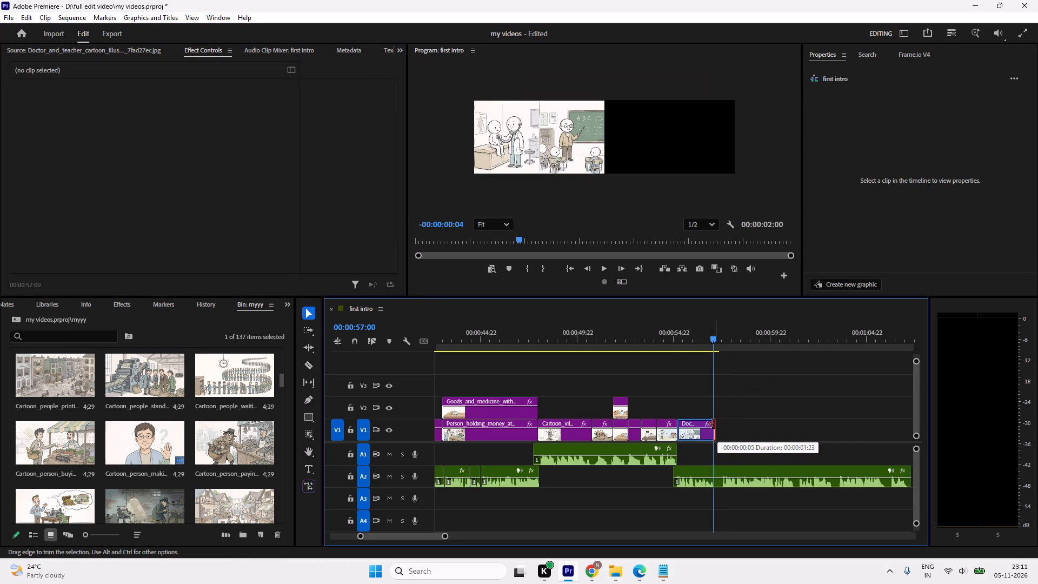
pyautogui.moveTo(714, 424); pyautogui.dragTo(713, 424)
pyautogui.click(733, 419)
# Replay the end of the doctor and teacher still to find where its narration phrase finishes.
pyautogui.moveTo(717, 331); pyautogui.dragTo(703, 331)
pyautogui.press('space')
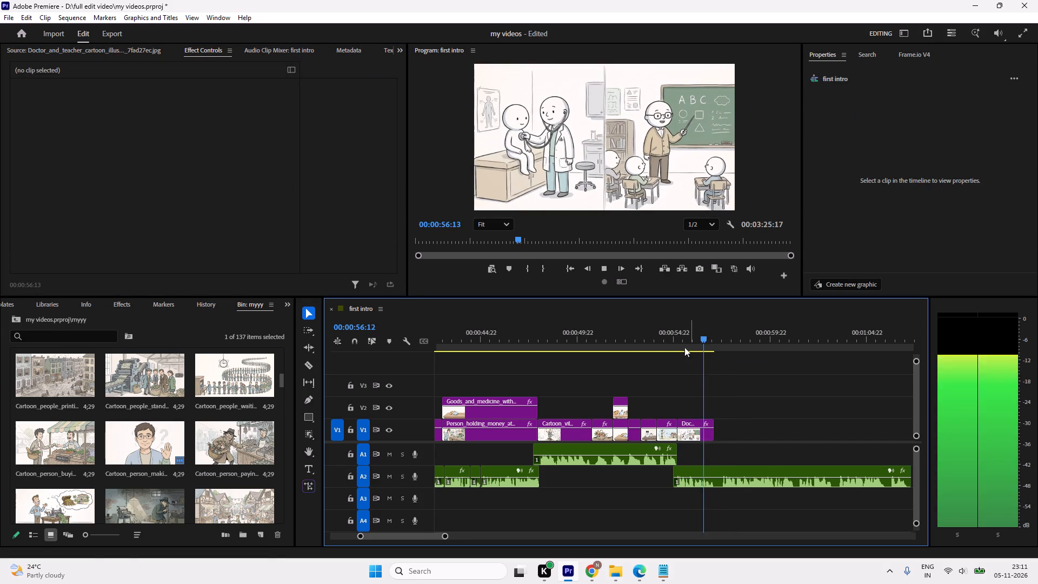
pyautogui.press('space')
pyautogui.press('space')
pyautogui.moveTo(712, 317); pyautogui.dragTo(694, 330)
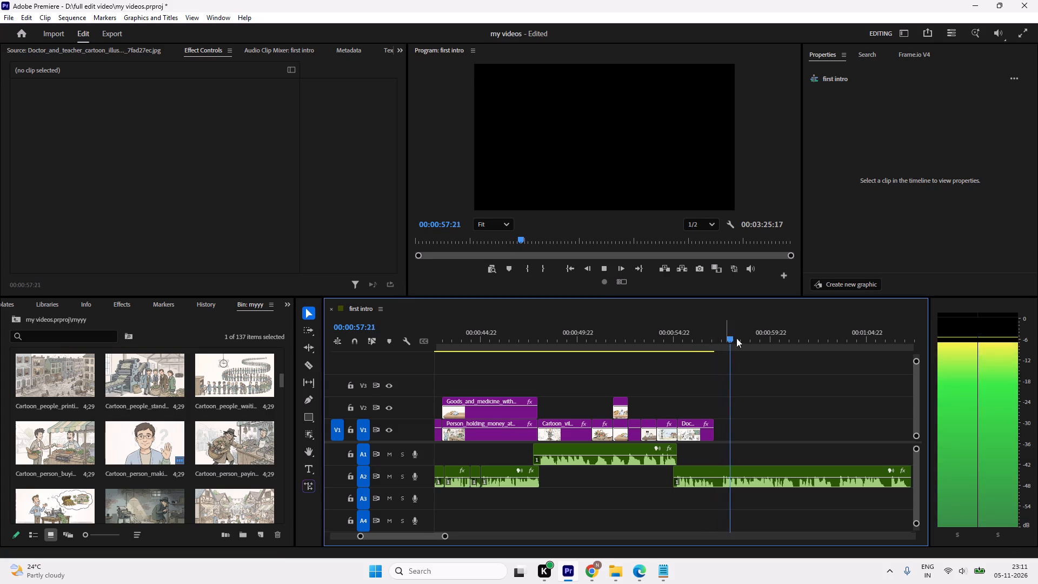
pyautogui.moveTo(734, 347); pyautogui.dragTo(697, 359)
pyautogui.press('space')
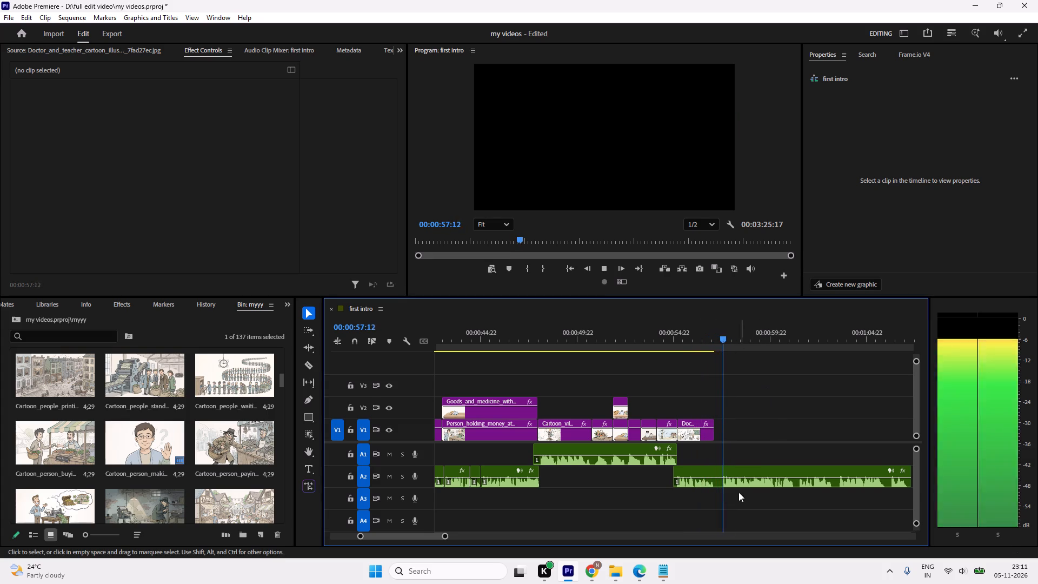
pyautogui.press('space')
# Split the A2 narration at 00:00:57:03 and move the remaining part to A1, about 9 frames earlier.
pyautogui.click(718, 353)
pyautogui.moveTo(722, 342); pyautogui.dragTo(713, 348)
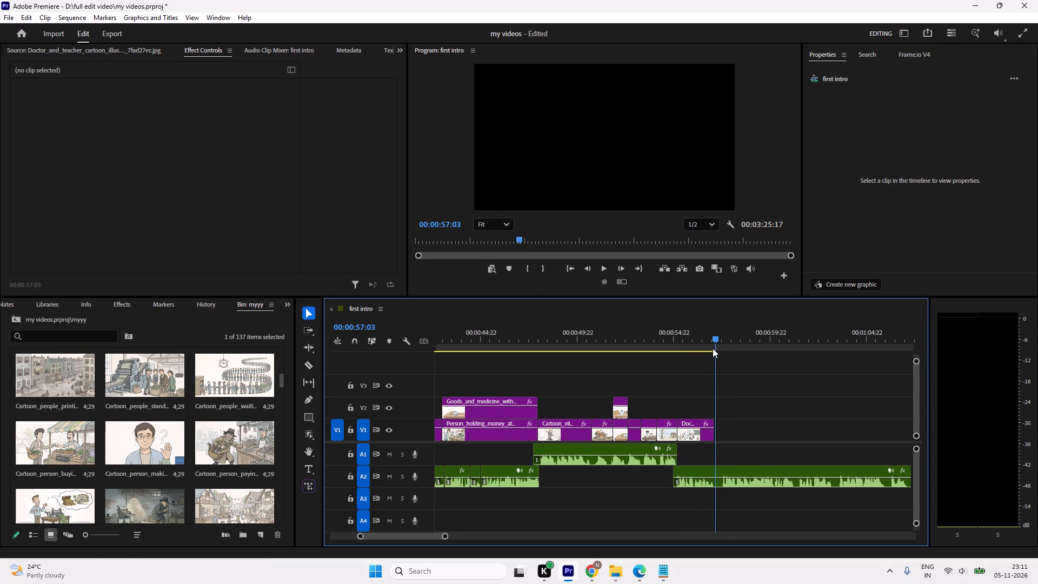
pyautogui.moveTo(713, 348); pyautogui.dragTo(713, 349)
pyautogui.click(724, 482)
pyautogui.hotkey('ctrl', 'k')
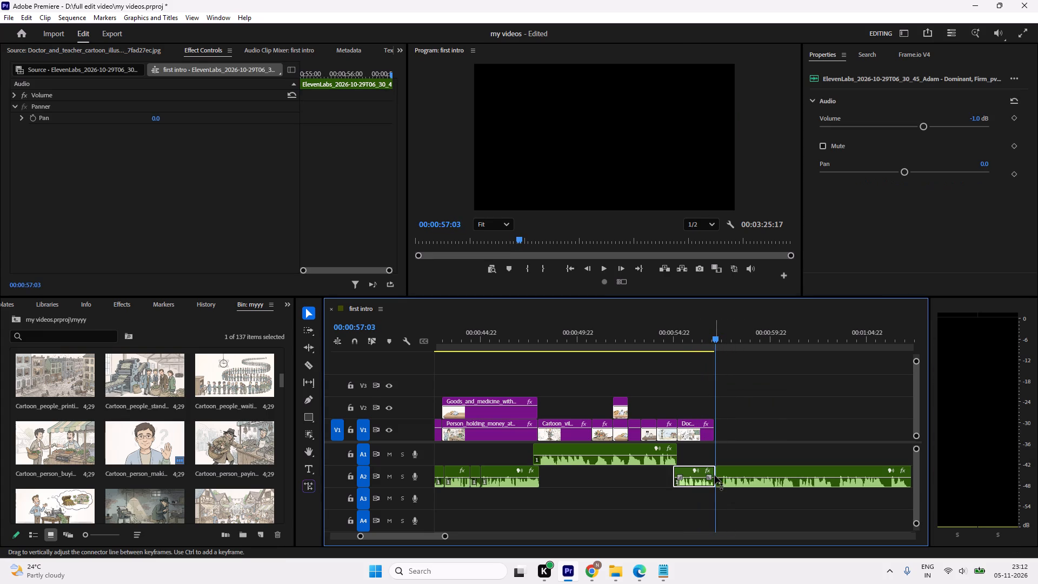
pyautogui.moveTo(763, 467); pyautogui.dragTo(756, 456)
pyautogui.click(769, 427)
# Listen to the narration across the new cut and on to about 00:01:02.
pyautogui.moveTo(701, 333); pyautogui.dragTo(689, 338)
pyautogui.press('space')
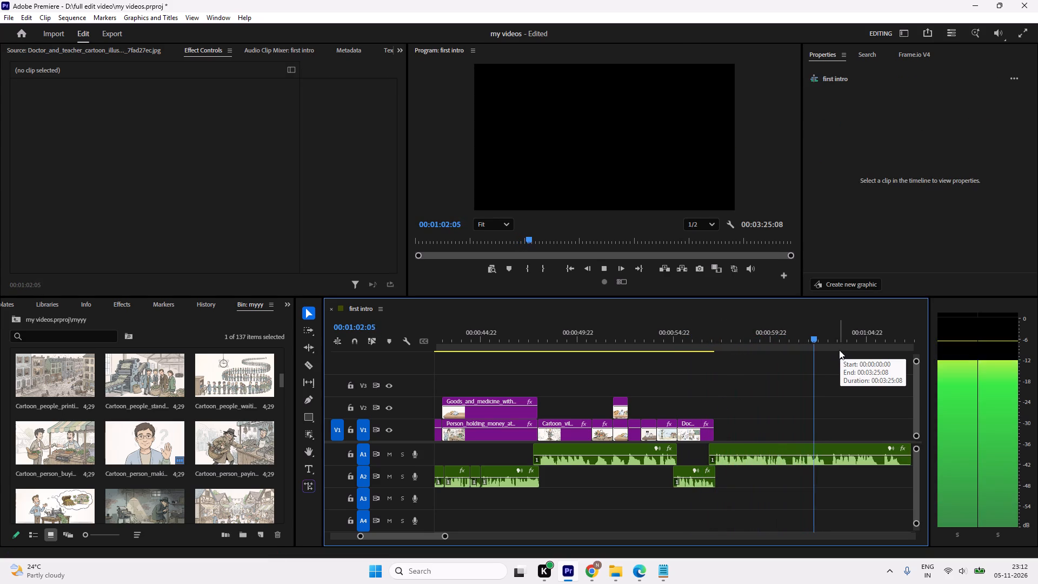
pyautogui.moveTo(829, 337); pyautogui.dragTo(790, 347)
pyautogui.moveTo(797, 326); pyautogui.dragTo(774, 333)
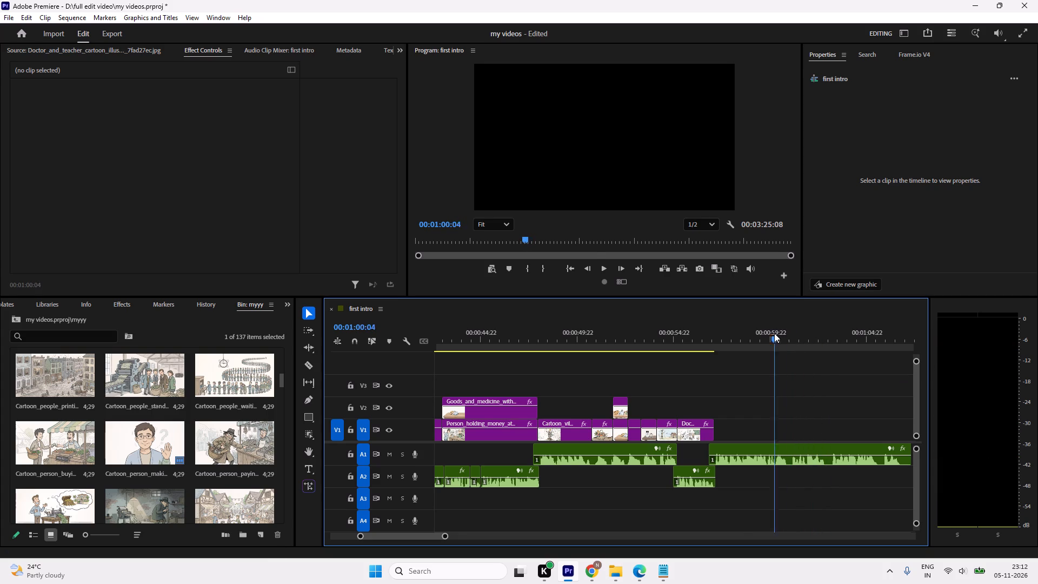
# Show more of the sequence in the timeline and play the edit from 00:00:00:00 to review it.
pyautogui.moveTo(774, 333); pyautogui.dragTo(113, 365)
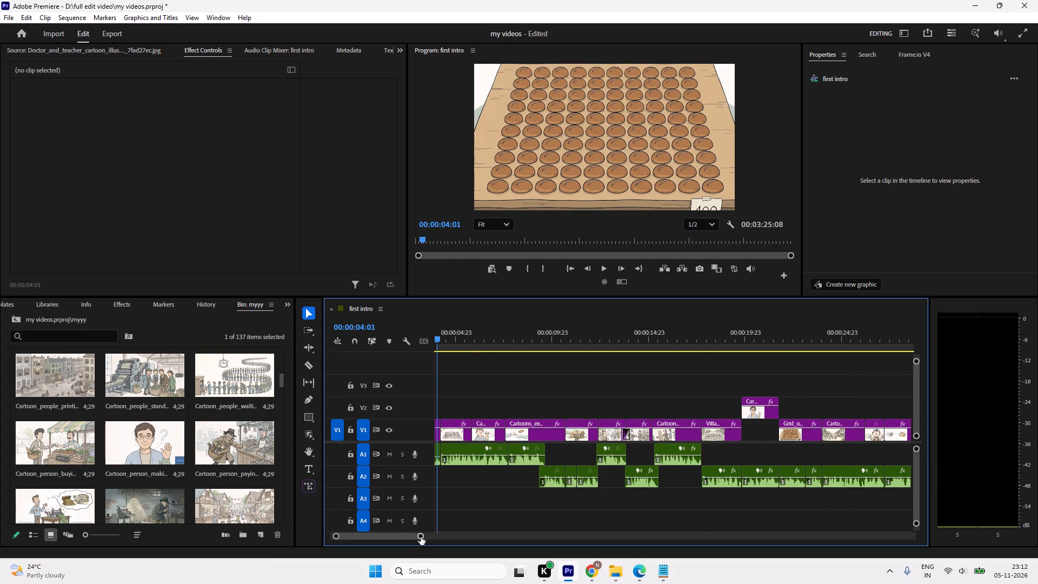
pyautogui.moveTo(421, 536); pyautogui.dragTo(548, 536)
pyautogui.press('space')
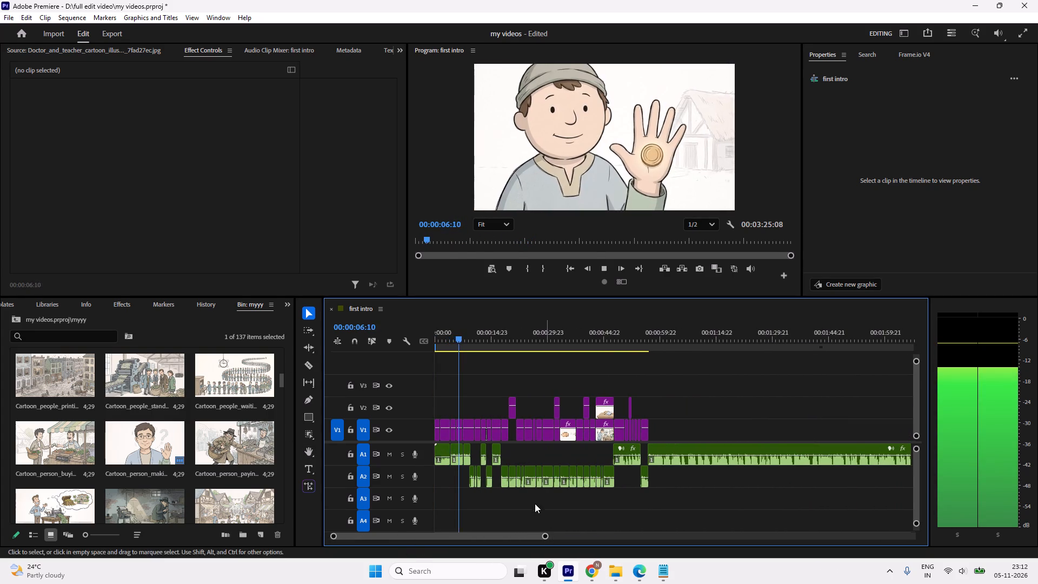
pyautogui.moveTo(480, 340); pyautogui.dragTo(356, 357)
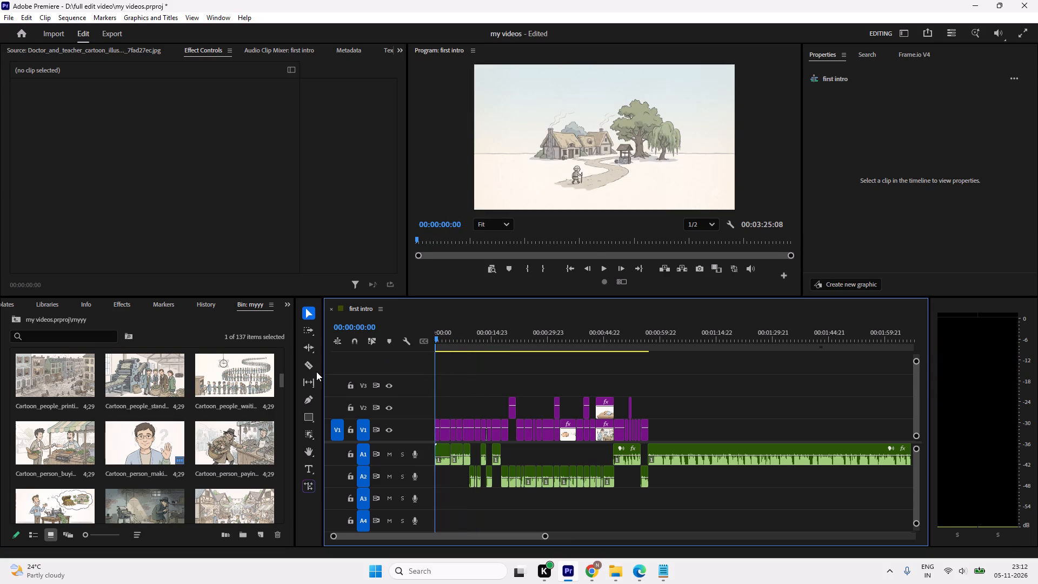
pyautogui.press('space')
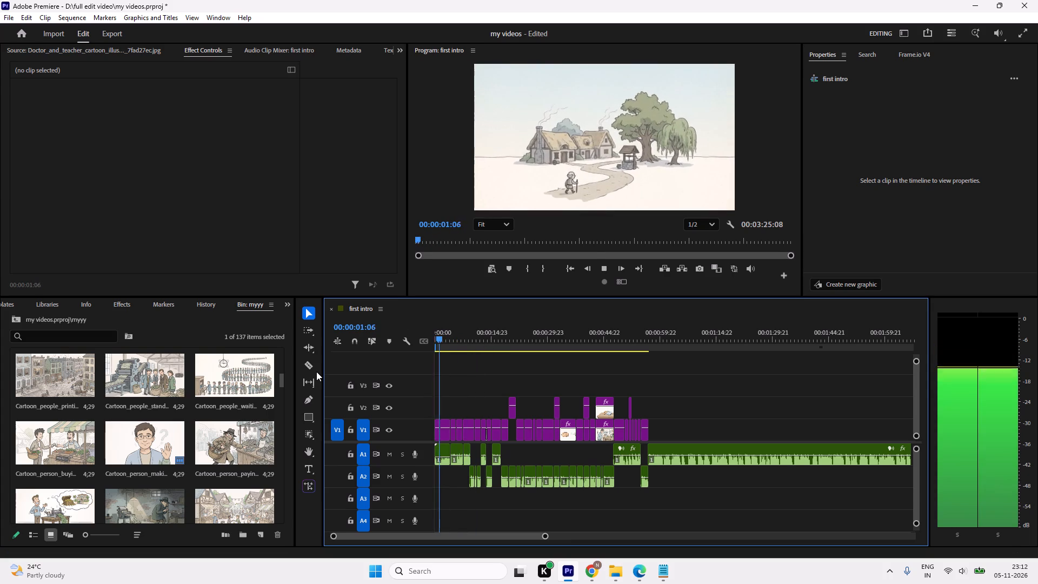
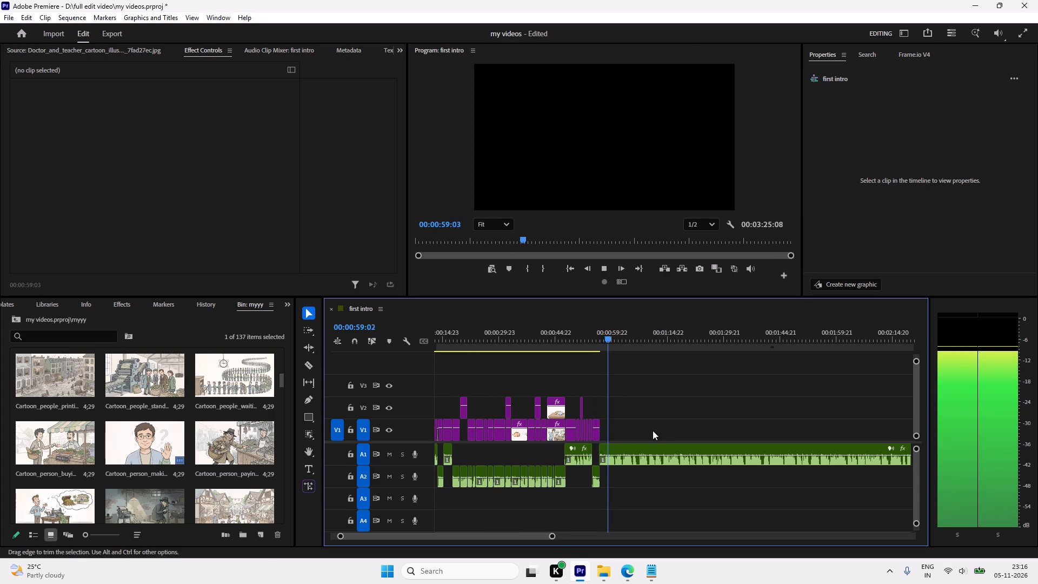
# Move back through the first intro sequence and replay its last illustrated scenes into the part that has only audio.
pyautogui.scroll(-2, 647, 431)
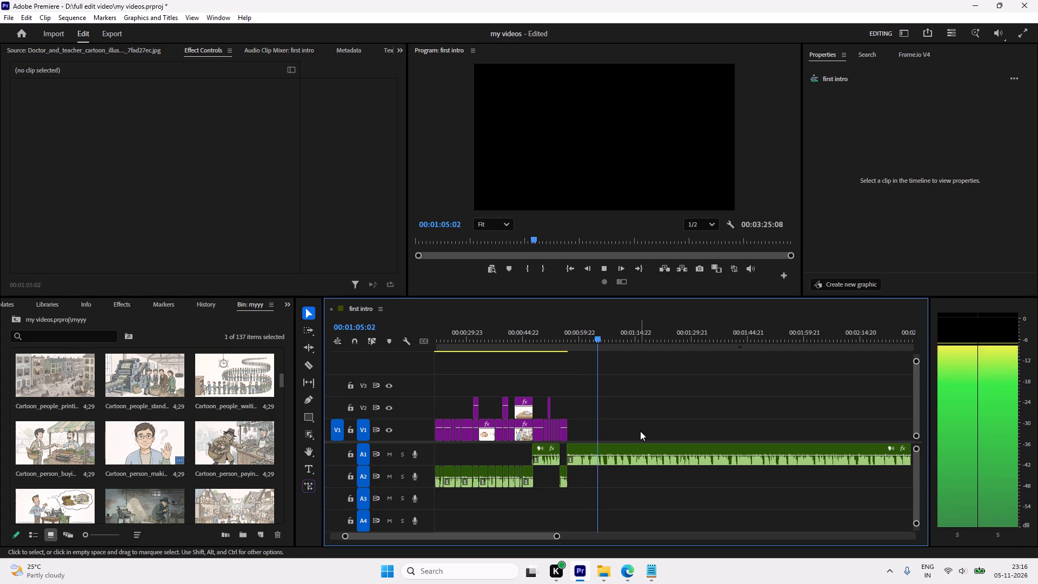
pyautogui.scroll(-4, 639, 431)
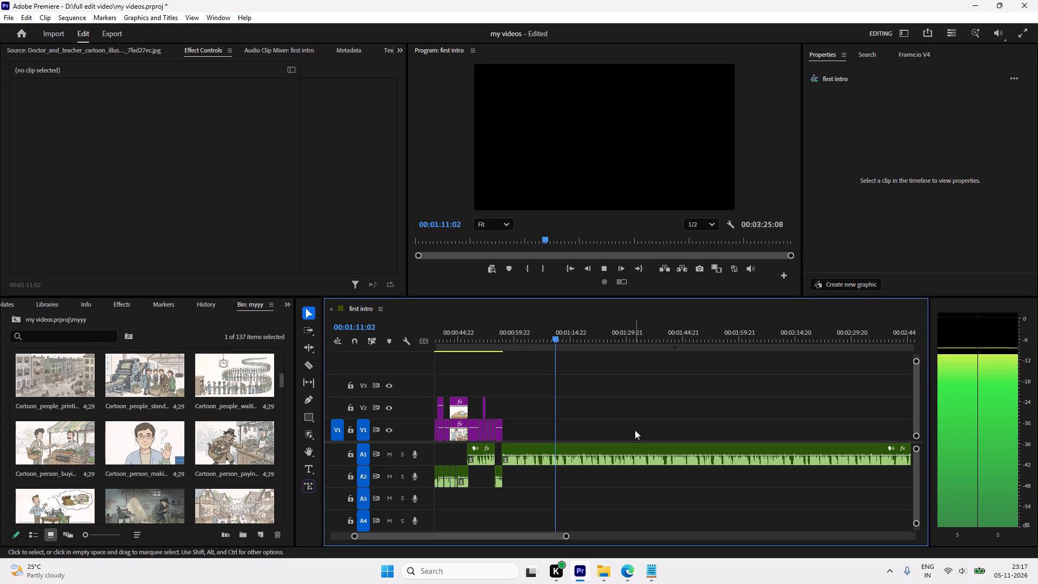
pyautogui.scroll(-4, 635, 430)
pyautogui.scroll(4, 635, 430)
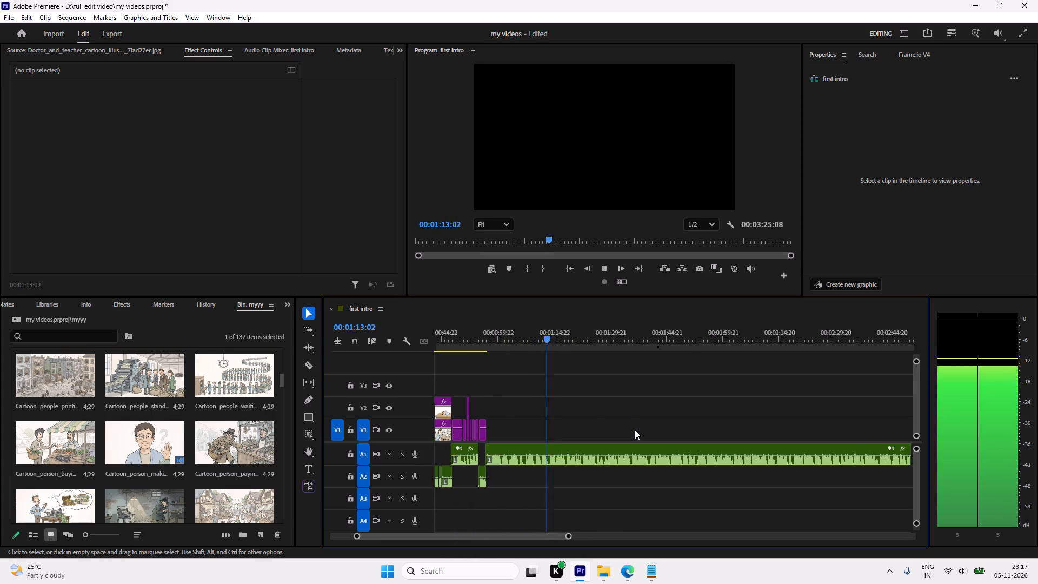
pyautogui.scroll(4, 635, 430)
pyautogui.moveTo(642, 334); pyautogui.dragTo(543, 329)
pyautogui.press('space')
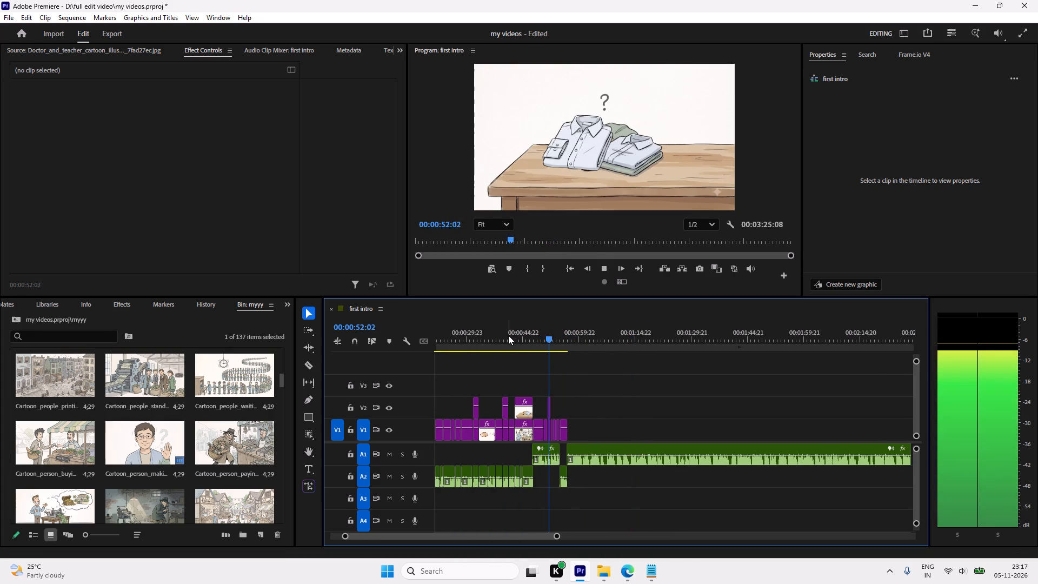
pyautogui.moveTo(553, 328); pyautogui.dragTo(491, 340)
pyautogui.press('space')
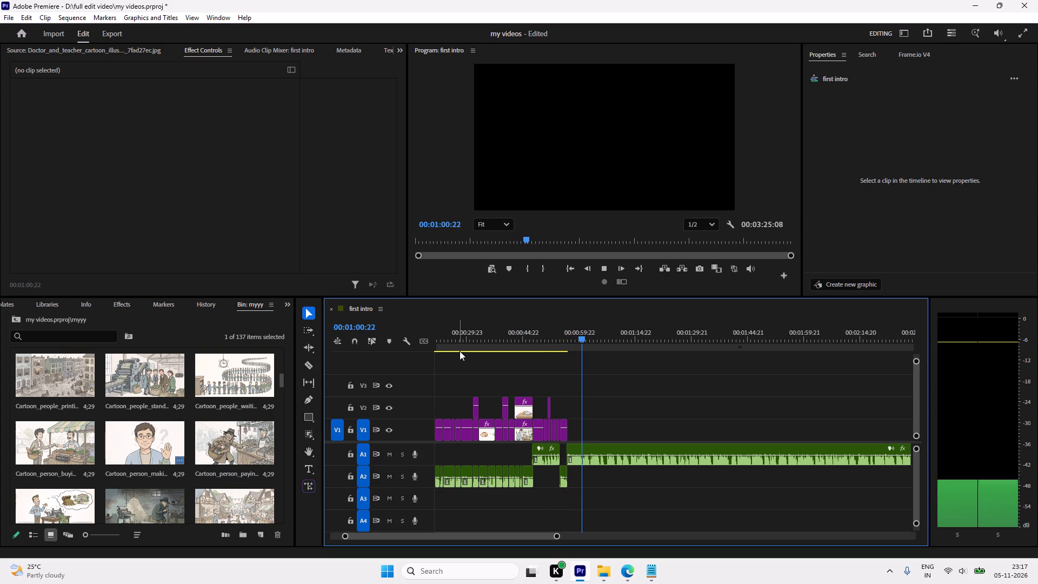
# Save the "my videos" project and close Premiere.
pyautogui.hotkey('ctrl', 's')
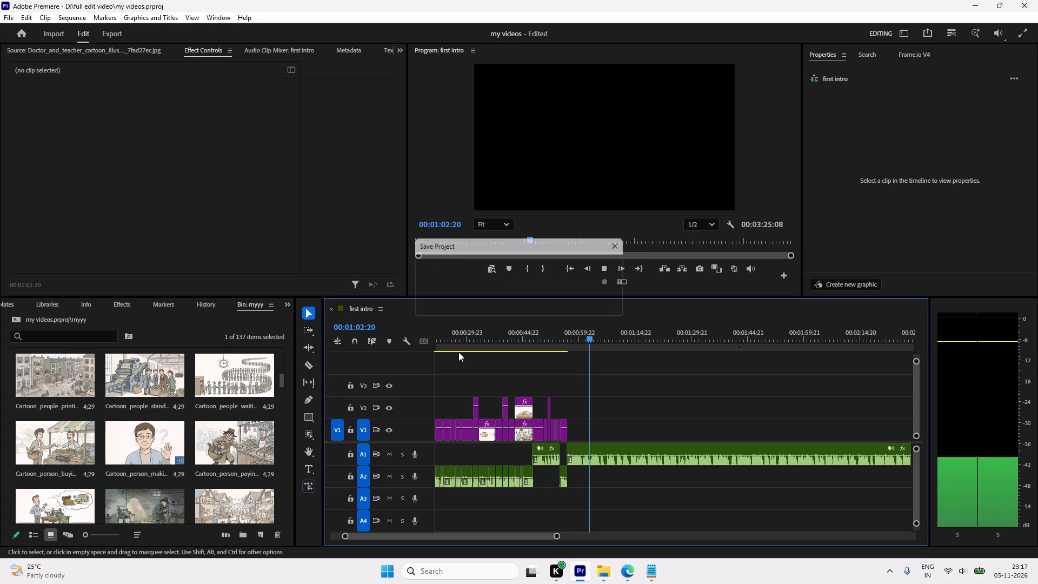
pyautogui.scroll(-1, 653, 446)
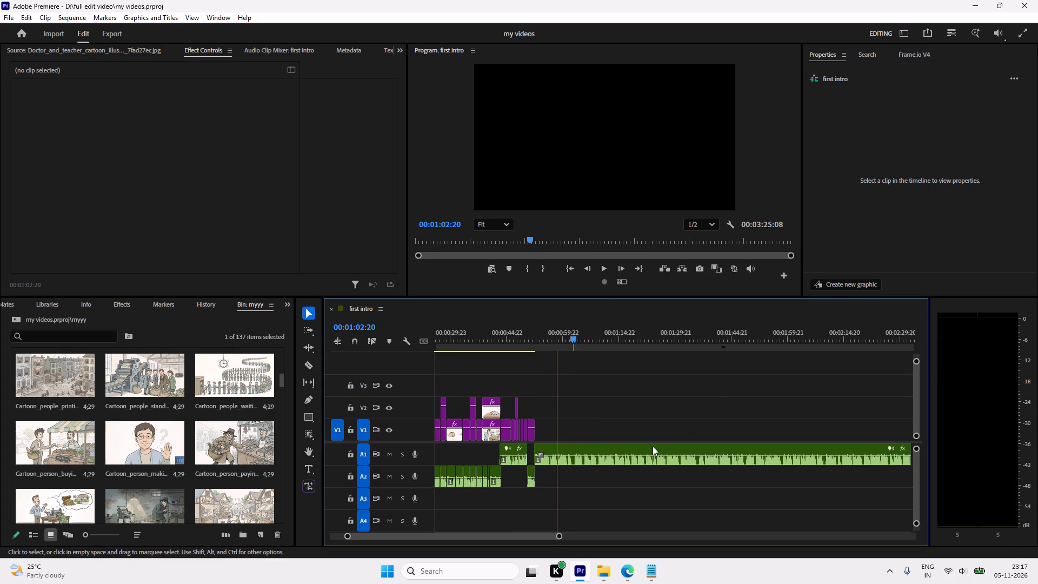
pyautogui.scroll(-1, 653, 446)
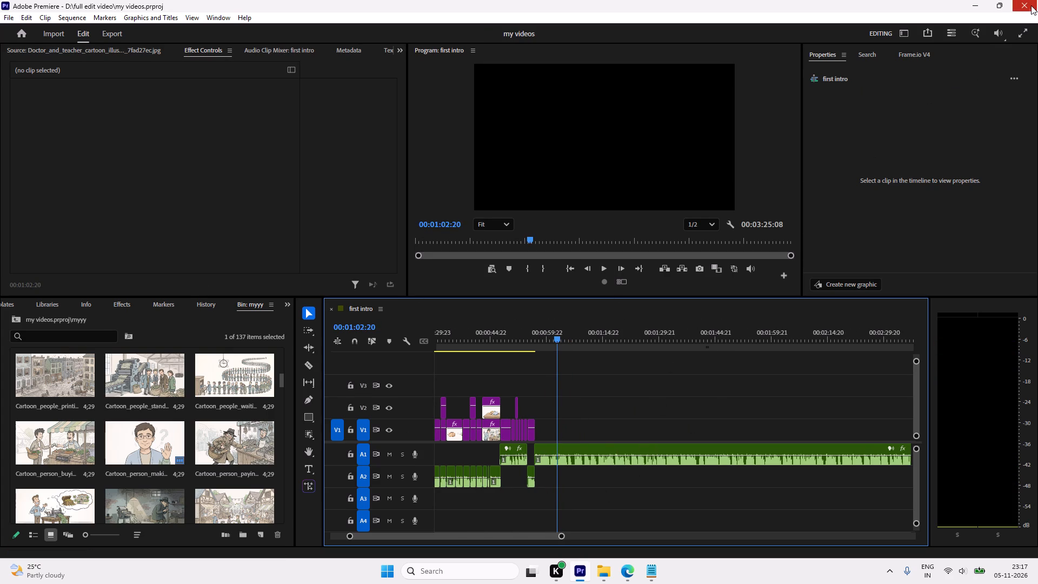
pyautogui.click(1031, 5)
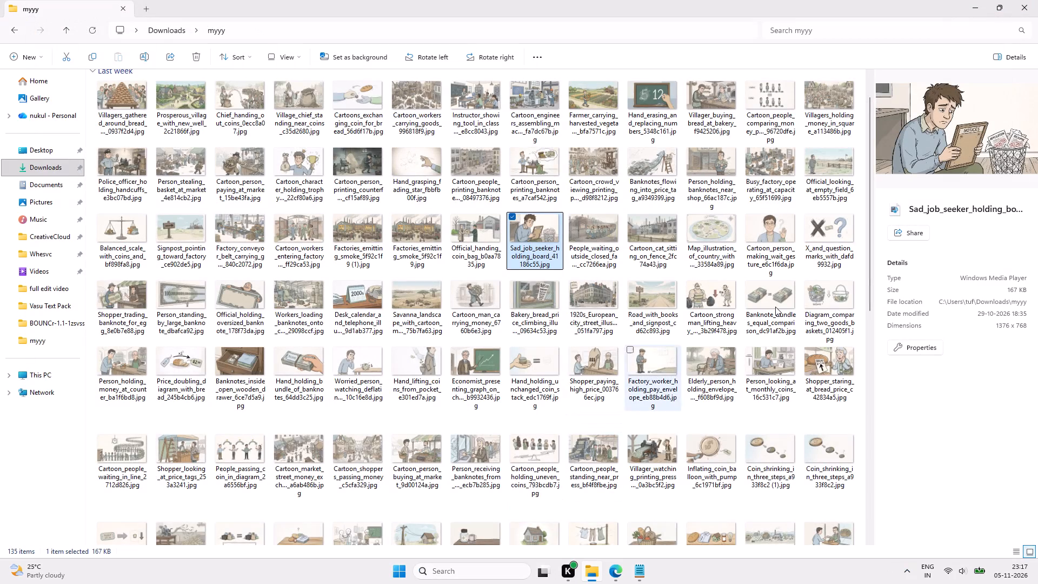
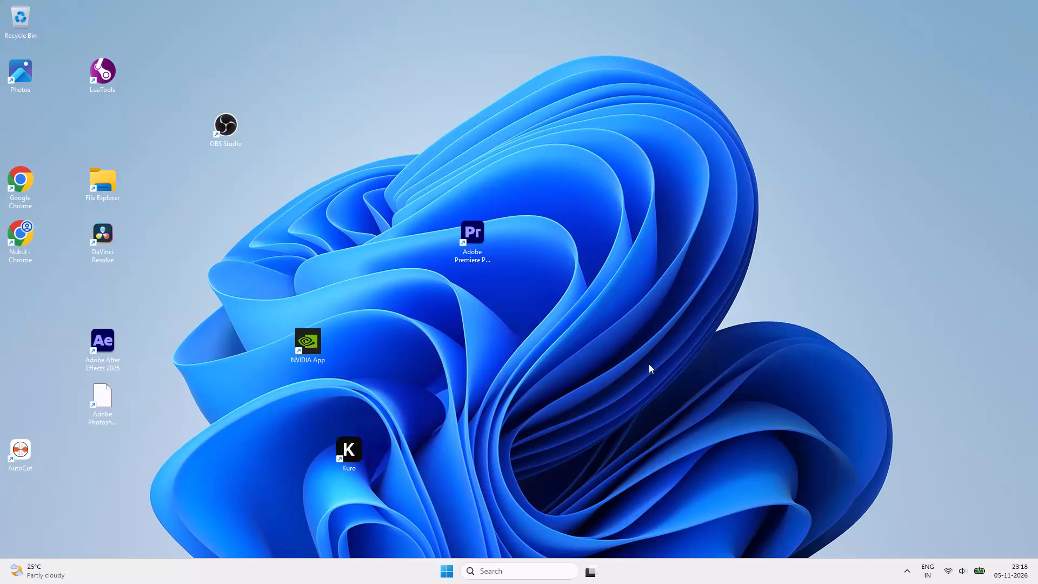
# Launch the Kuro application from the desktop.
pyautogui.click(650, 369)
pyautogui.doubleClick(357, 451)
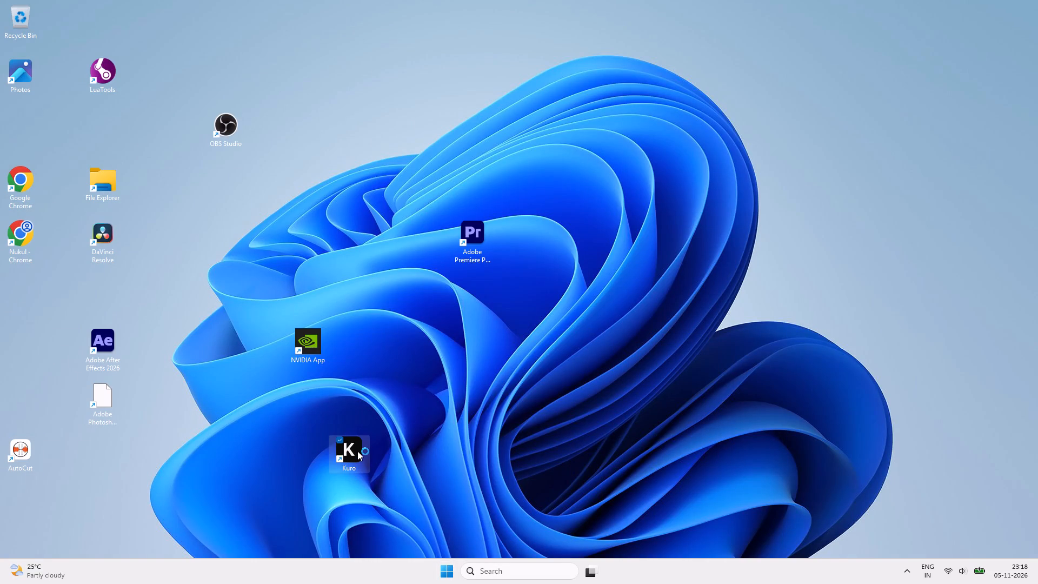